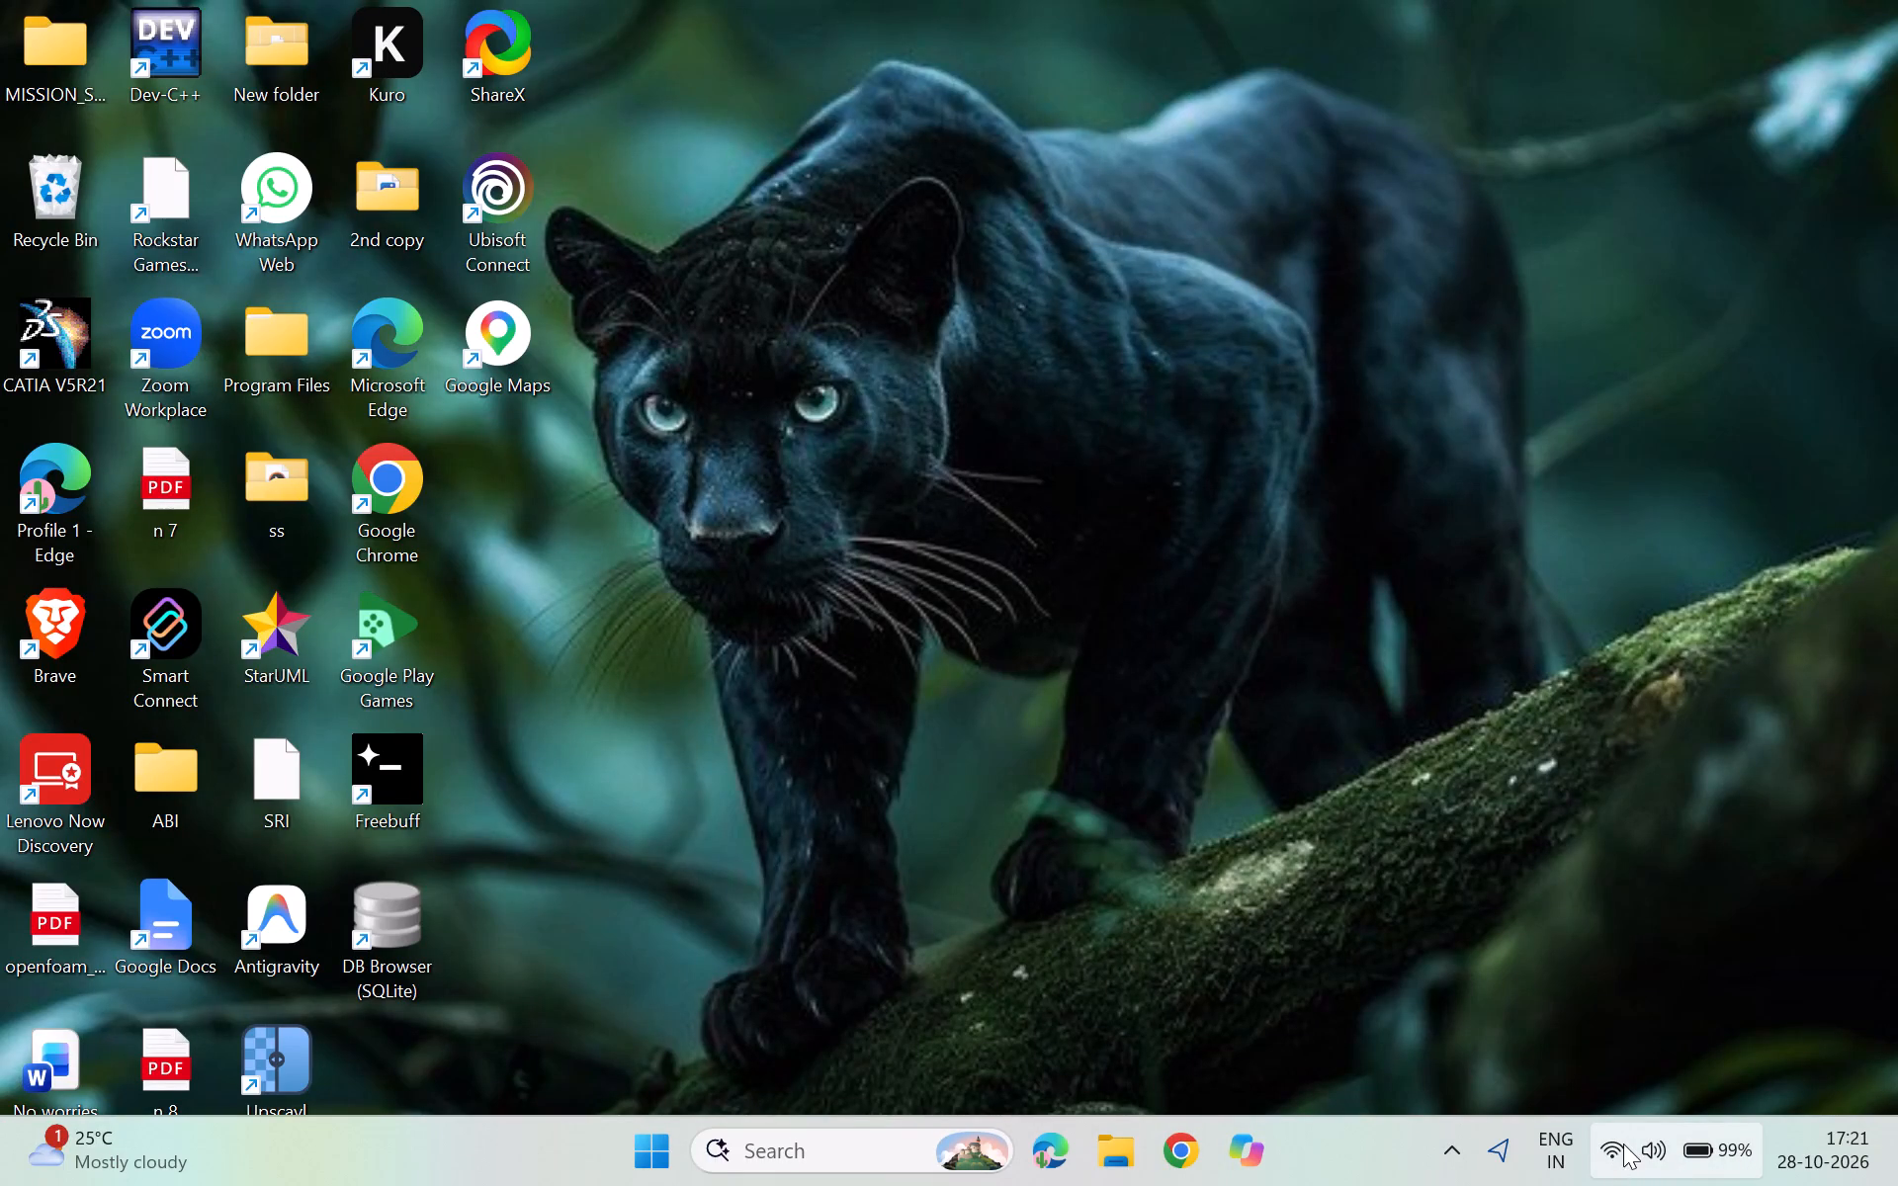
Raise the display brightness to its maximum in the quick settings.
click(1633, 1167)
click(1691, 1173)
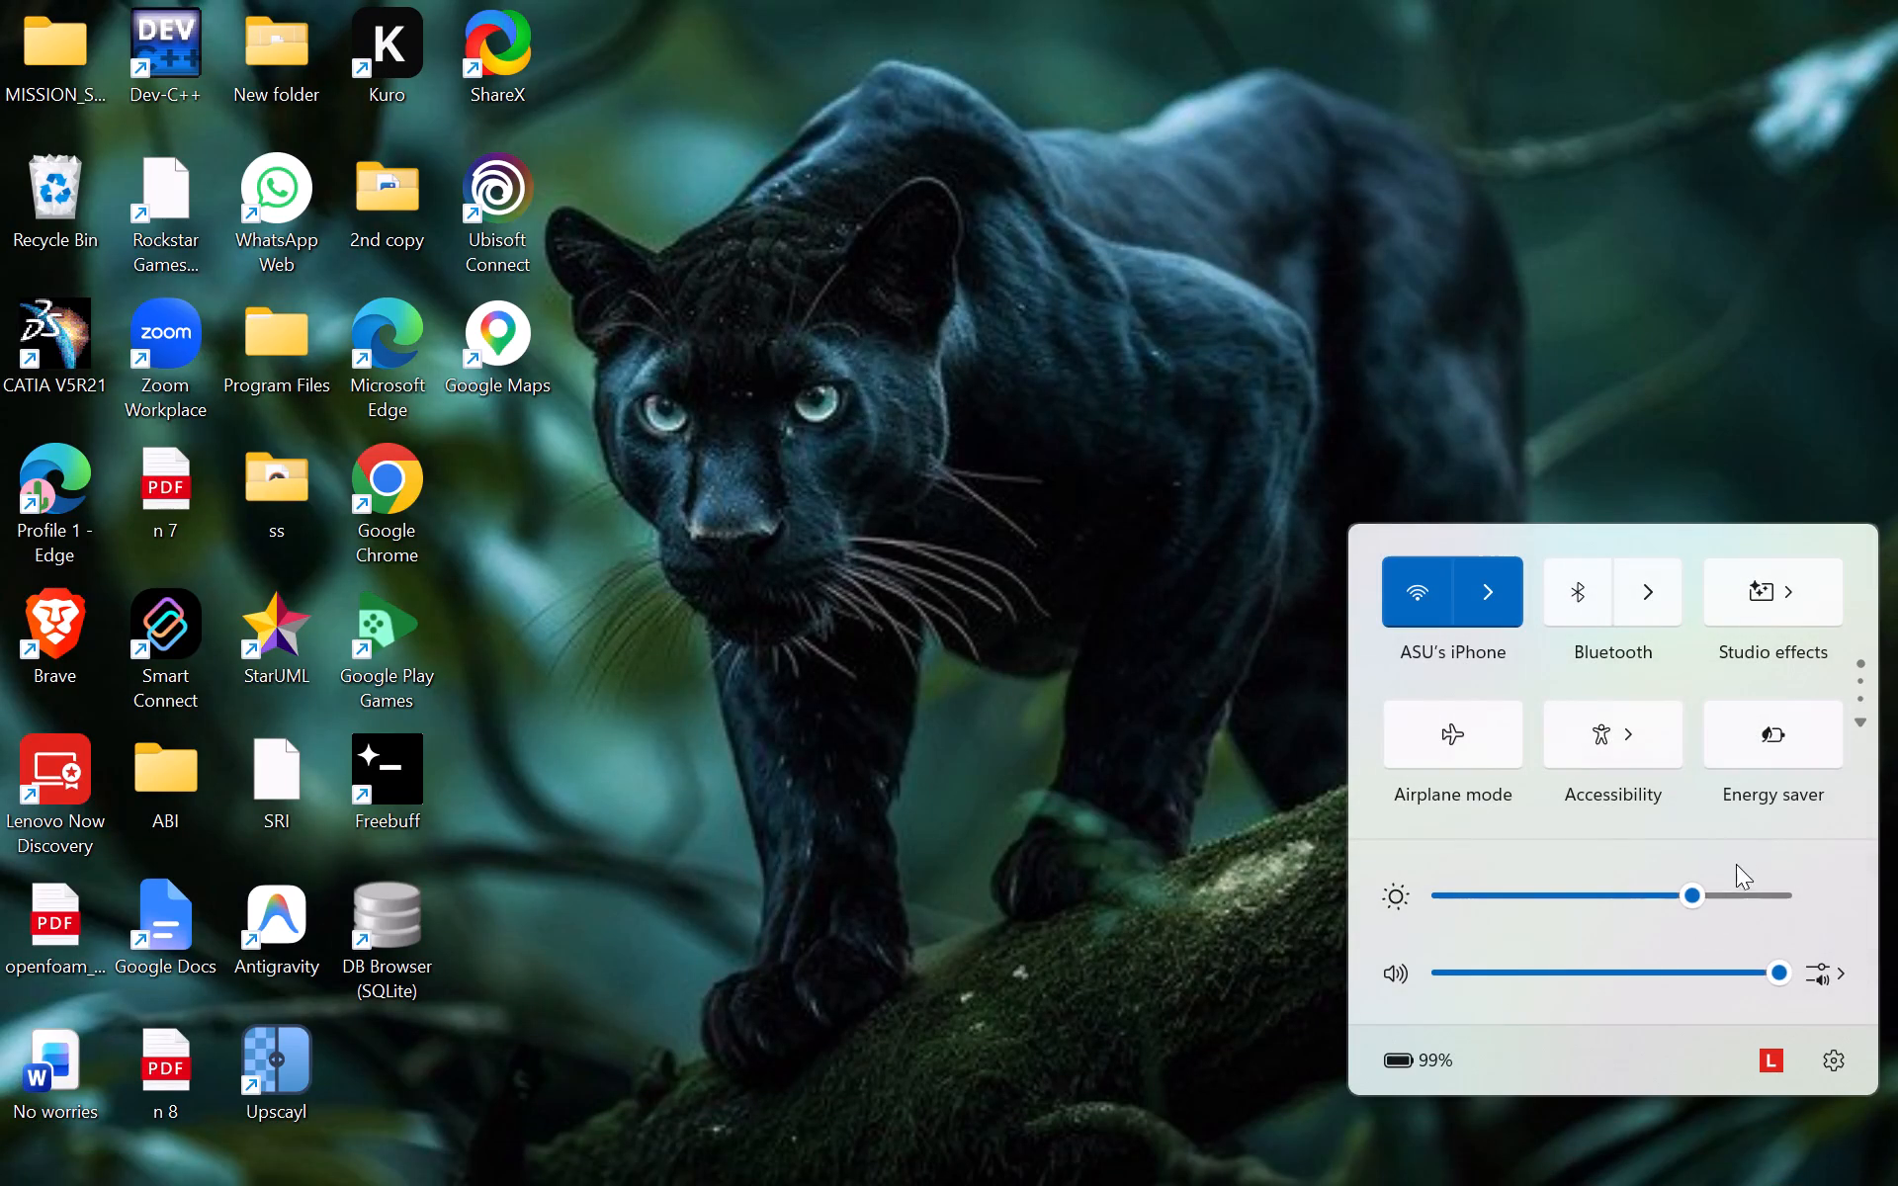
drag(1697, 891, 1897, 920)
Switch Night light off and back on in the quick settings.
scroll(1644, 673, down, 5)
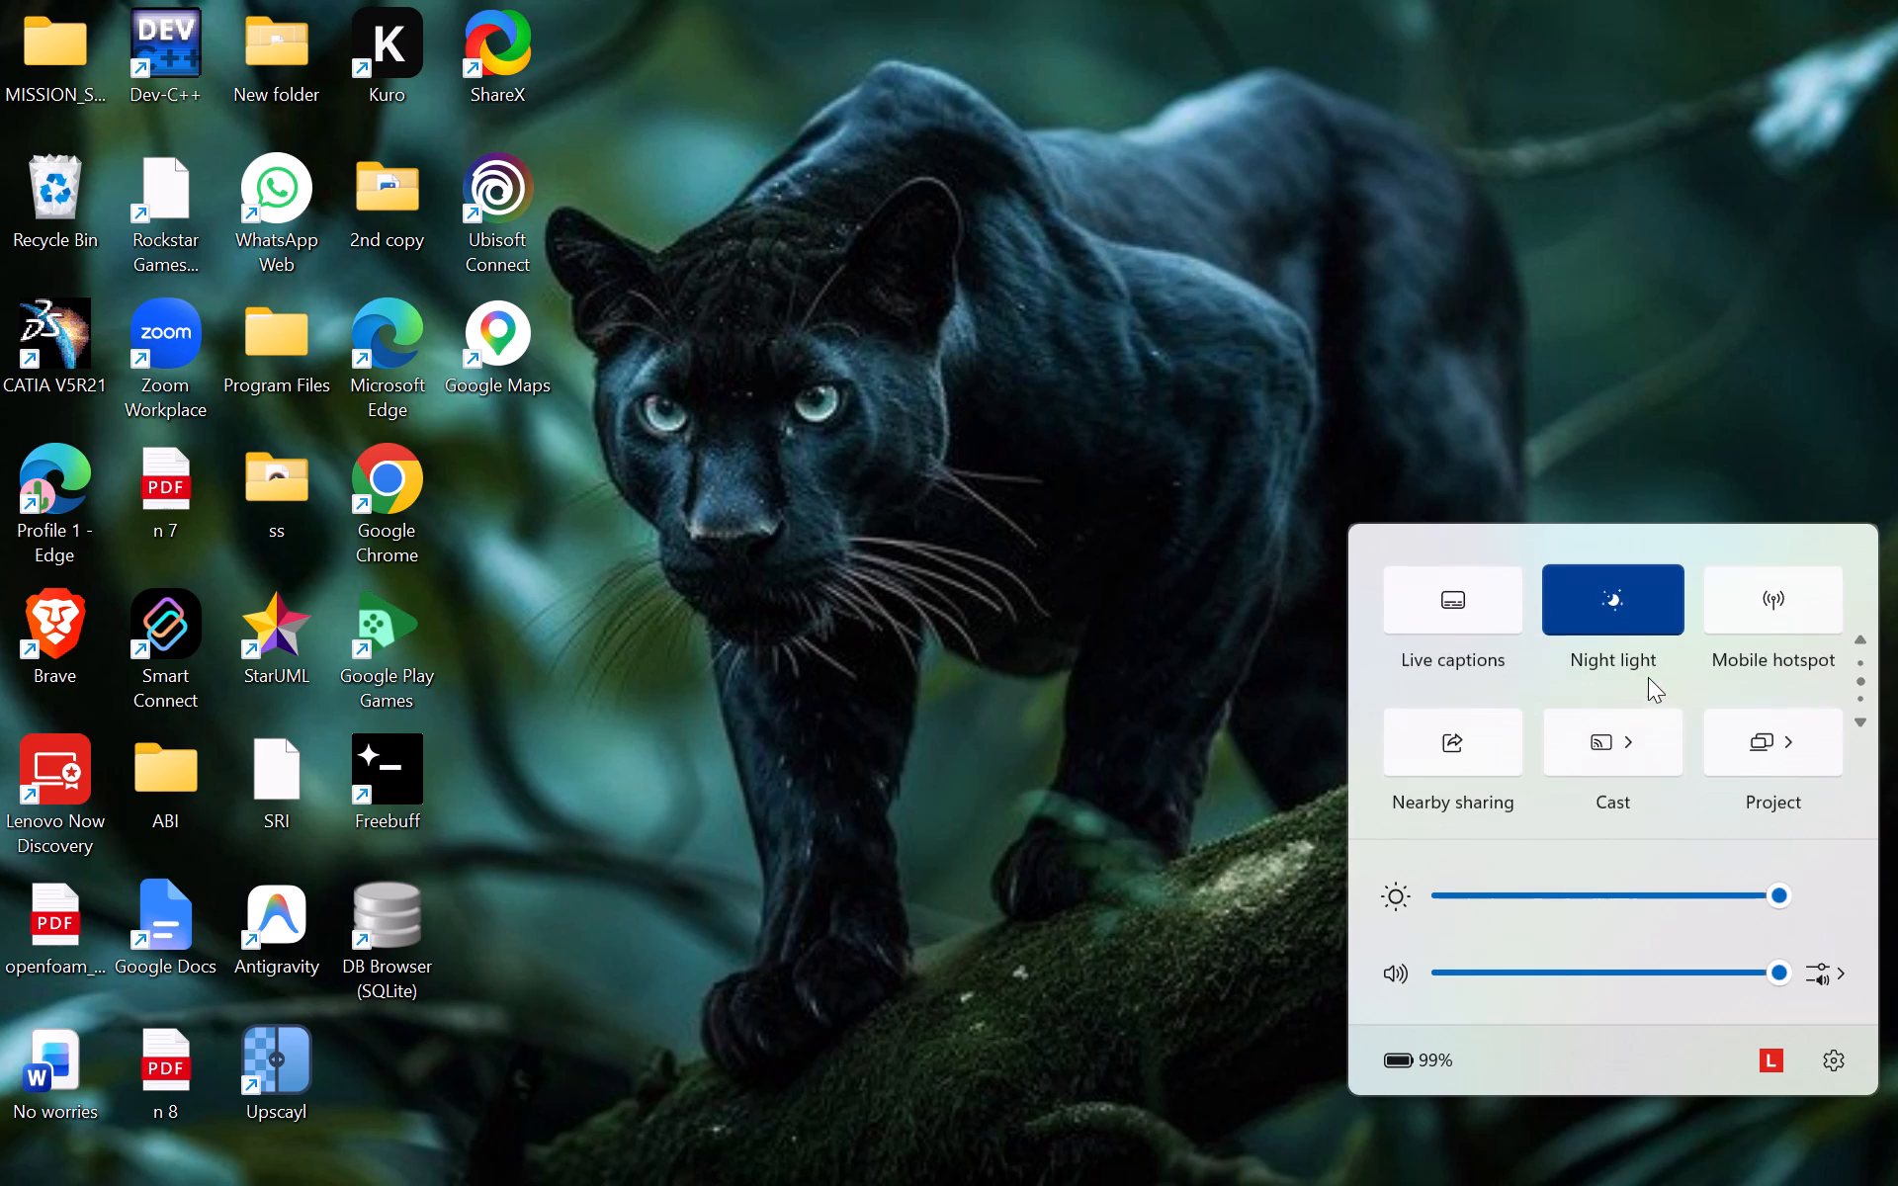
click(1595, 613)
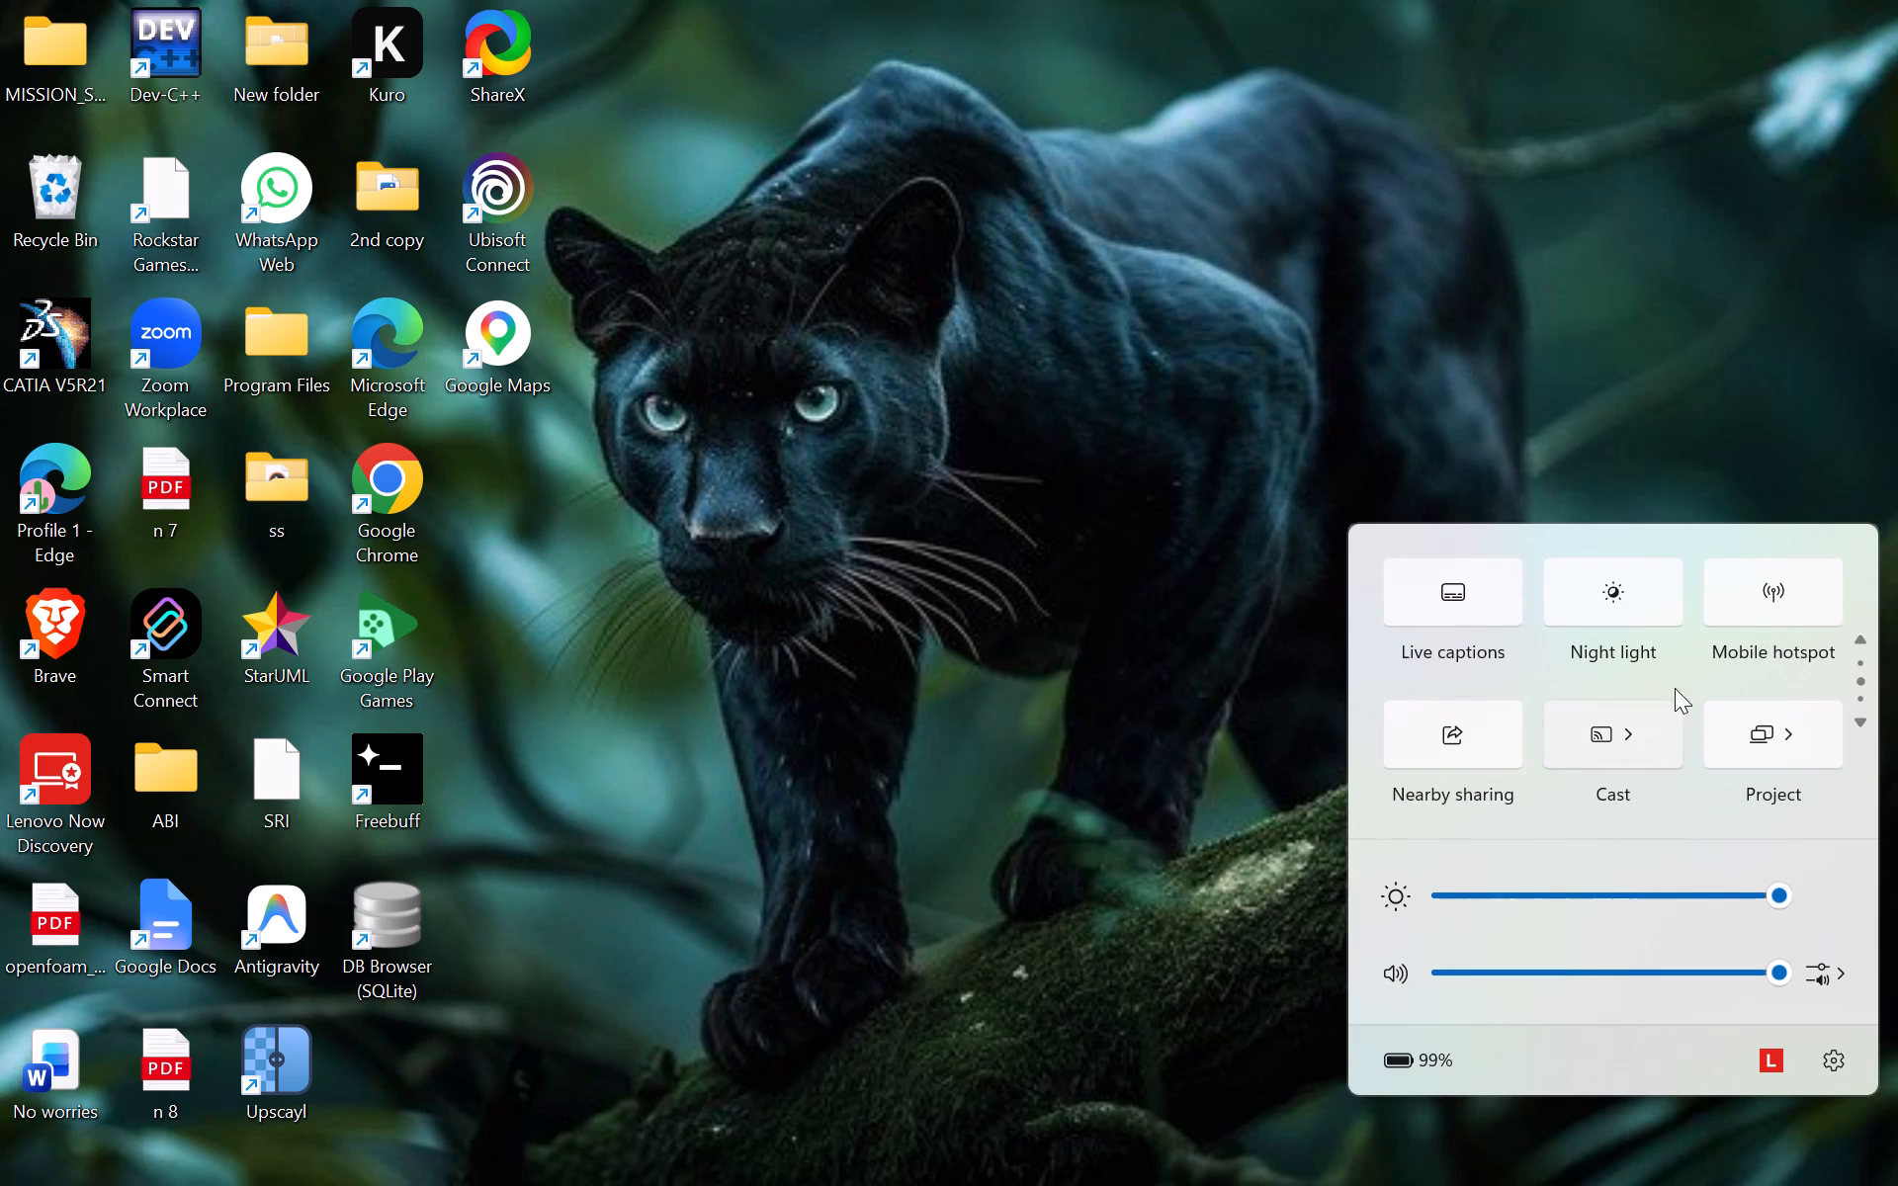
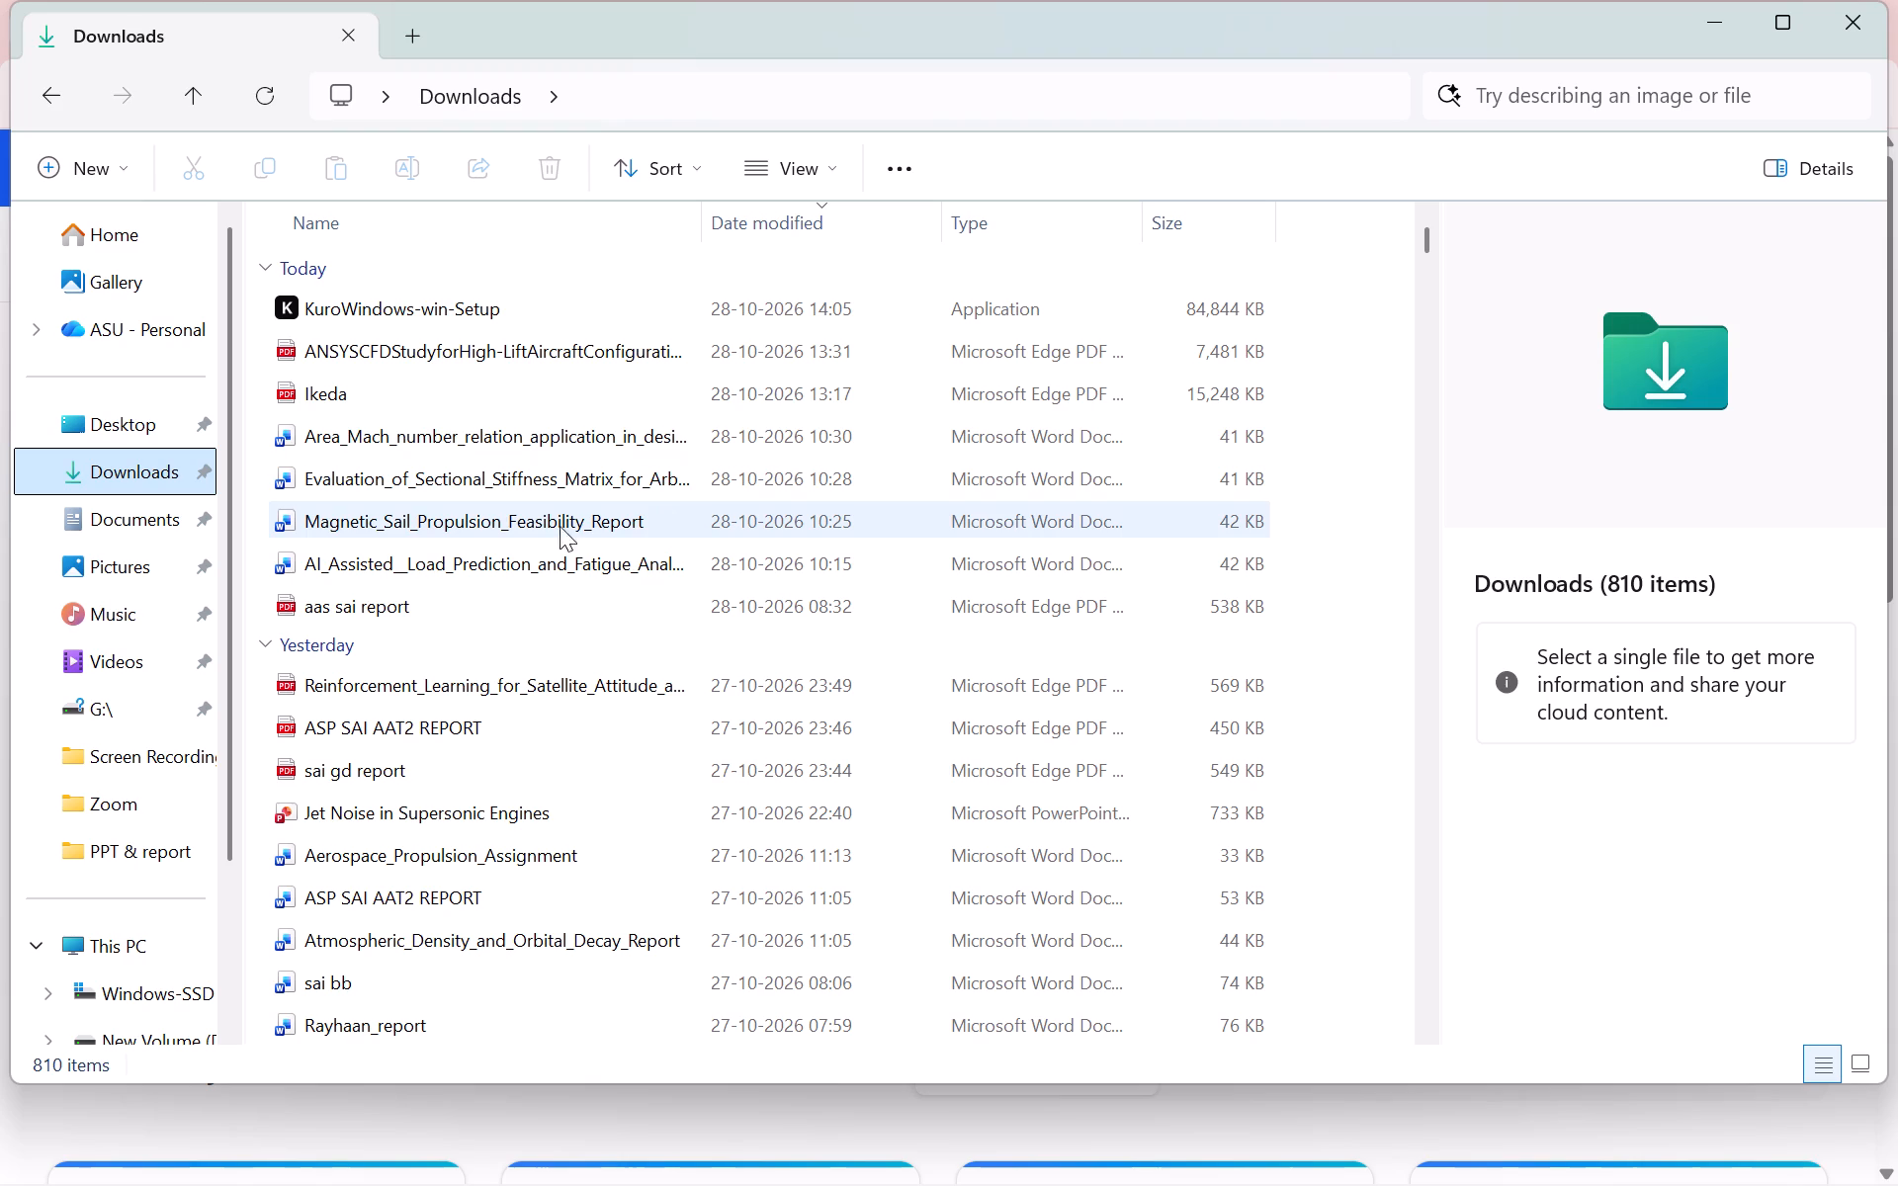
Open the Area_Mach_number_relation report from Downloads, check its student and course details, and close it.
double_click(521, 442)
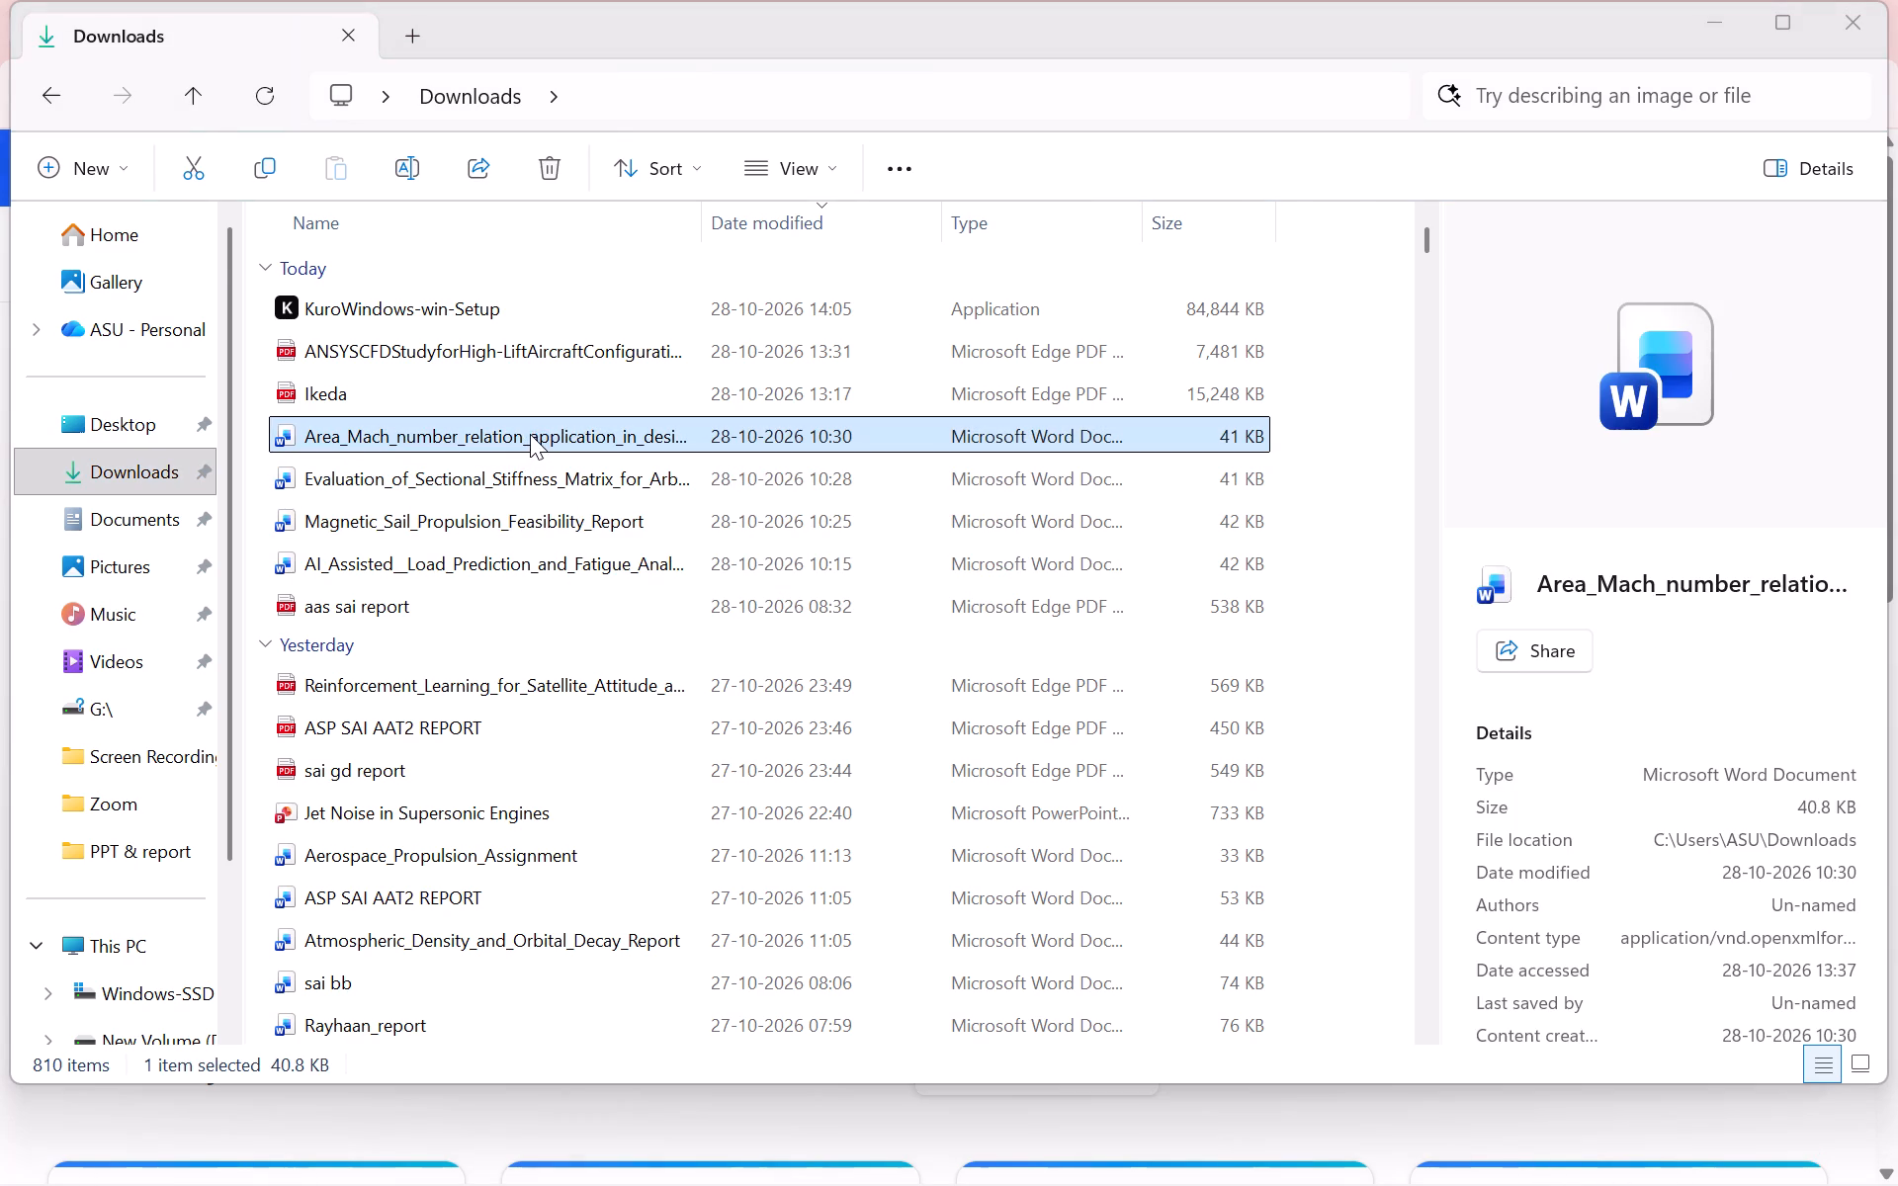
scroll(984, 644, down, 4)
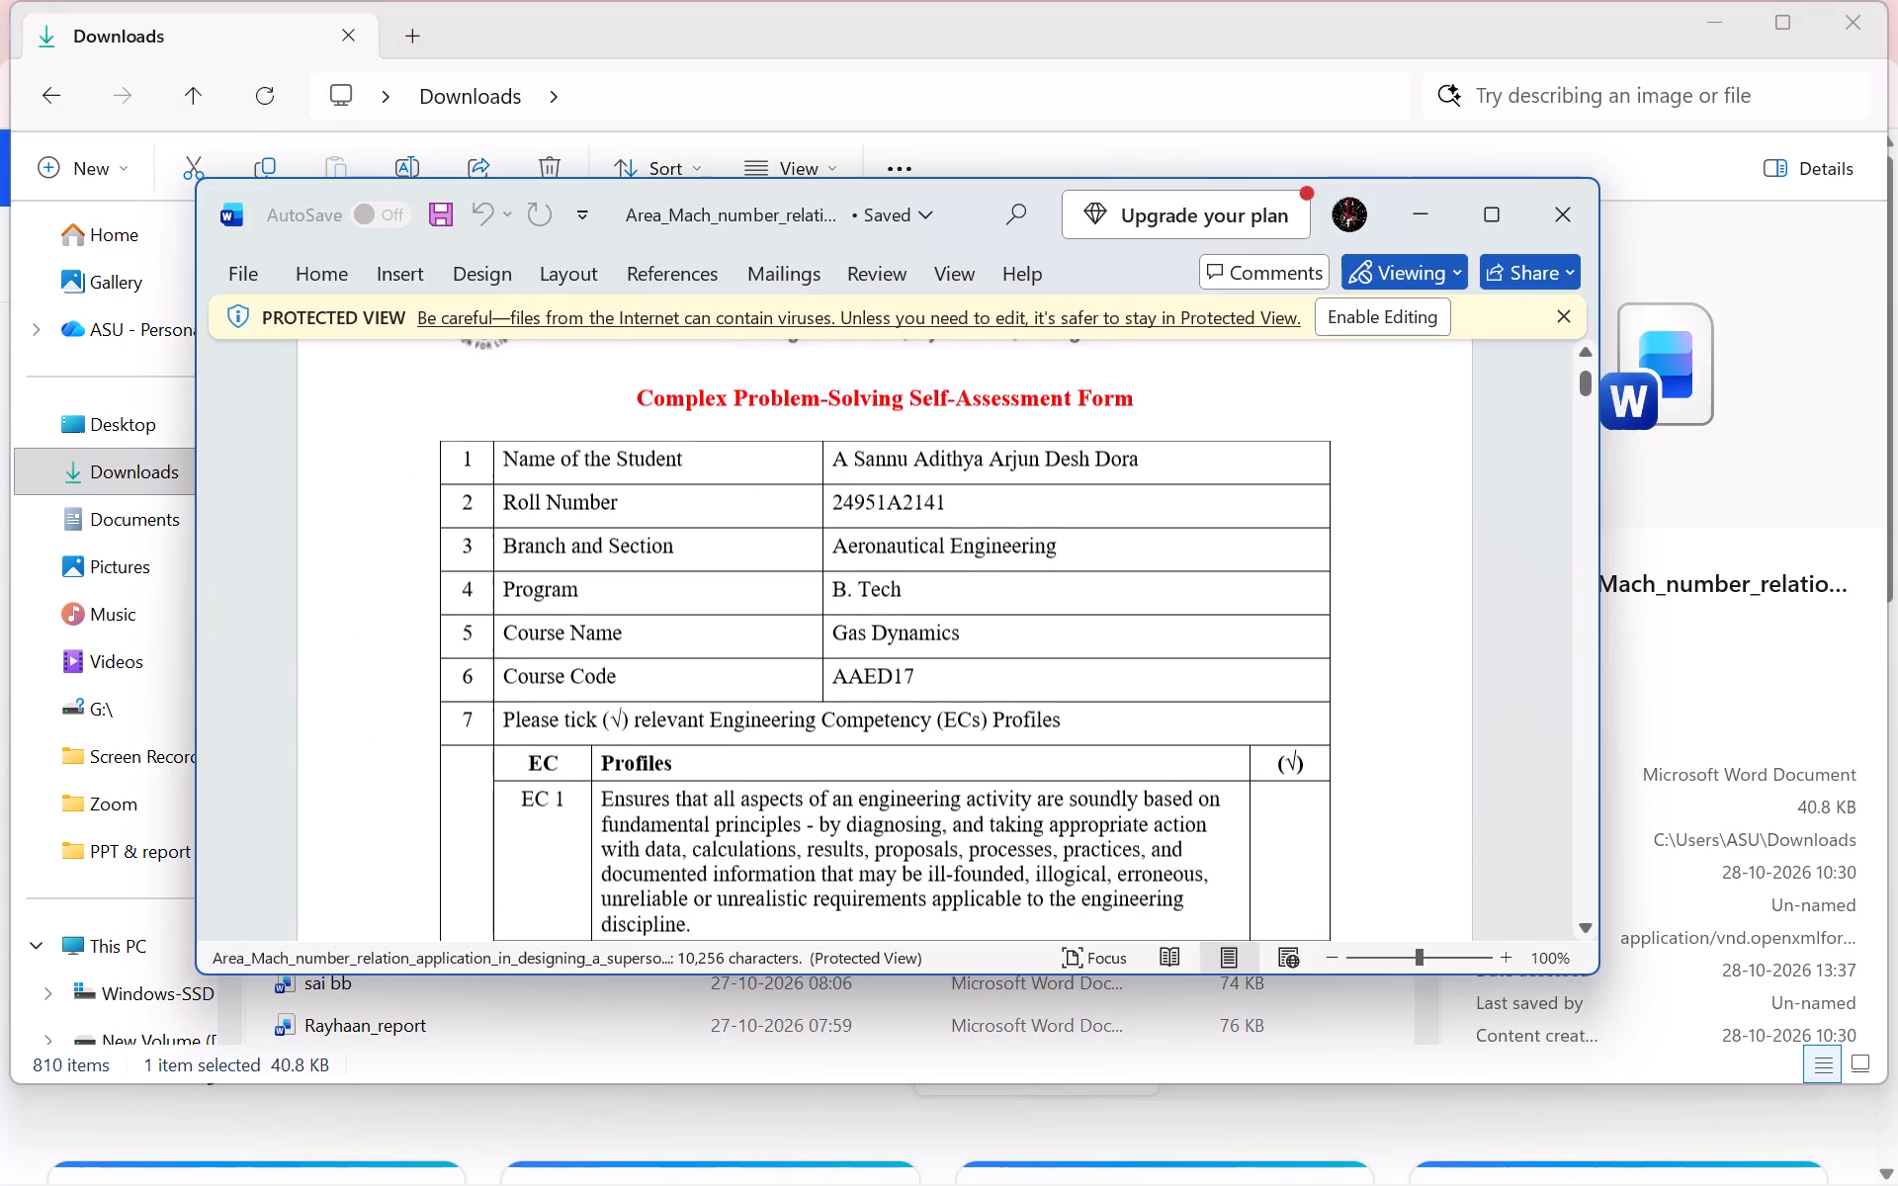
scroll(984, 648, up, 2)
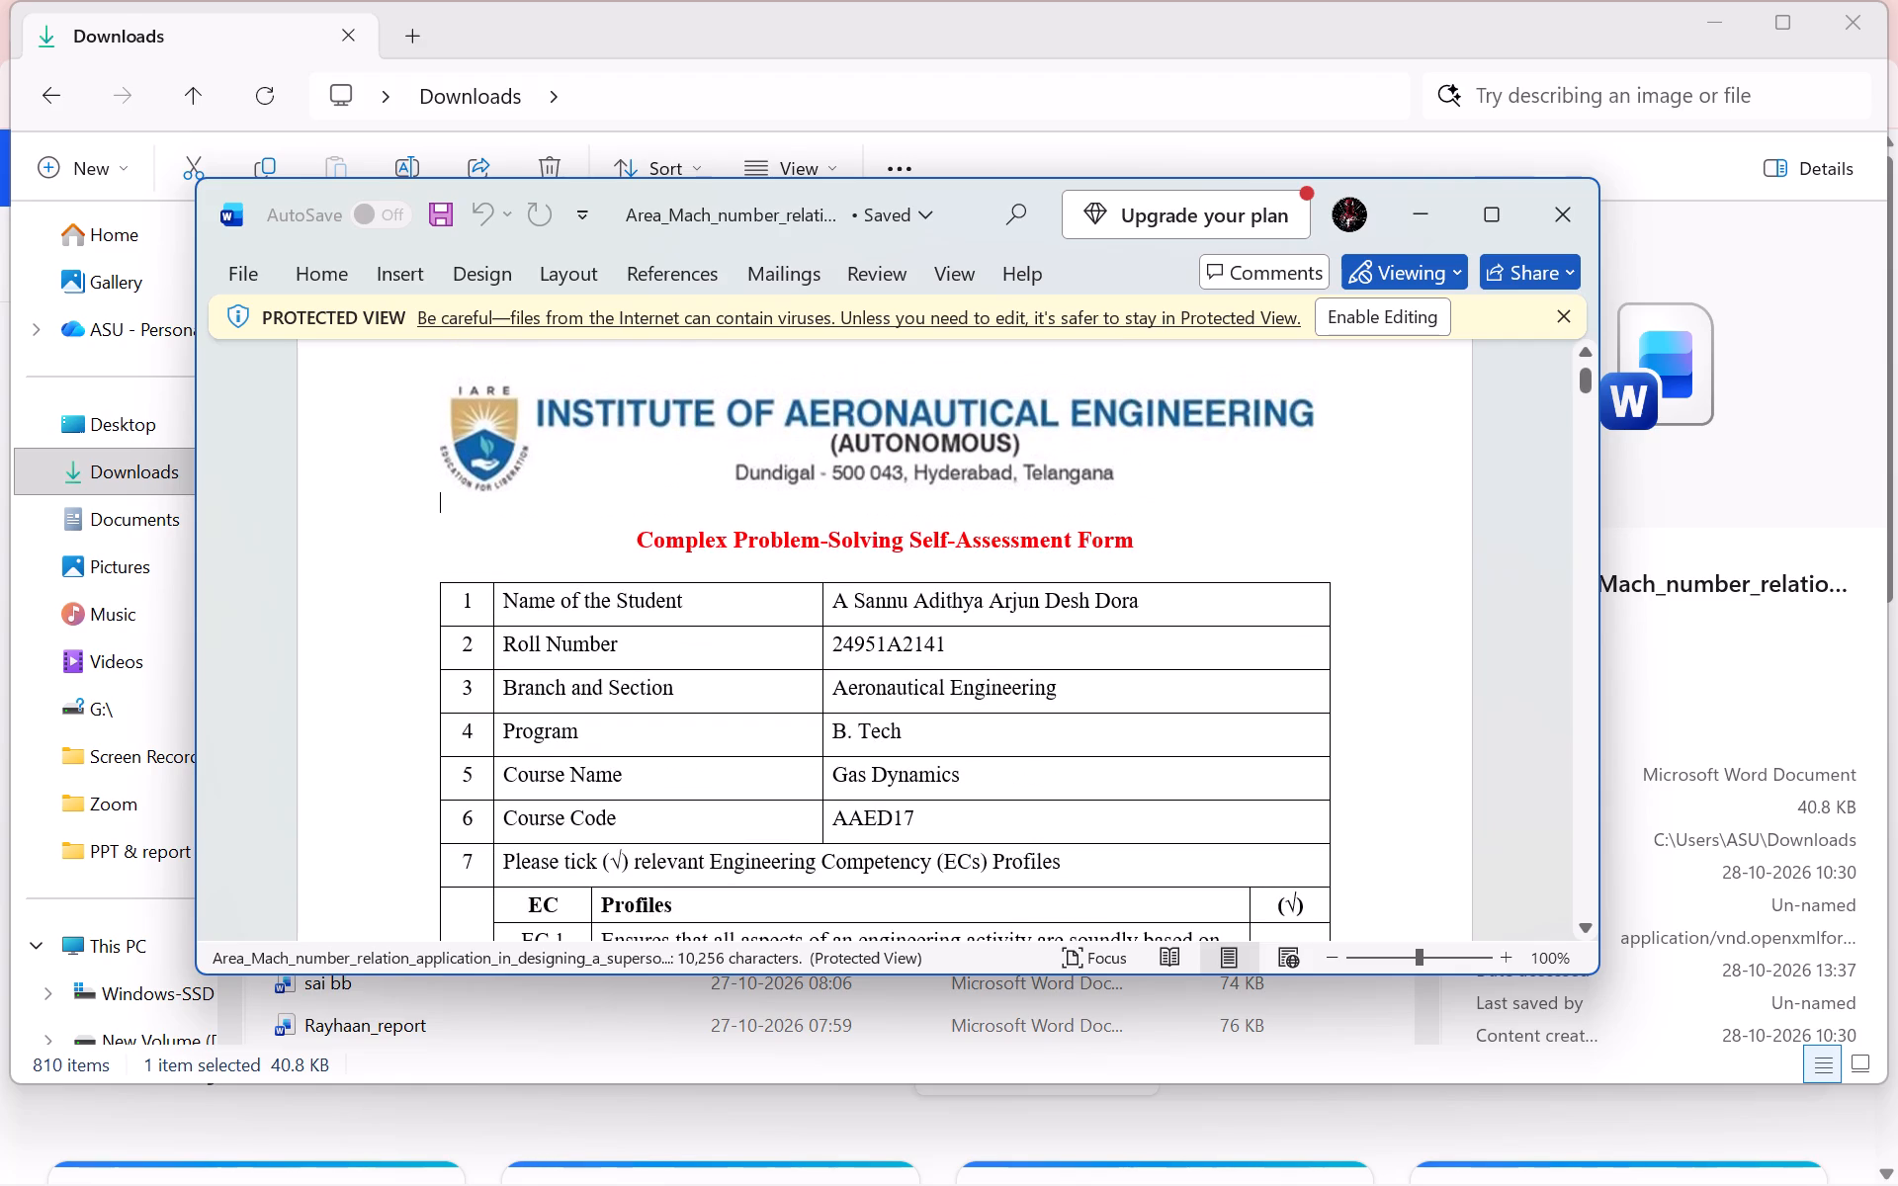
scroll(984, 648, down, 5)
click(1535, 211)
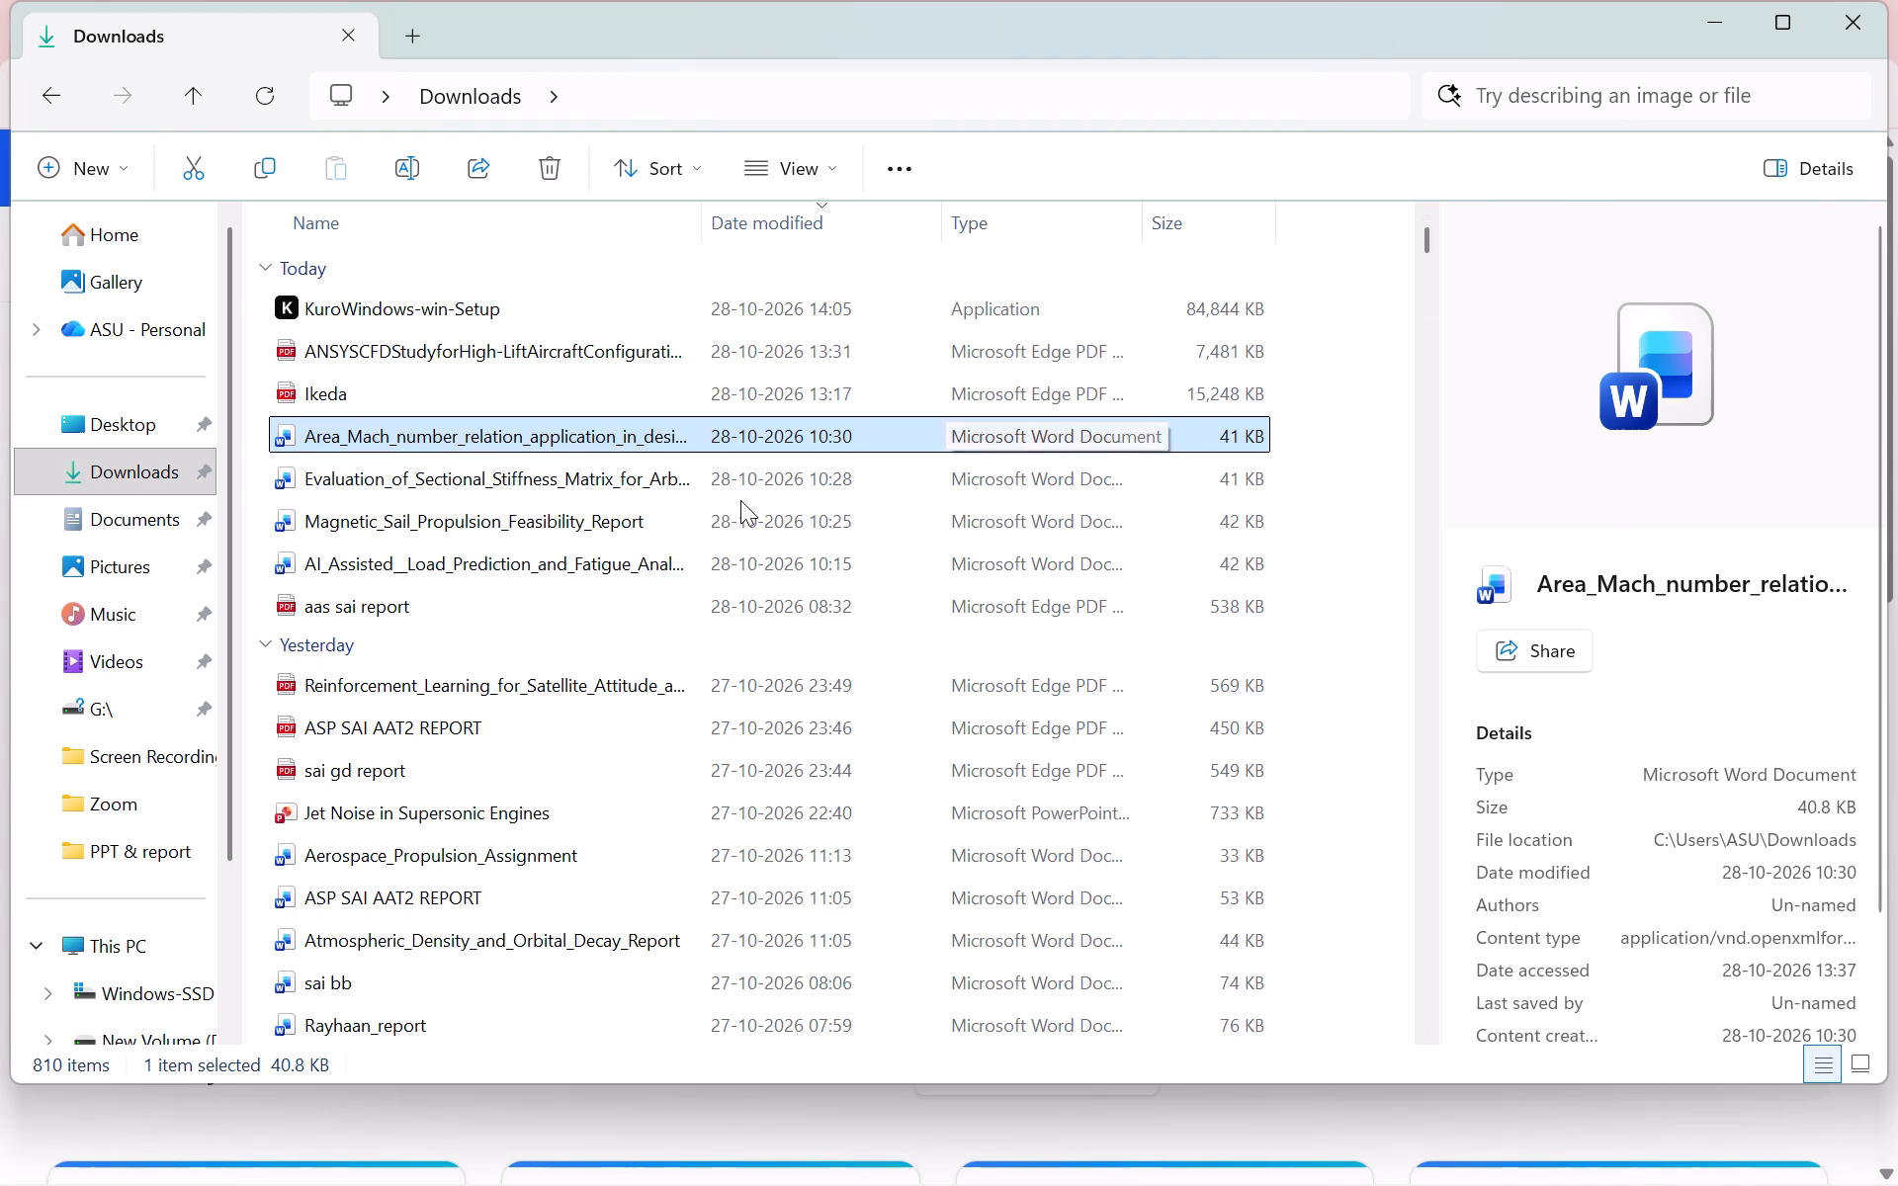
Open the Evaluation_of_Sectional_Stiffness_Matrix report, check the self-assessment form's course details, and close it.
click(704, 491)
double_click(719, 474)
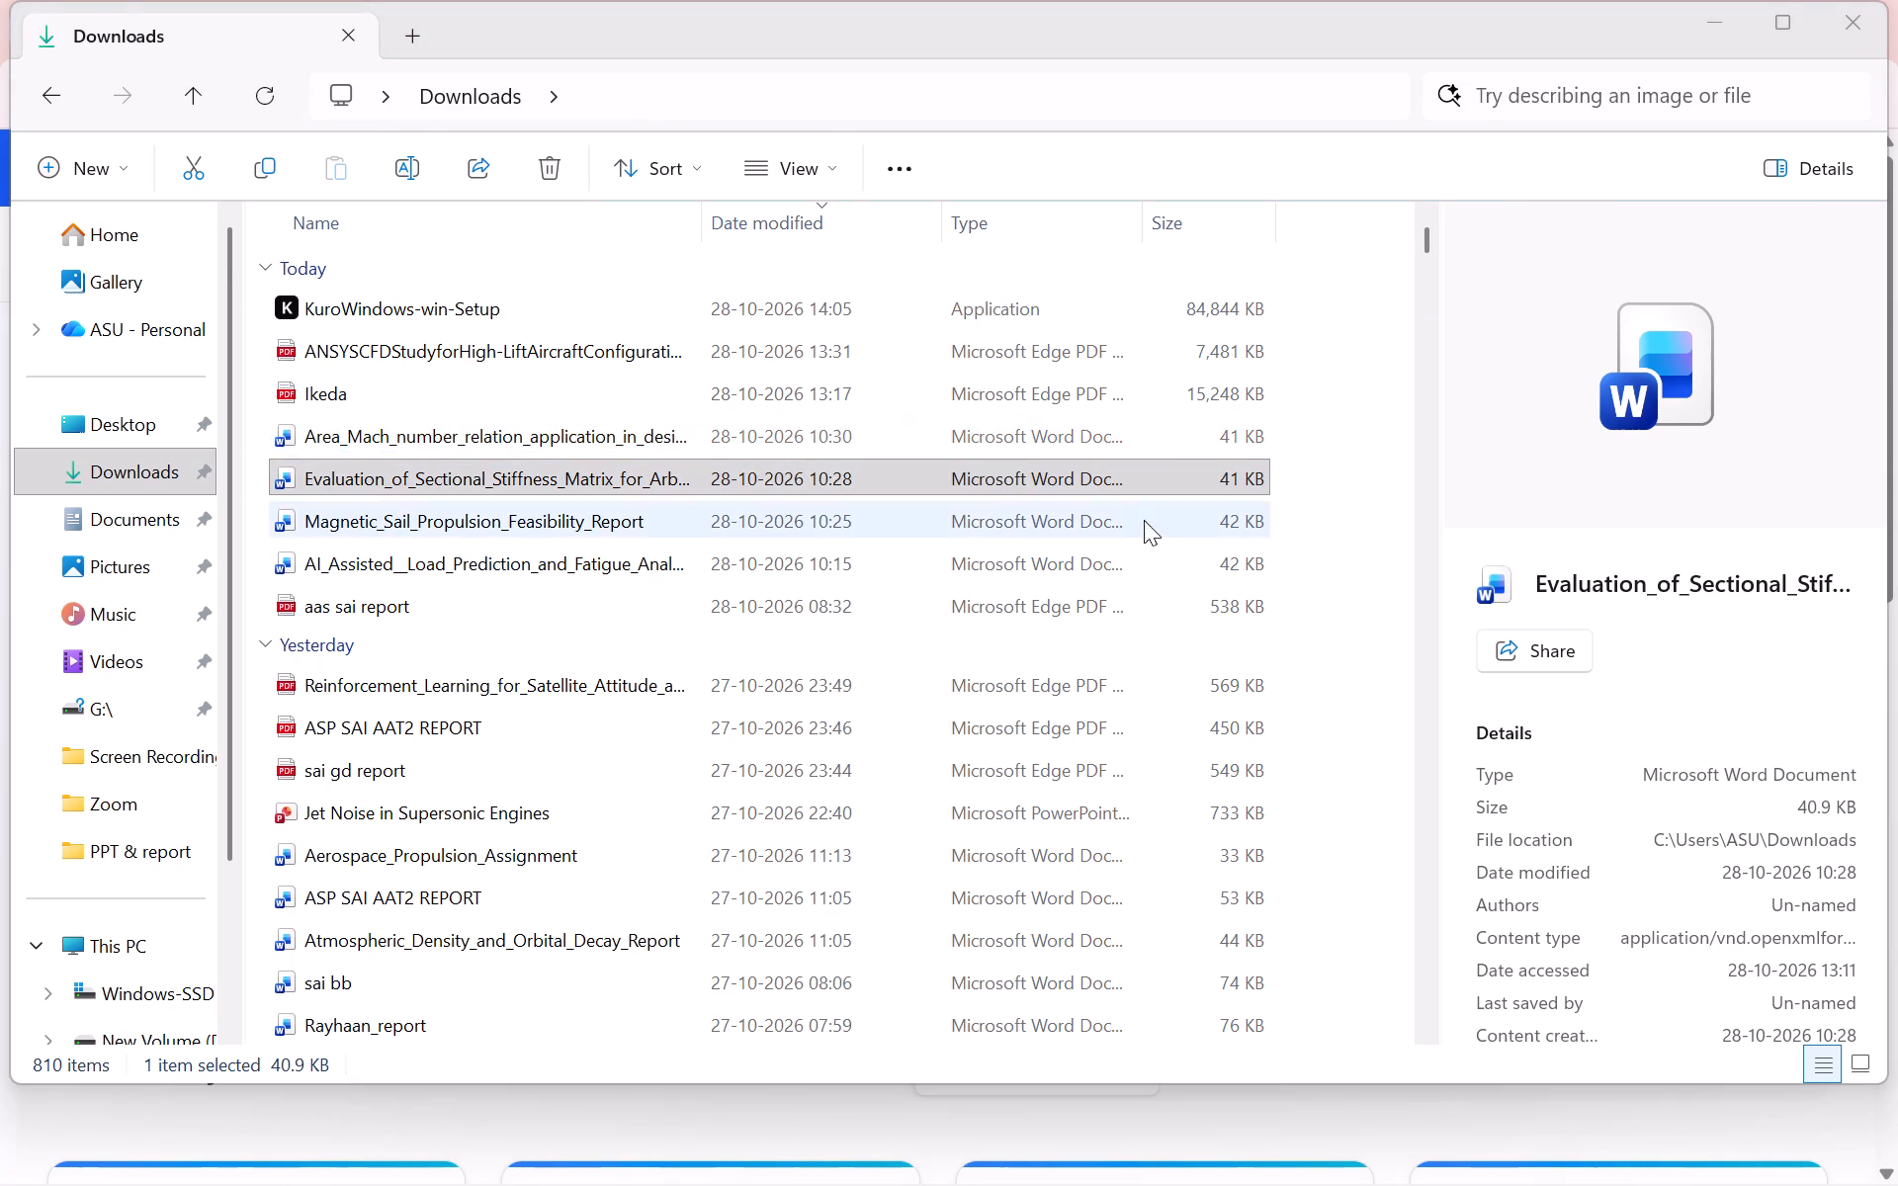
scroll(962, 594, down, 2)
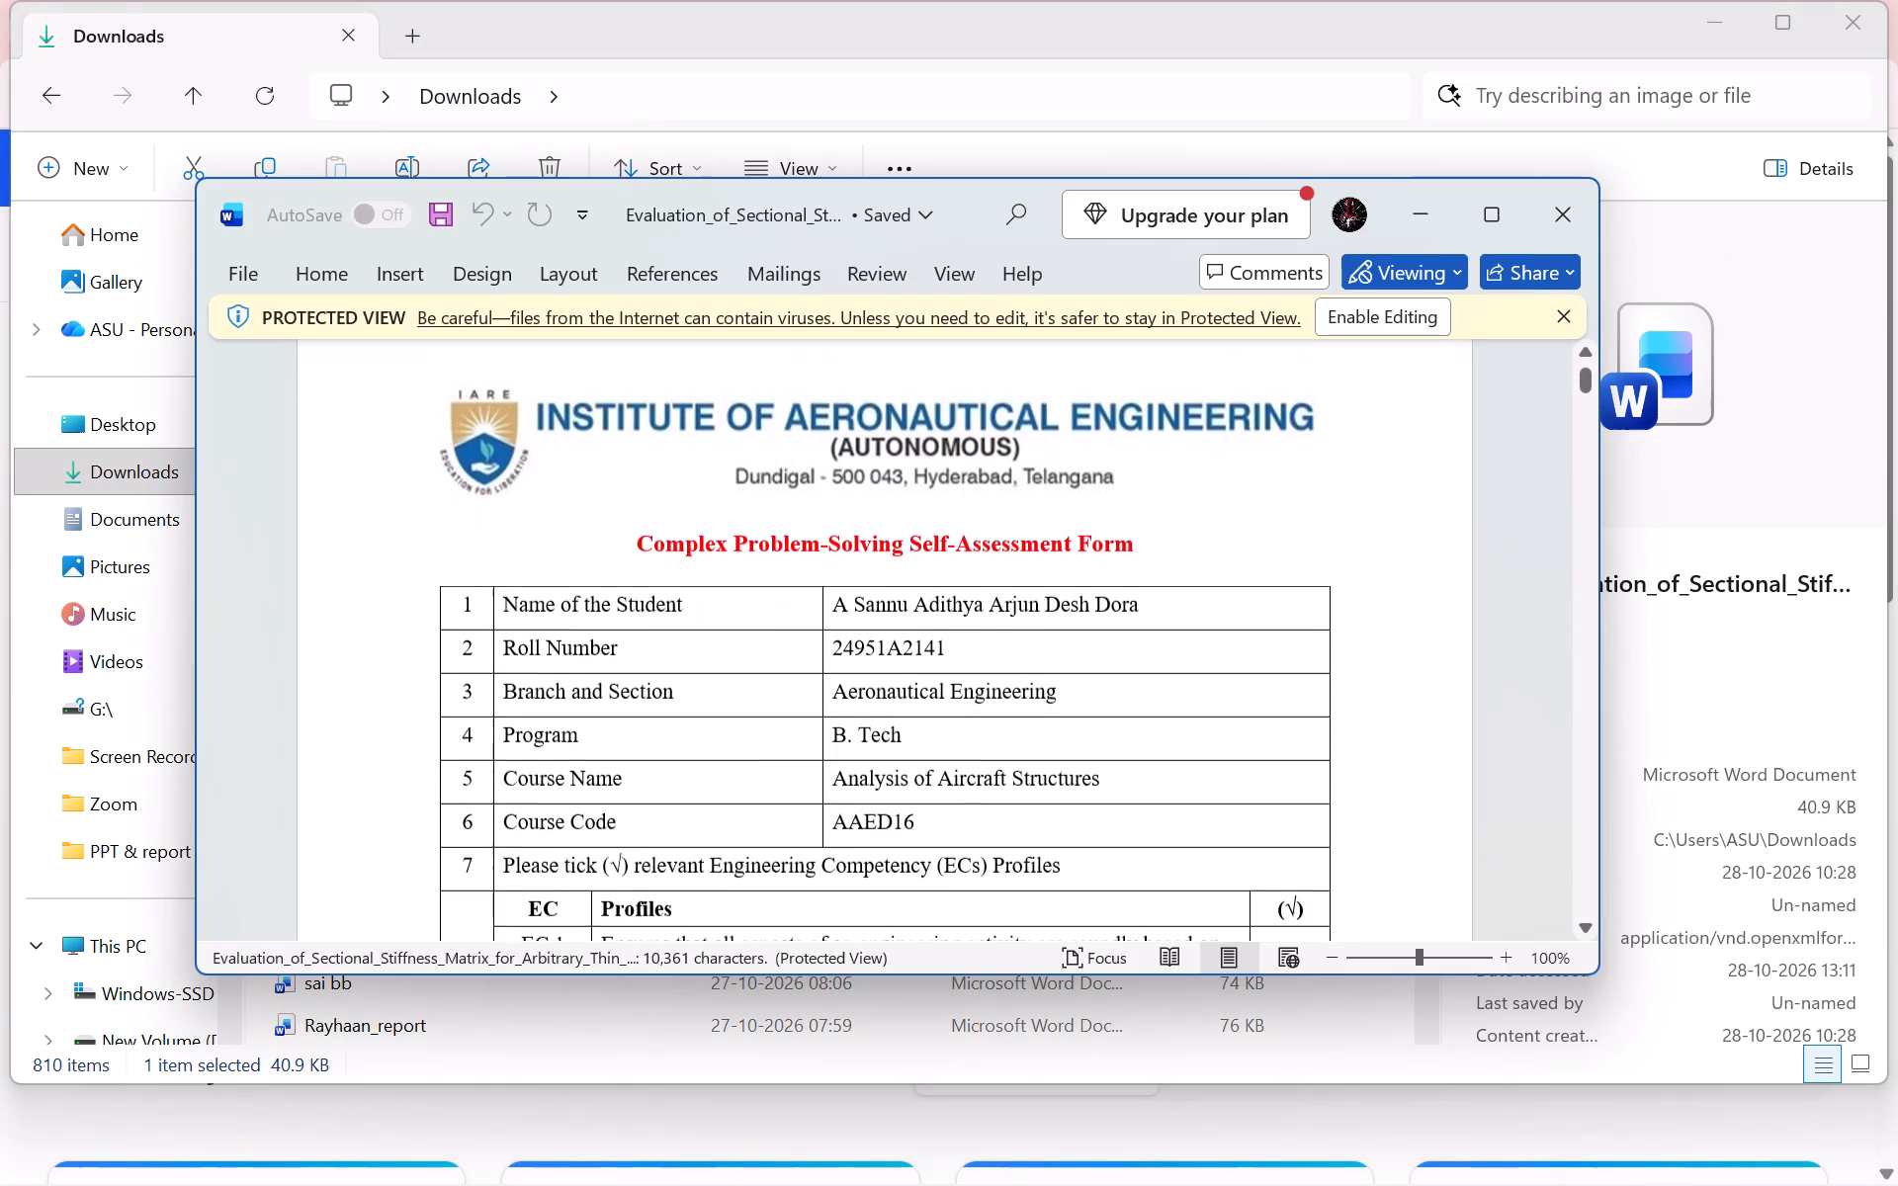
scroll(962, 594, down, 3)
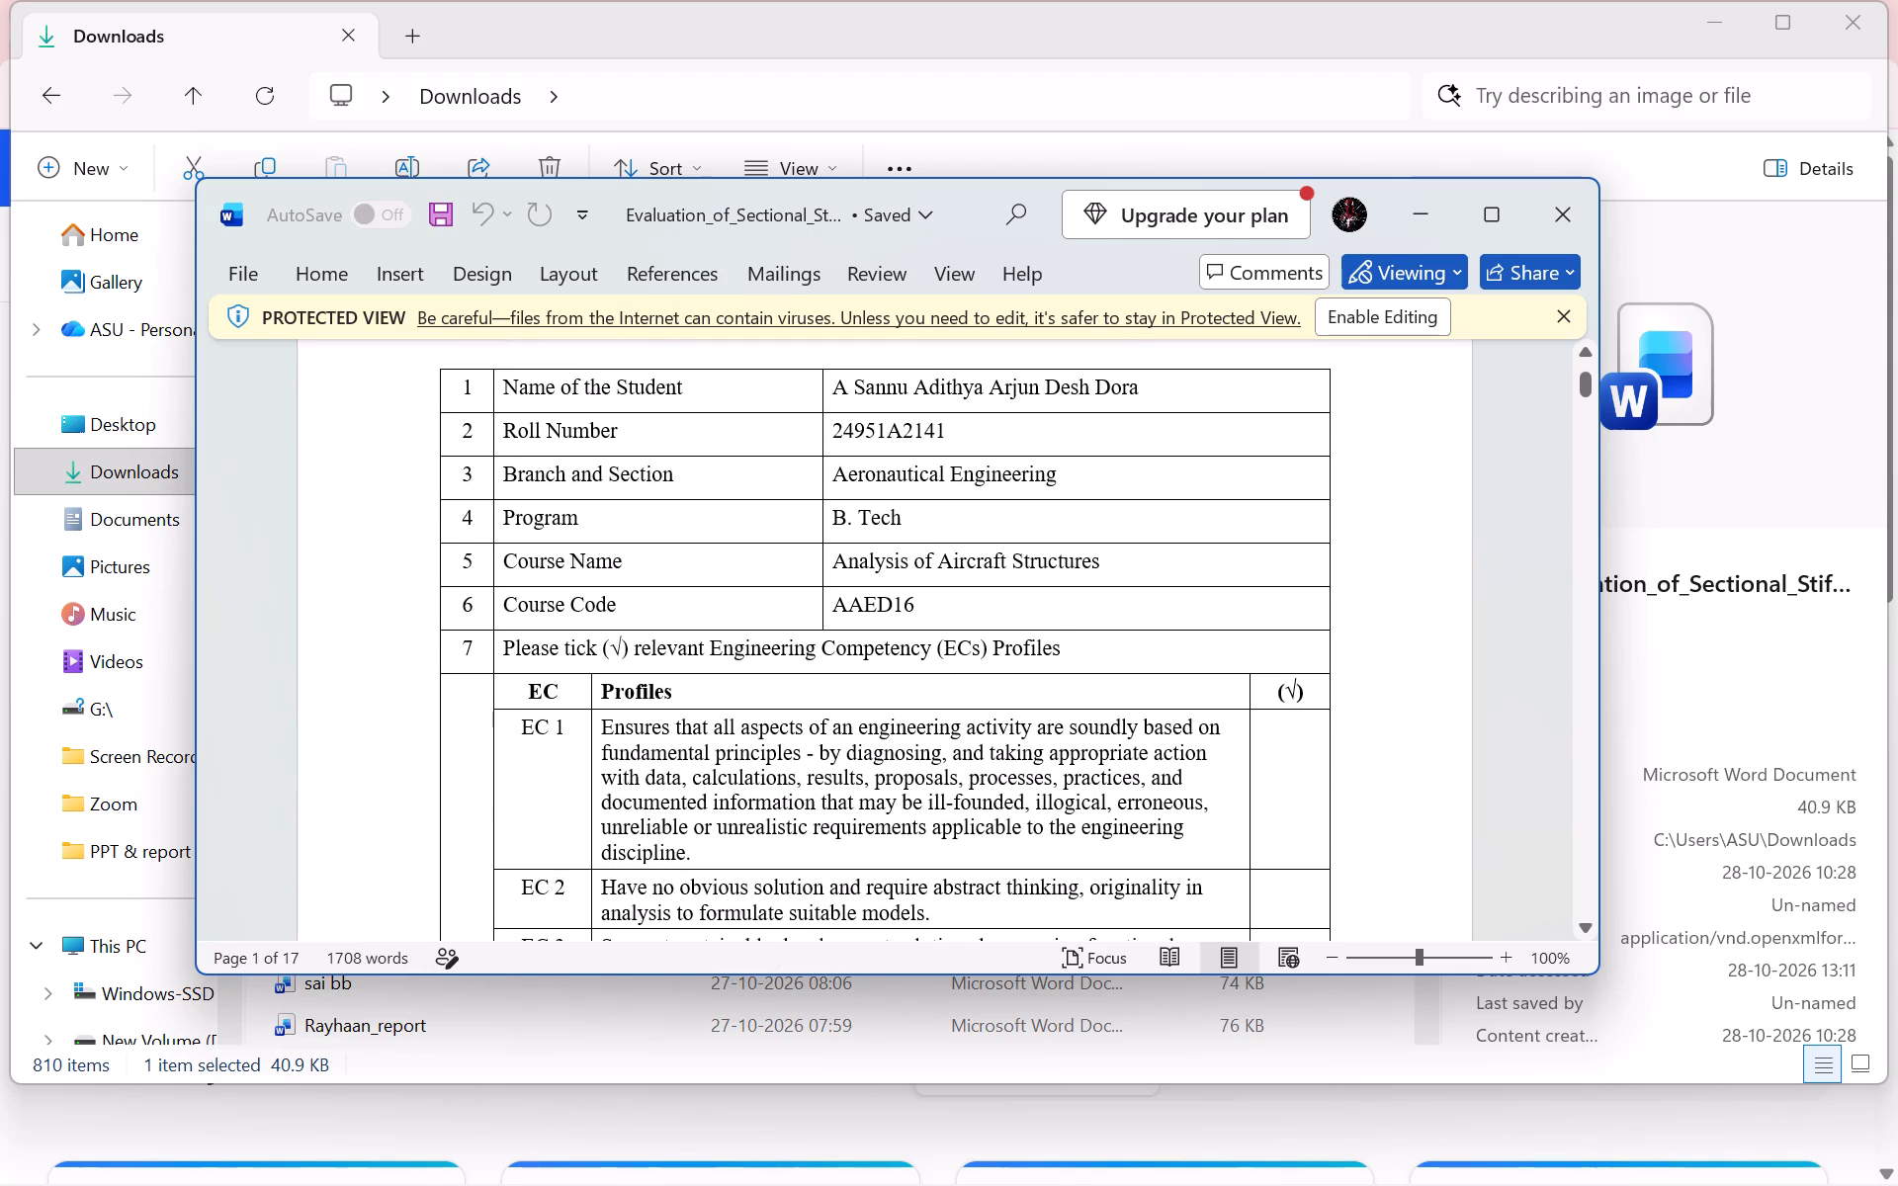
scroll(972, 580, up, 2)
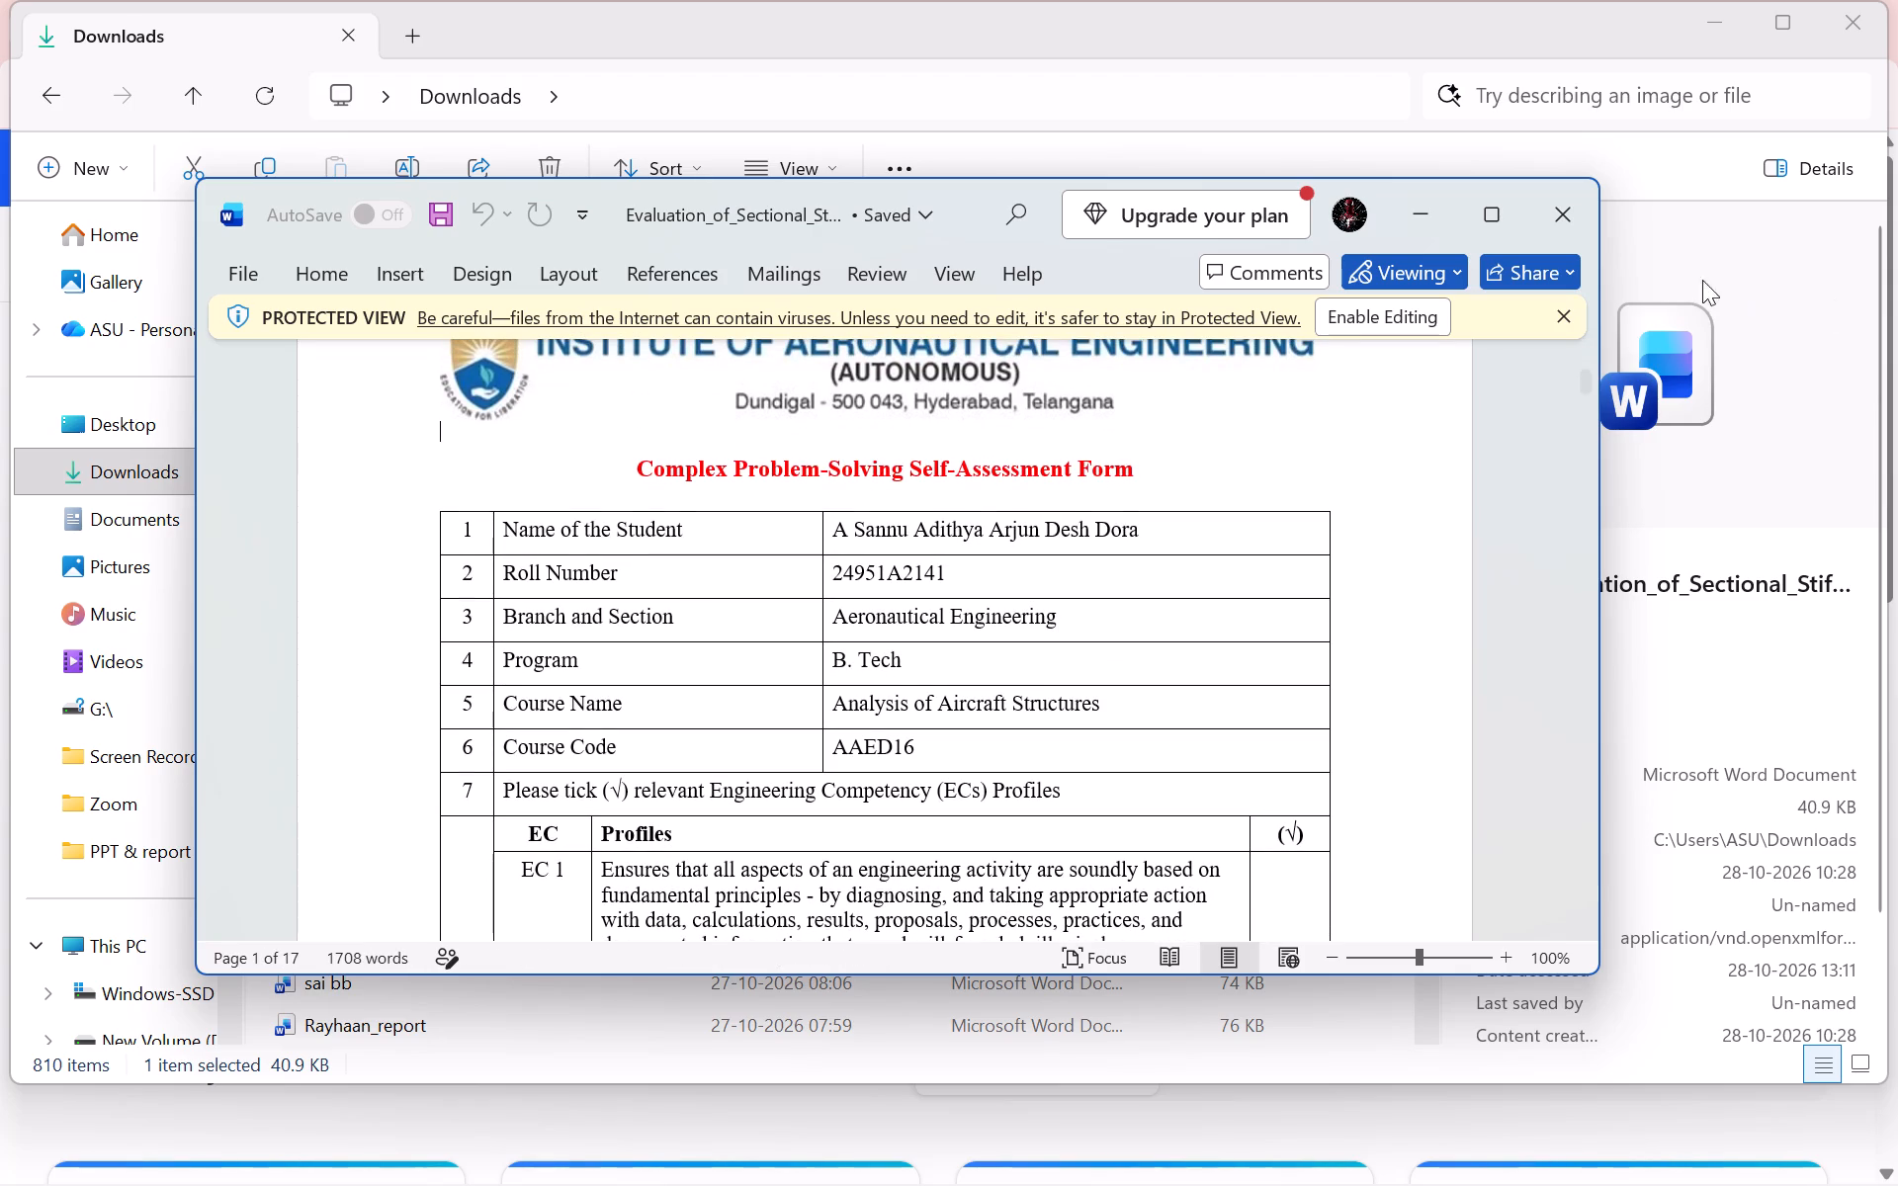
click(1575, 233)
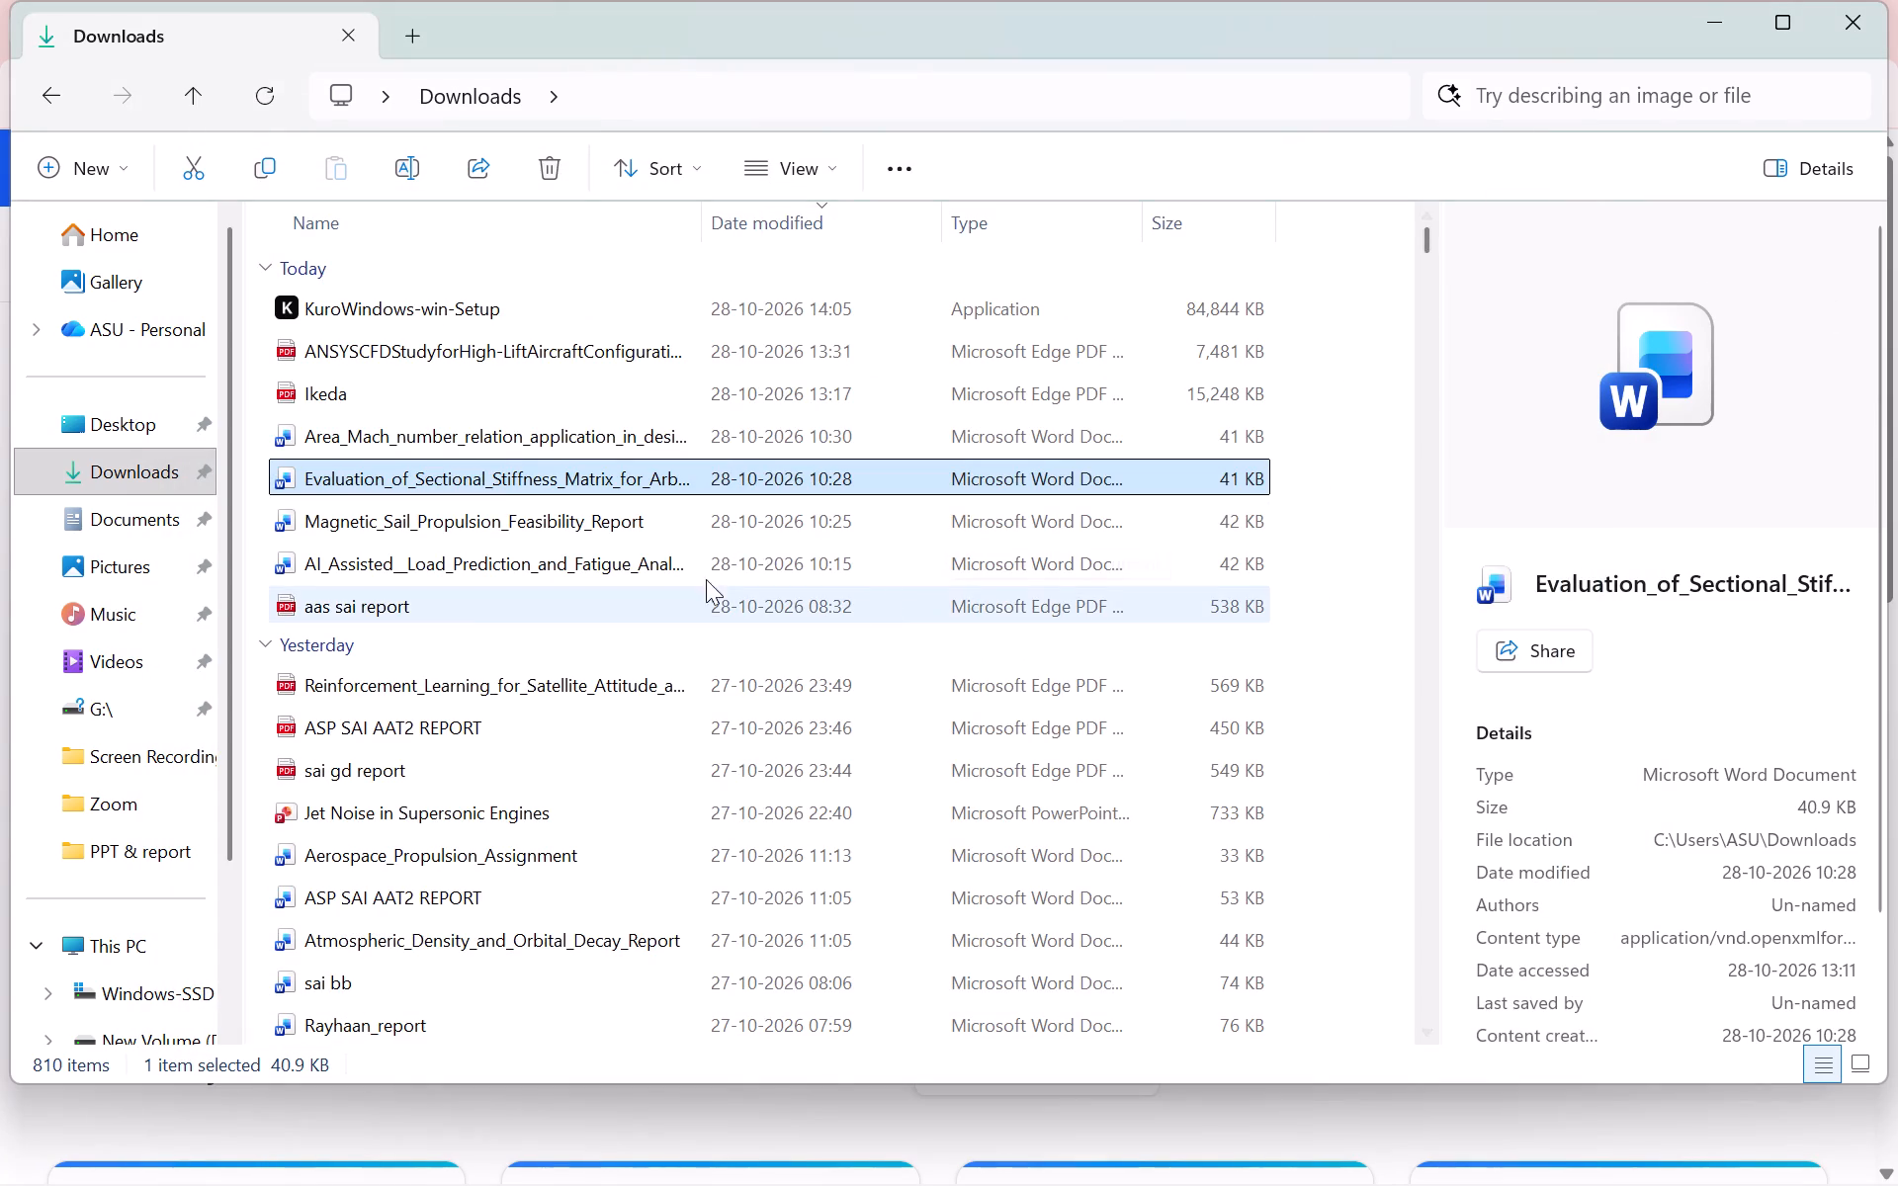
Reopen the Area_Mach_number_relation report to recheck its course name, and close it.
click(511, 424)
double_click(511, 424)
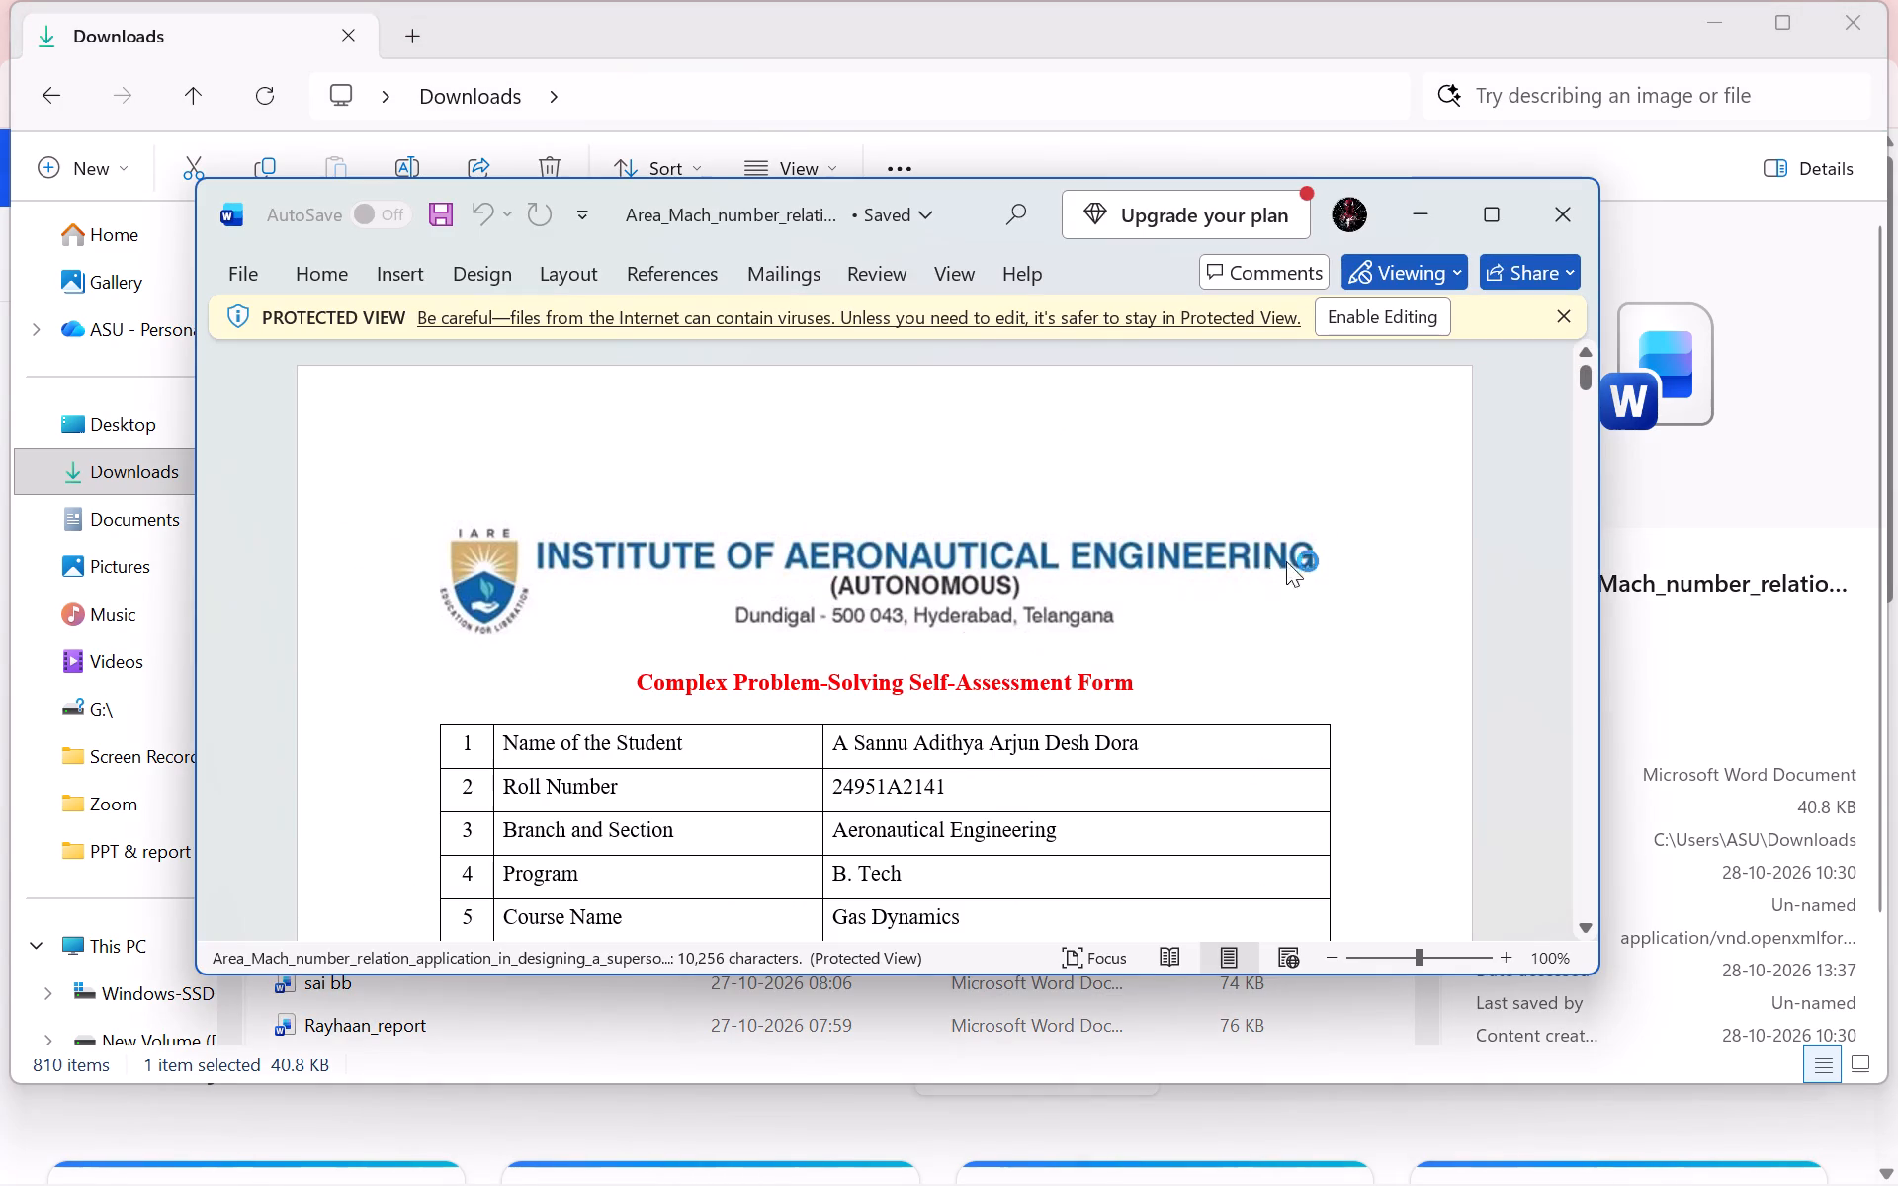
click(1544, 211)
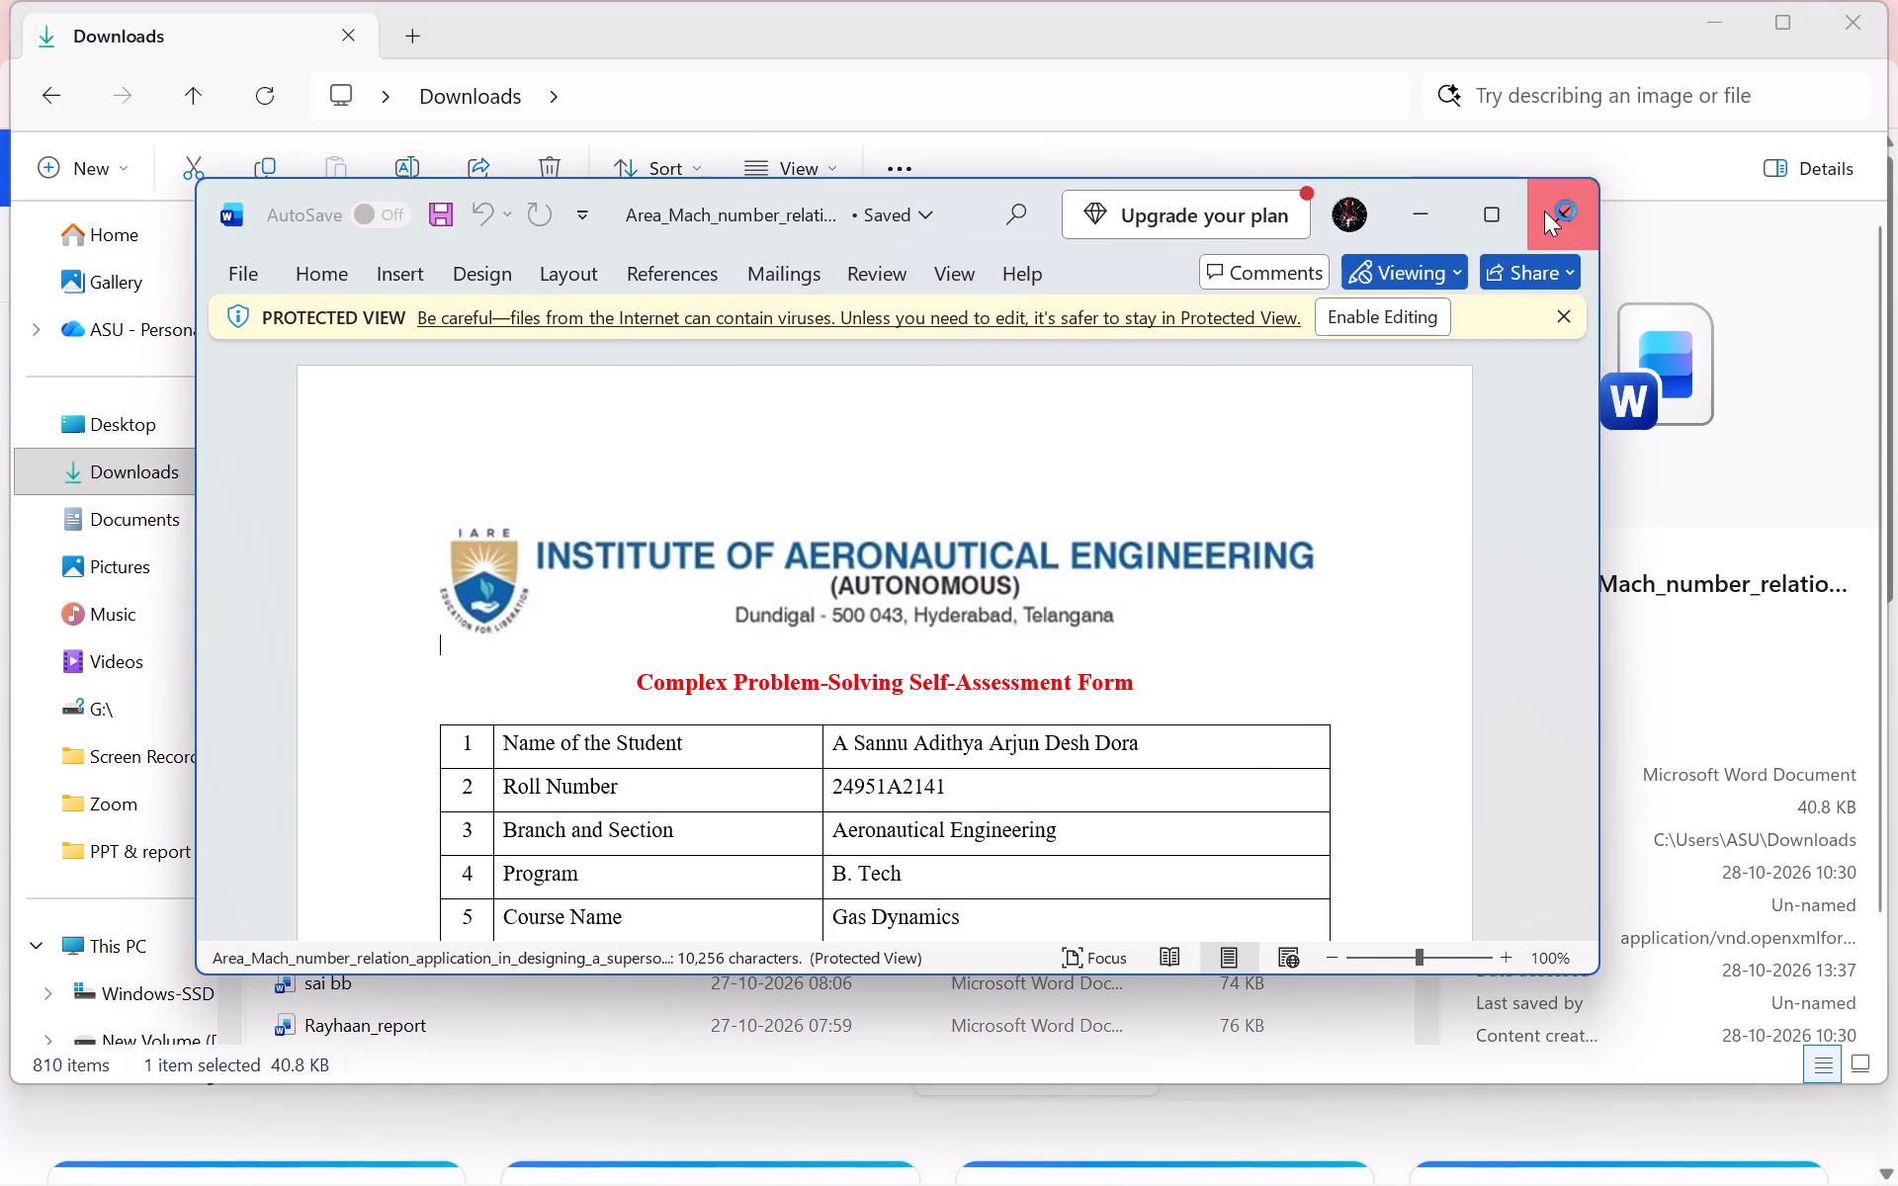
Open the Magnetic_Sail_Propulsion_Feasibility_Report, check its course name and code, and close it.
double_click(408, 523)
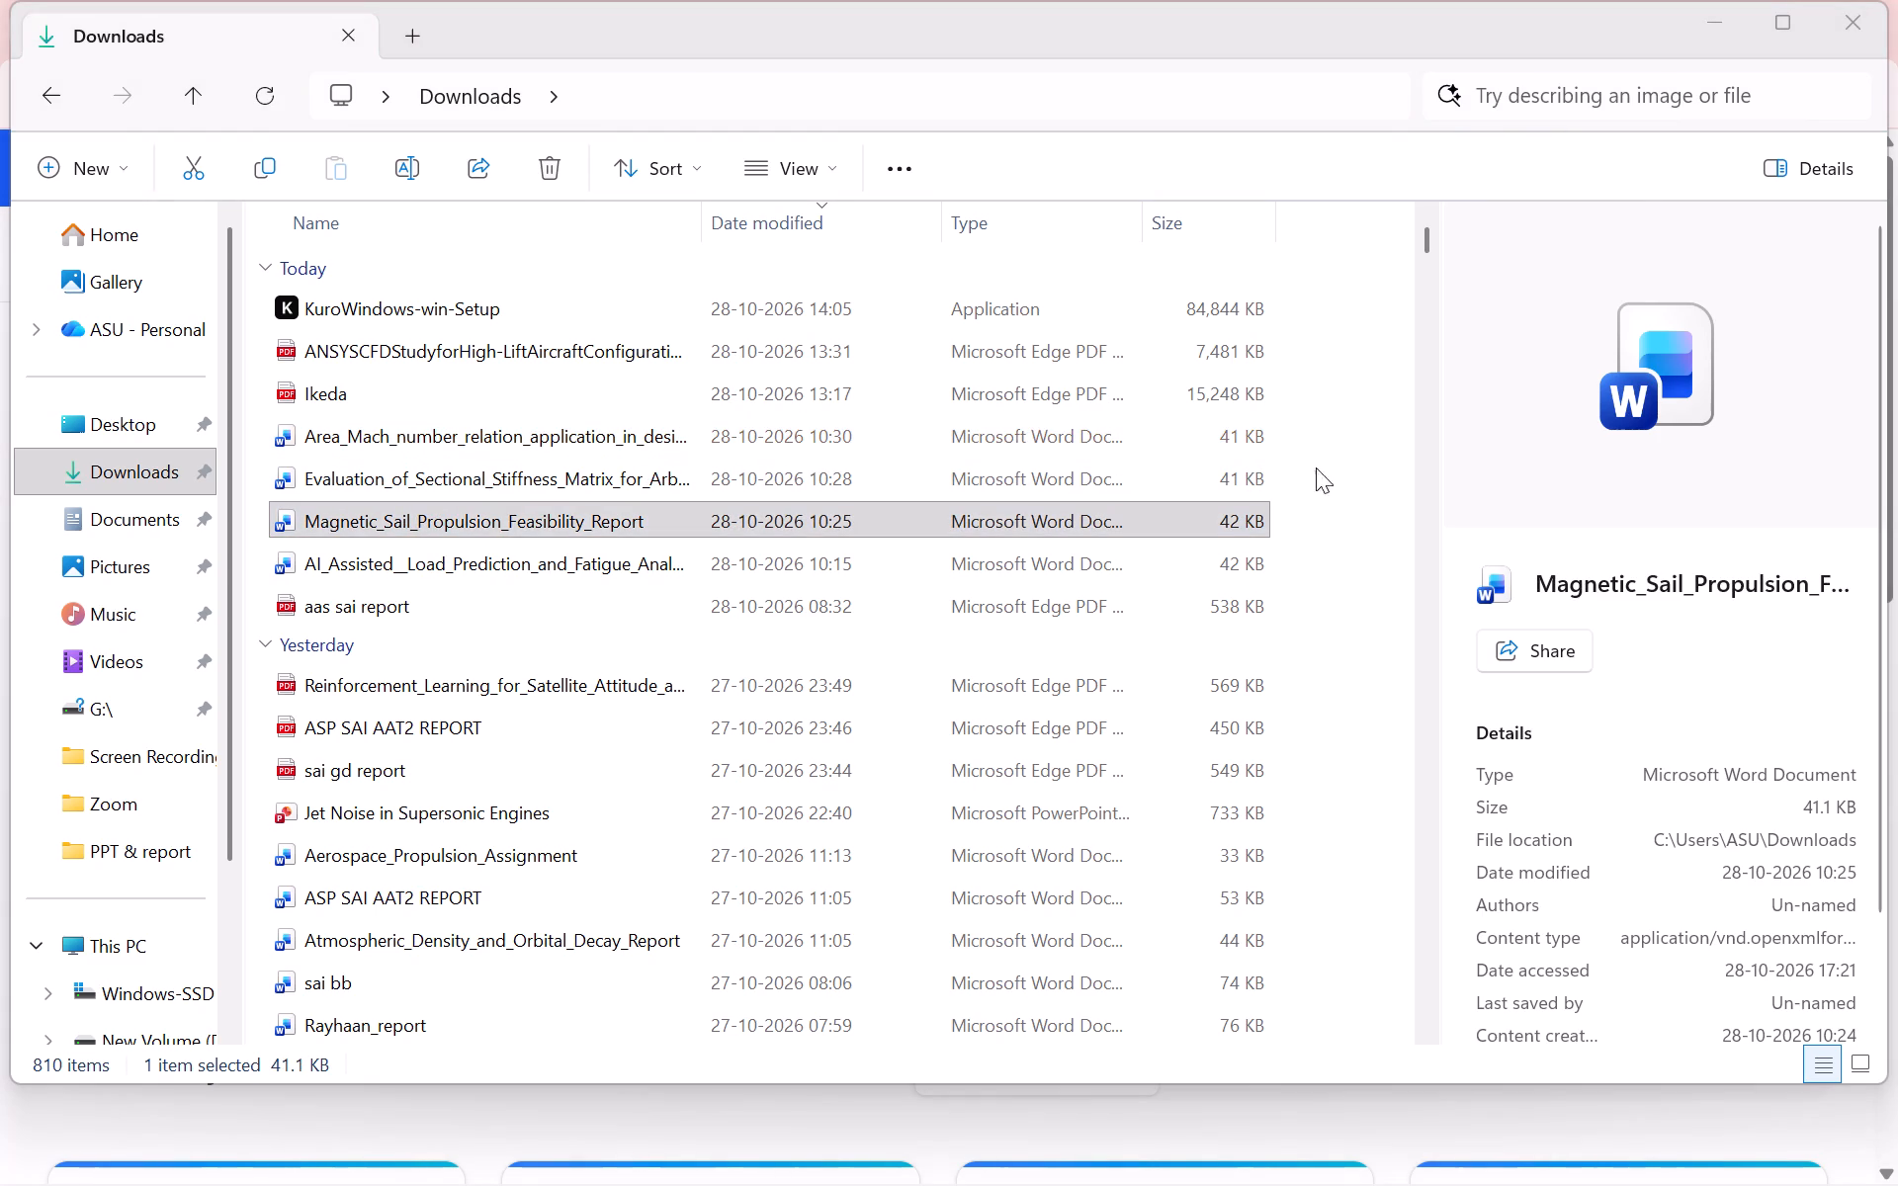
scroll(1075, 697, down, 2)
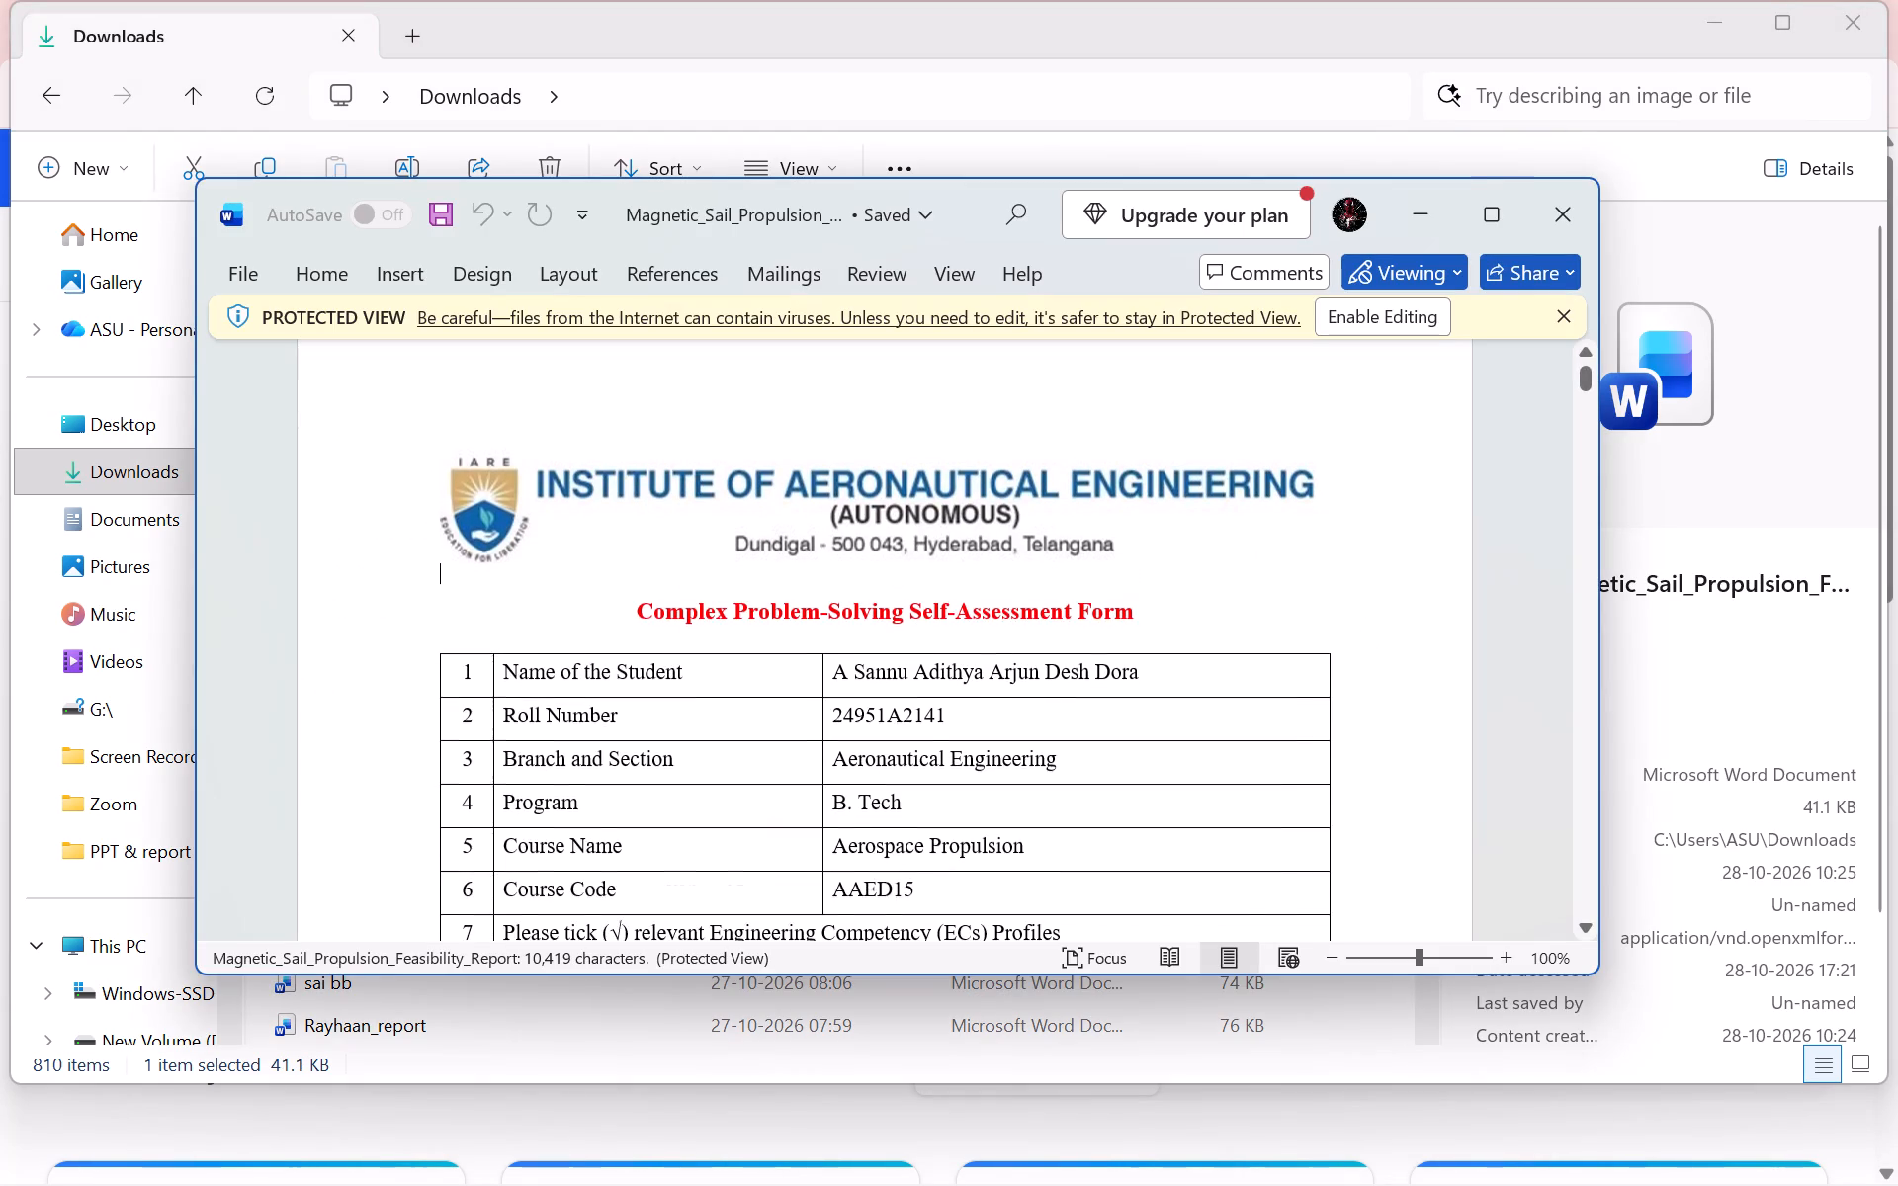
scroll(1067, 685, down, 1)
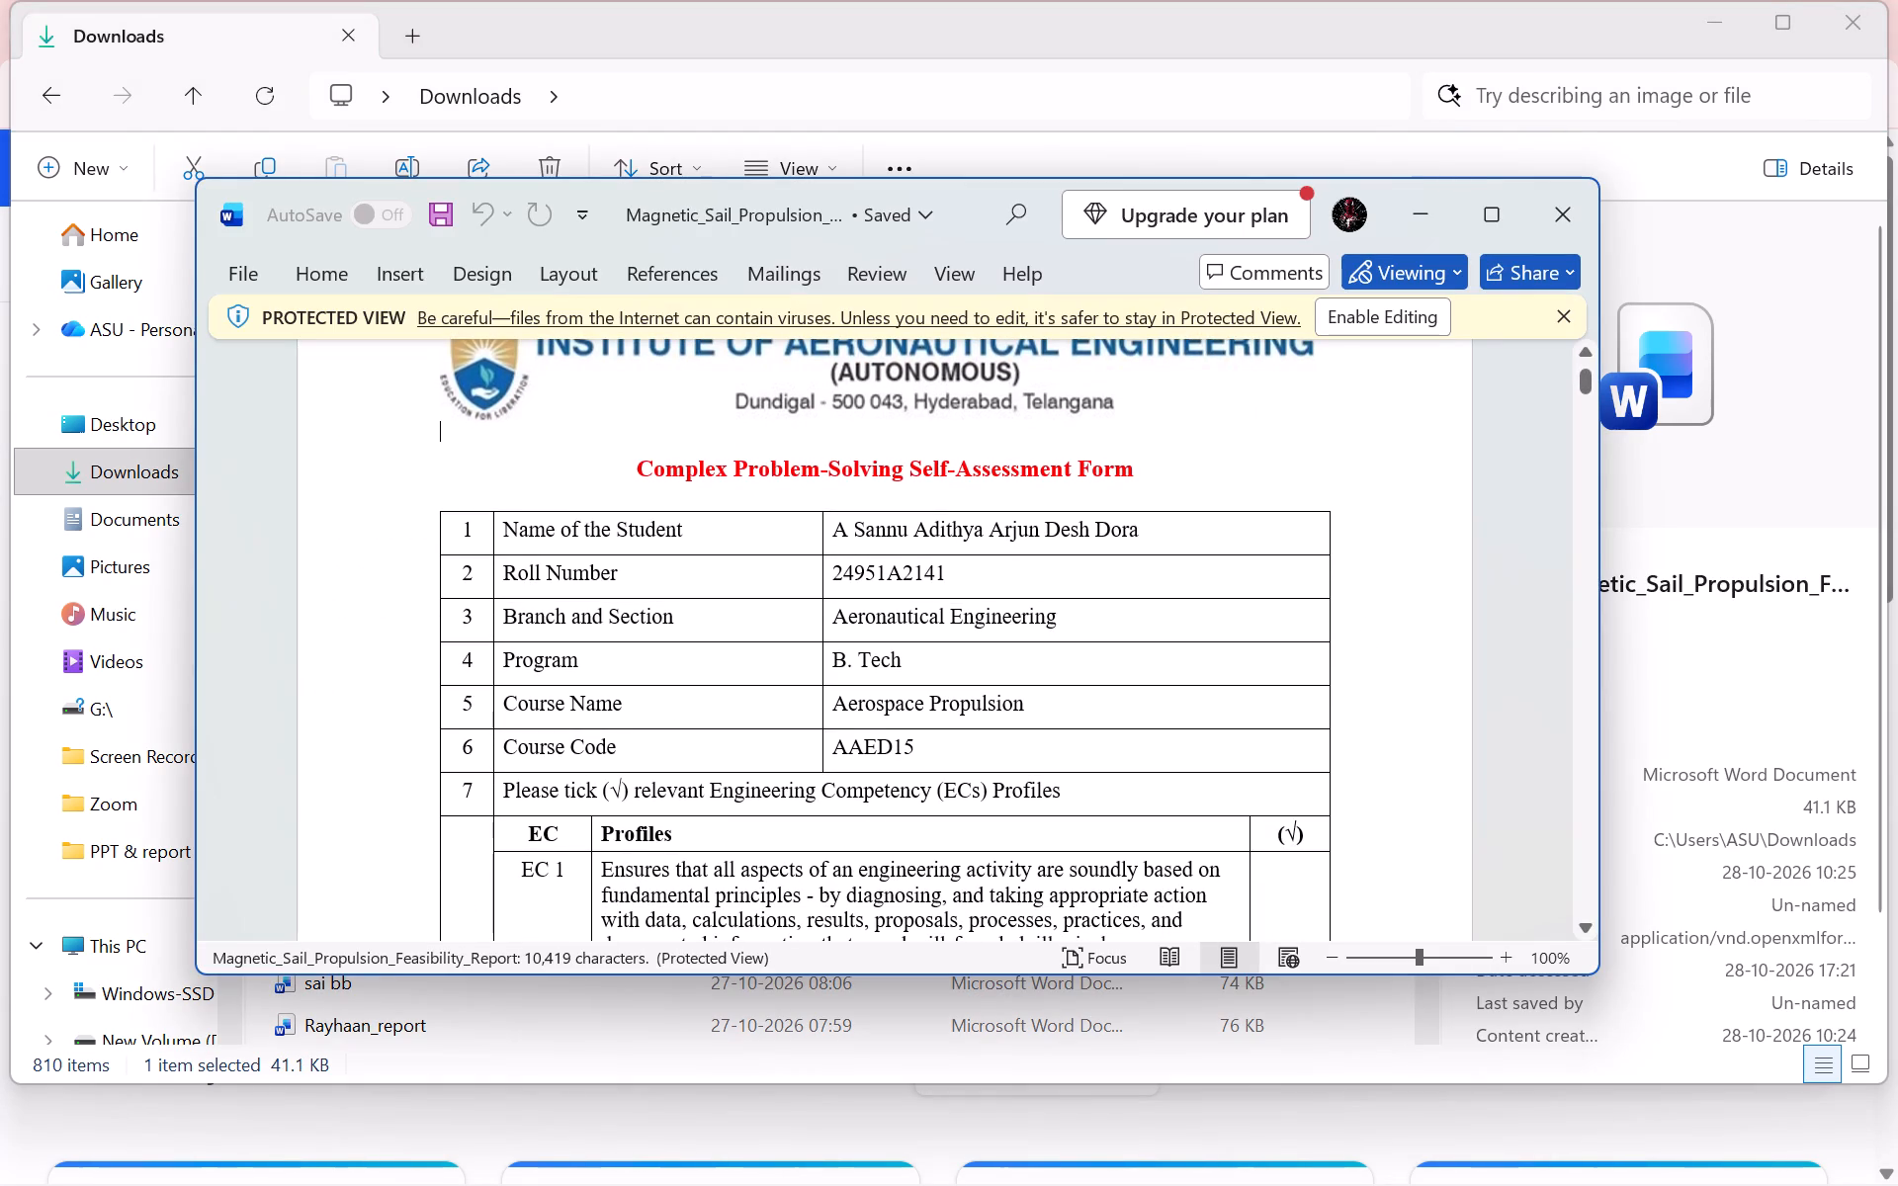
click(1581, 220)
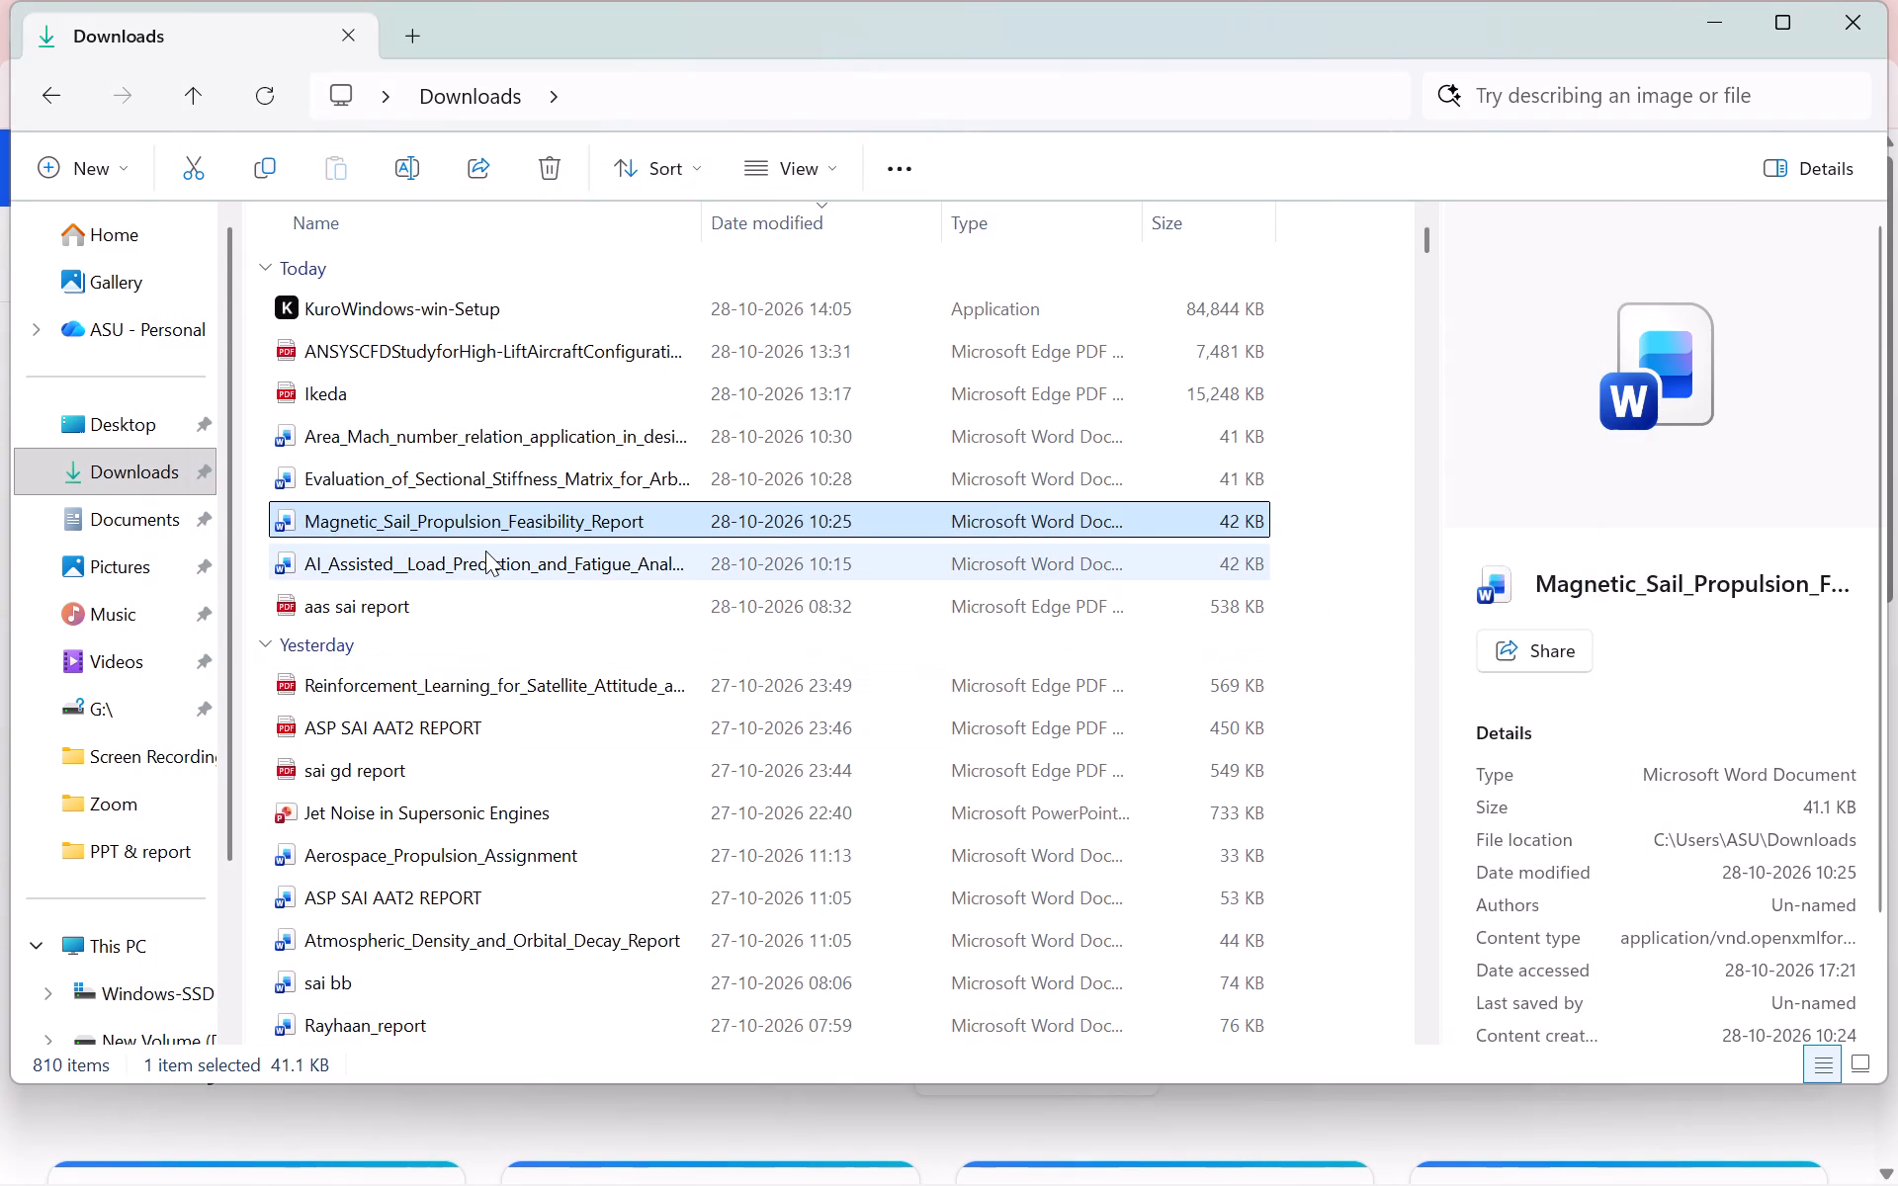
Open the AI_Assisted__Load_Prediction_and_Fatigue report, check its course name and code, and close it.
double_click(485, 551)
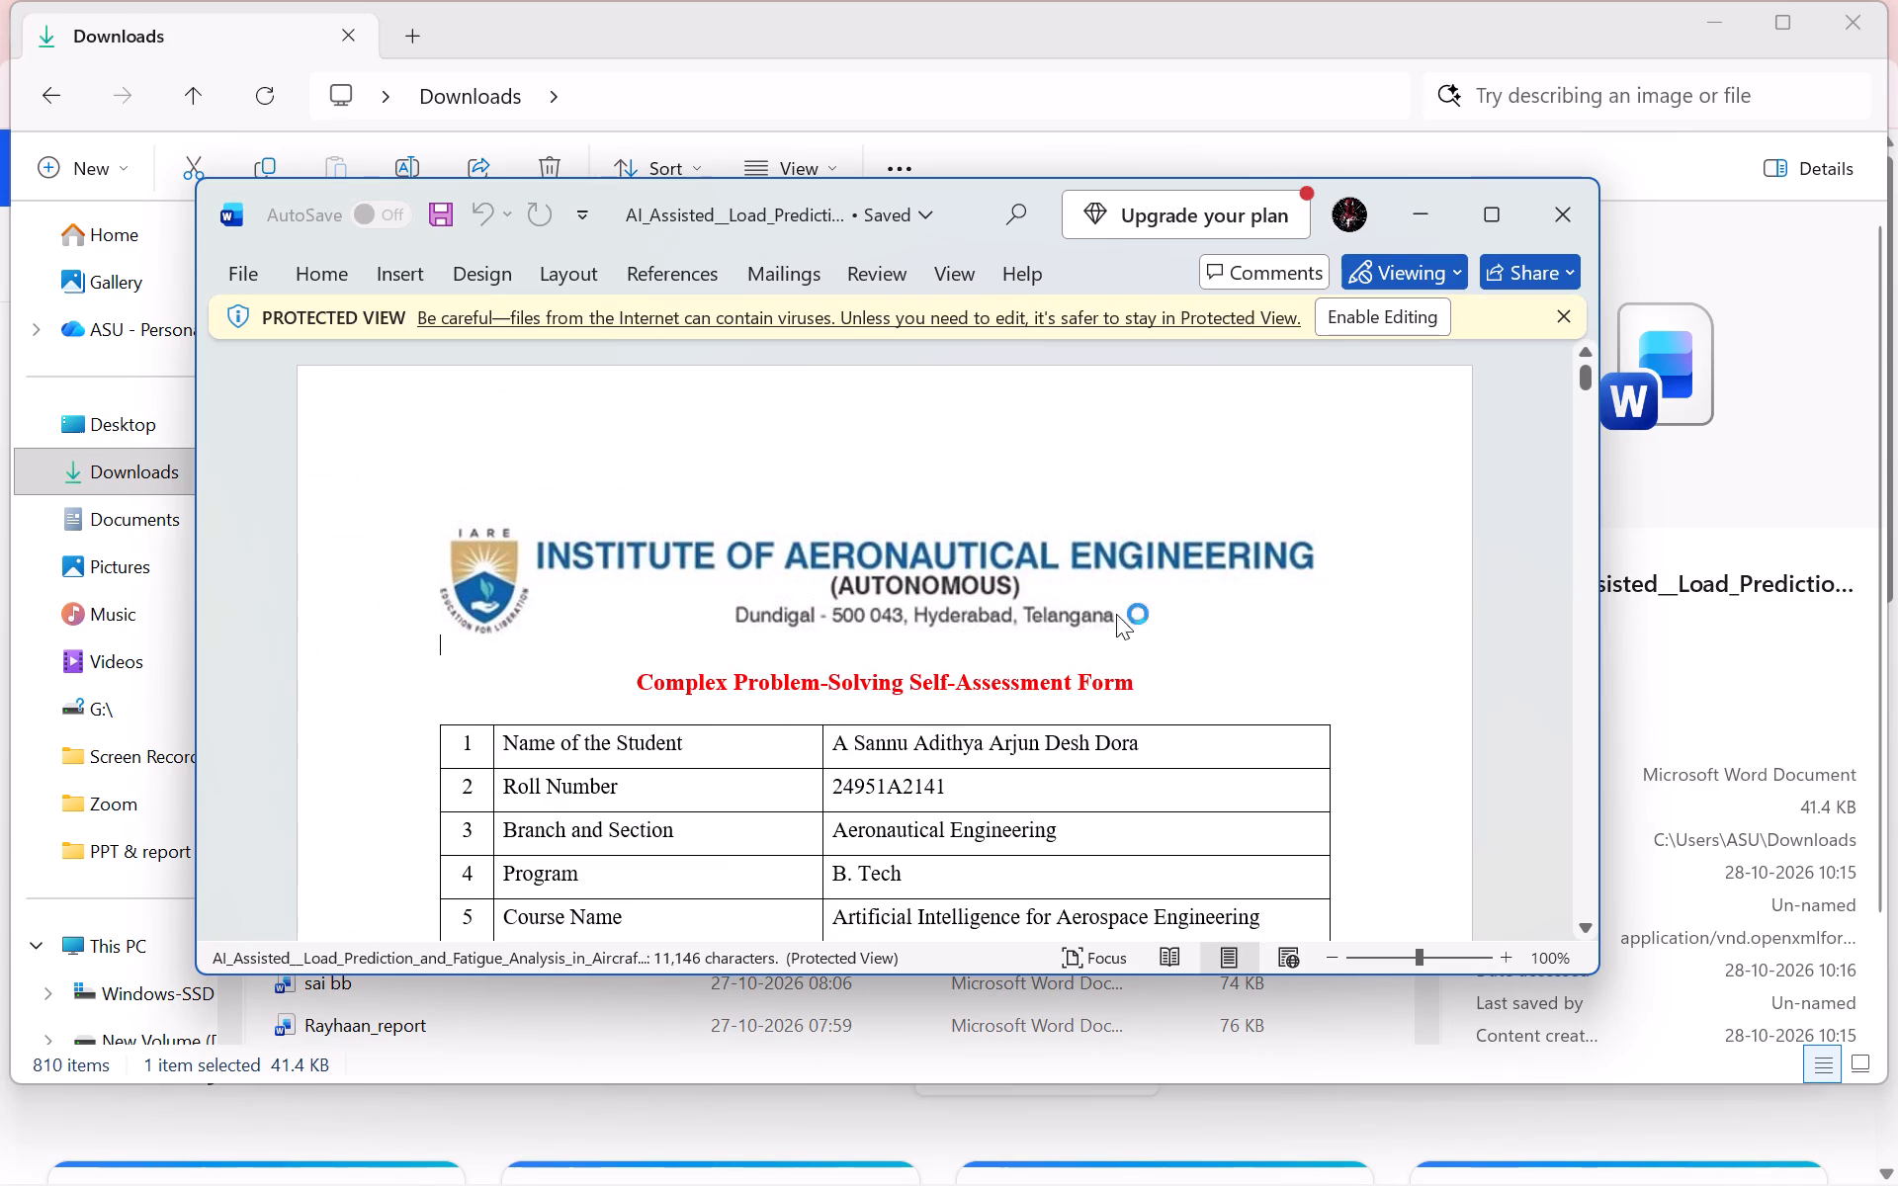
scroll(1264, 670, down, 2)
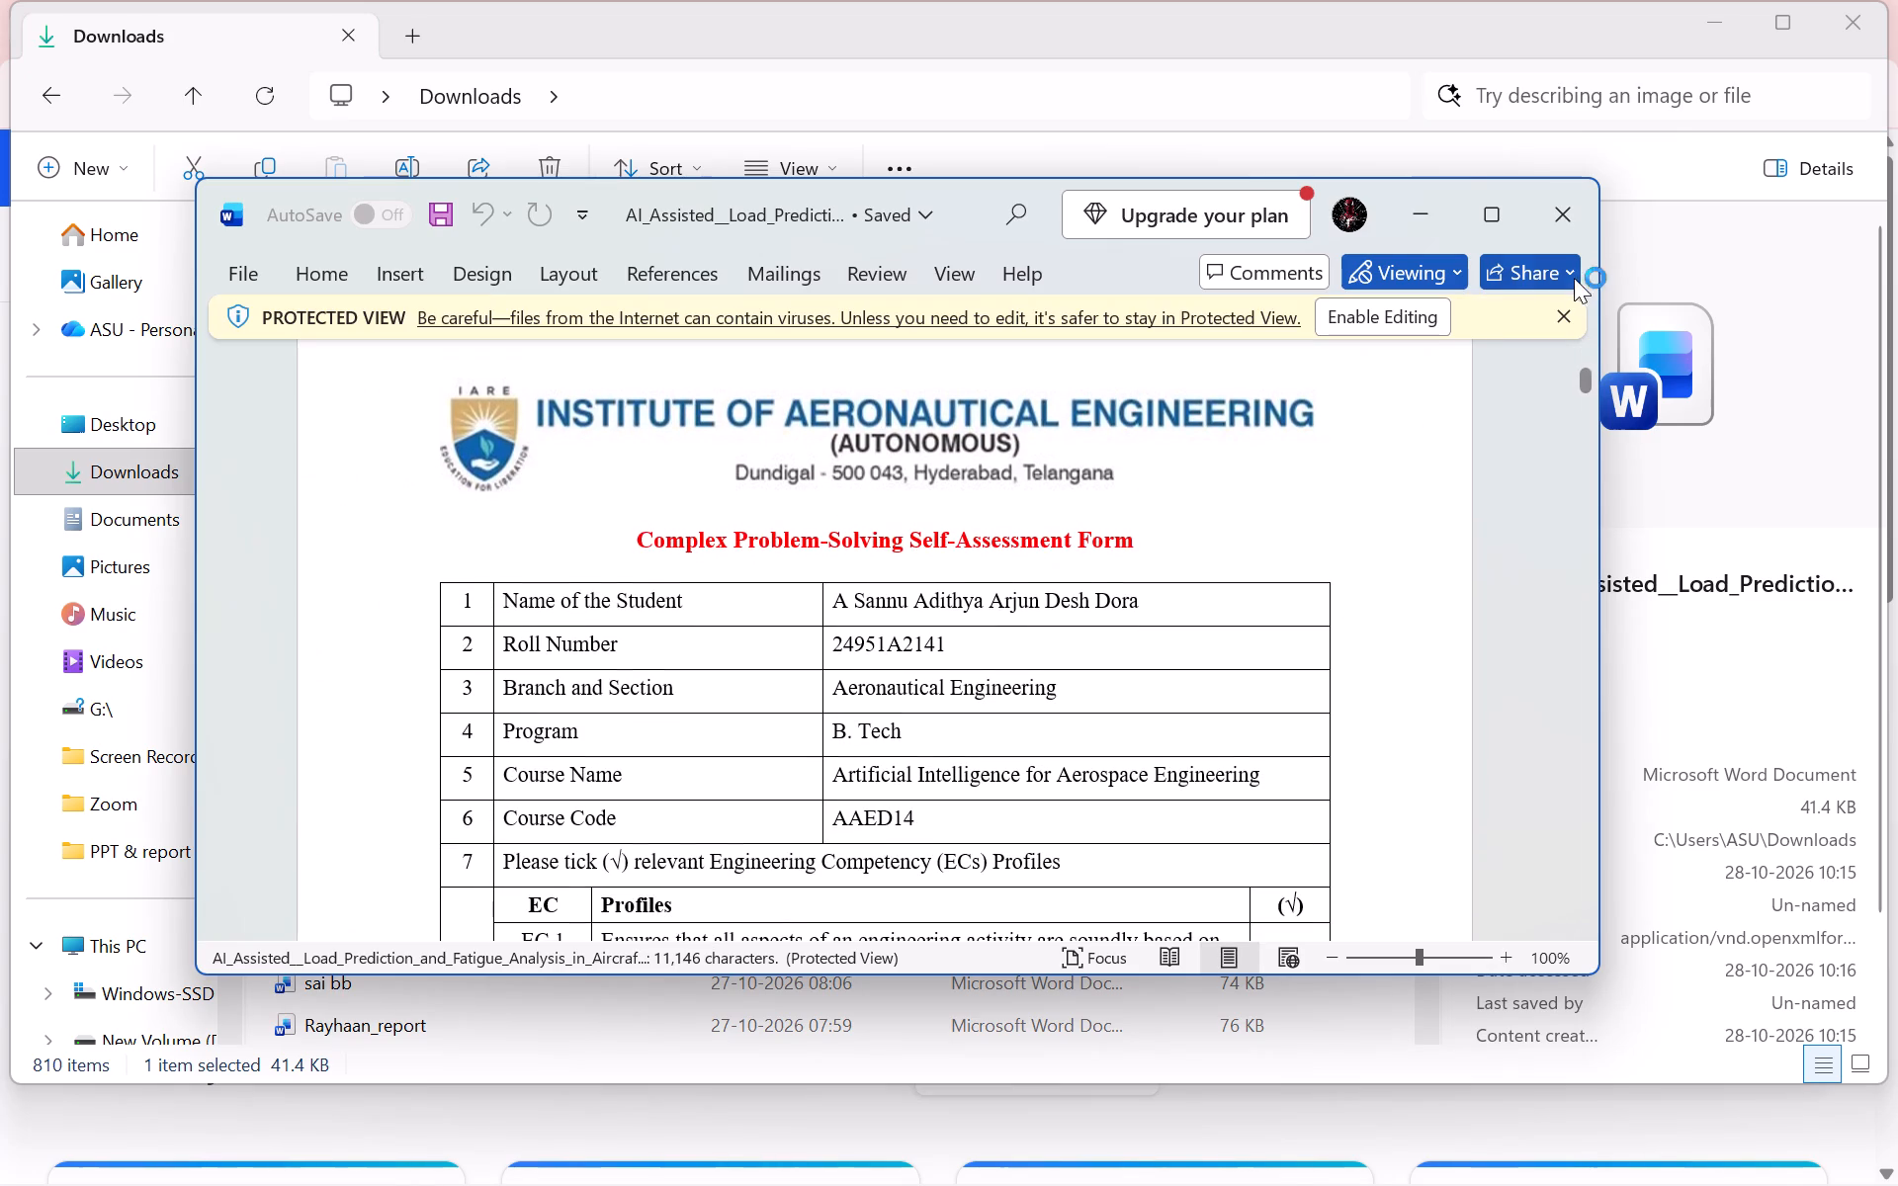
click(1536, 220)
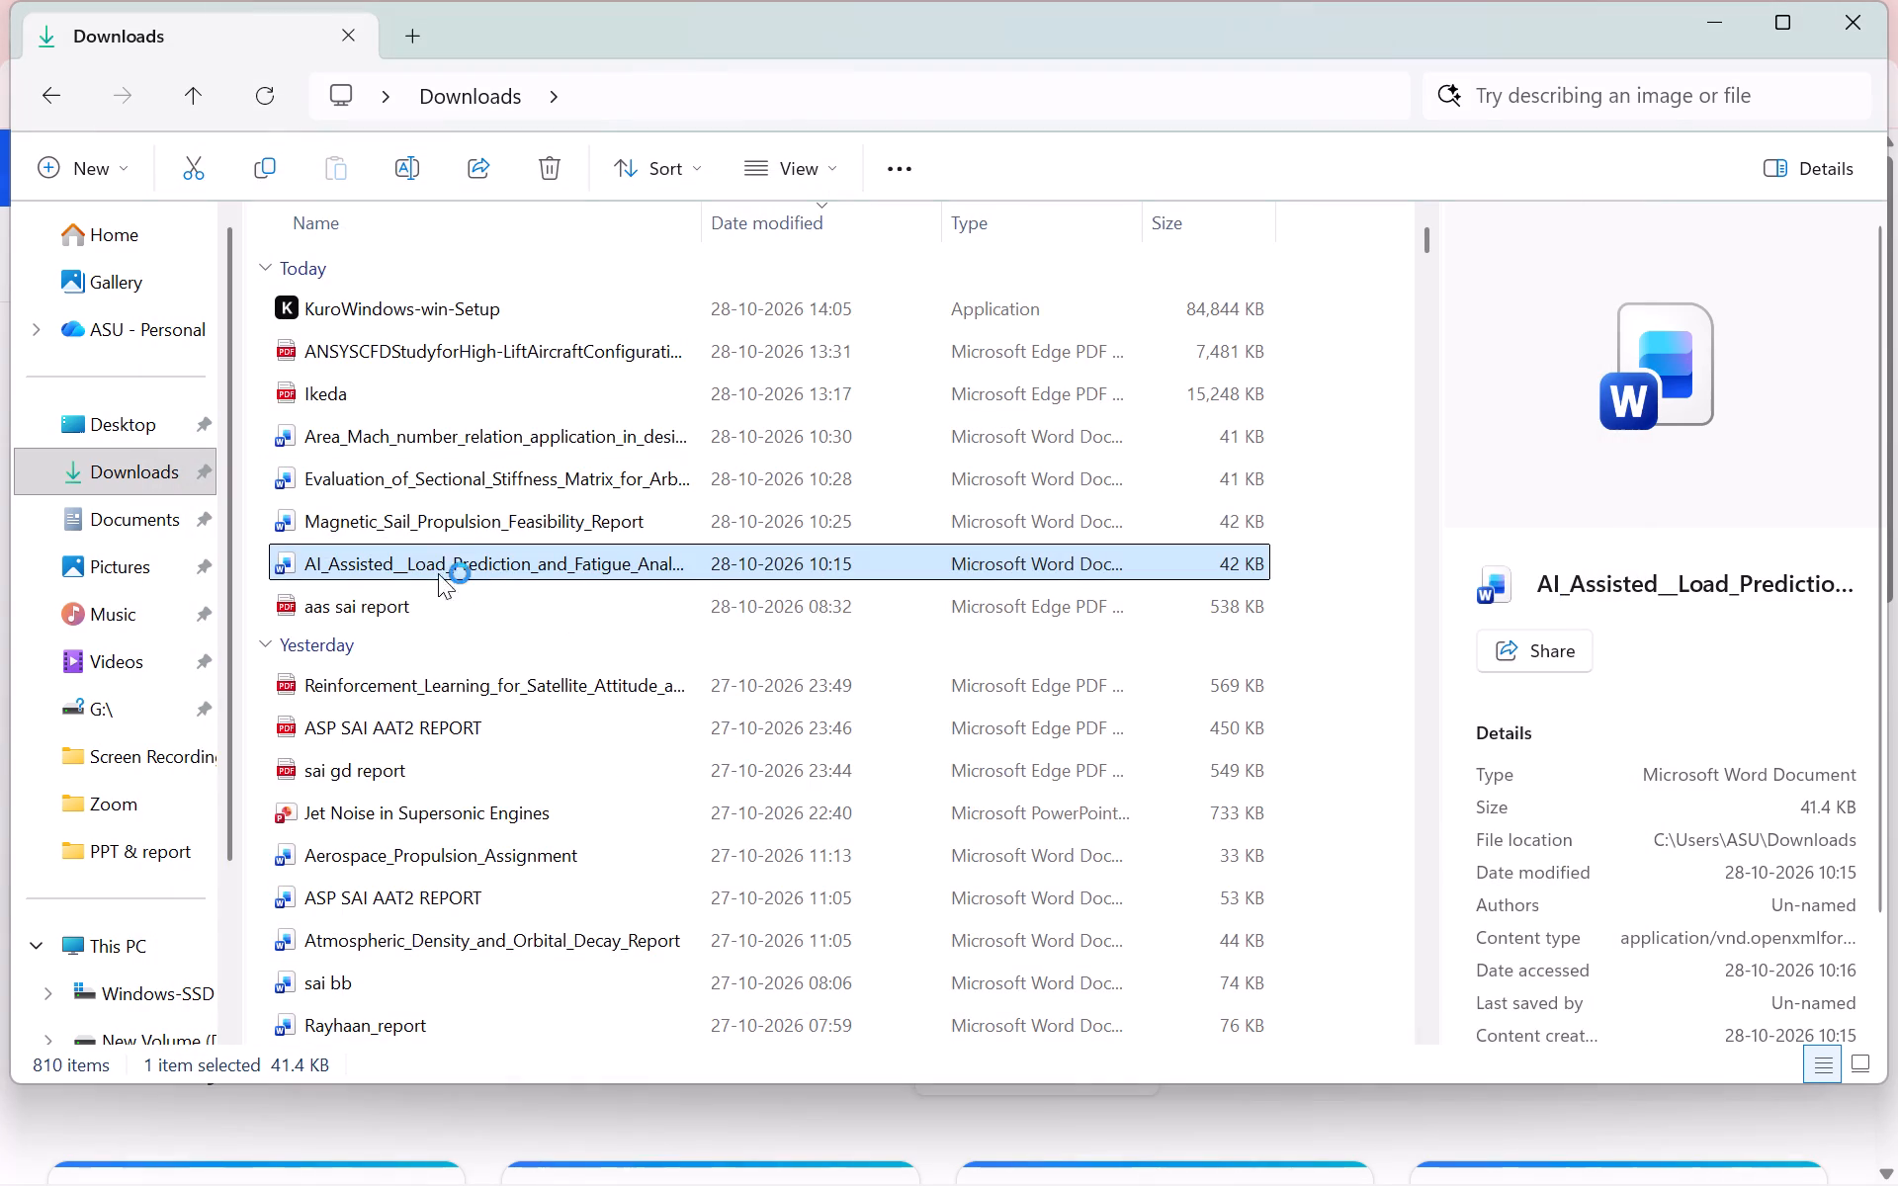
Reopen the Magnetic_Sail_Propulsion_Feasibility_Report to recheck its first page, and close it.
double_click(442, 522)
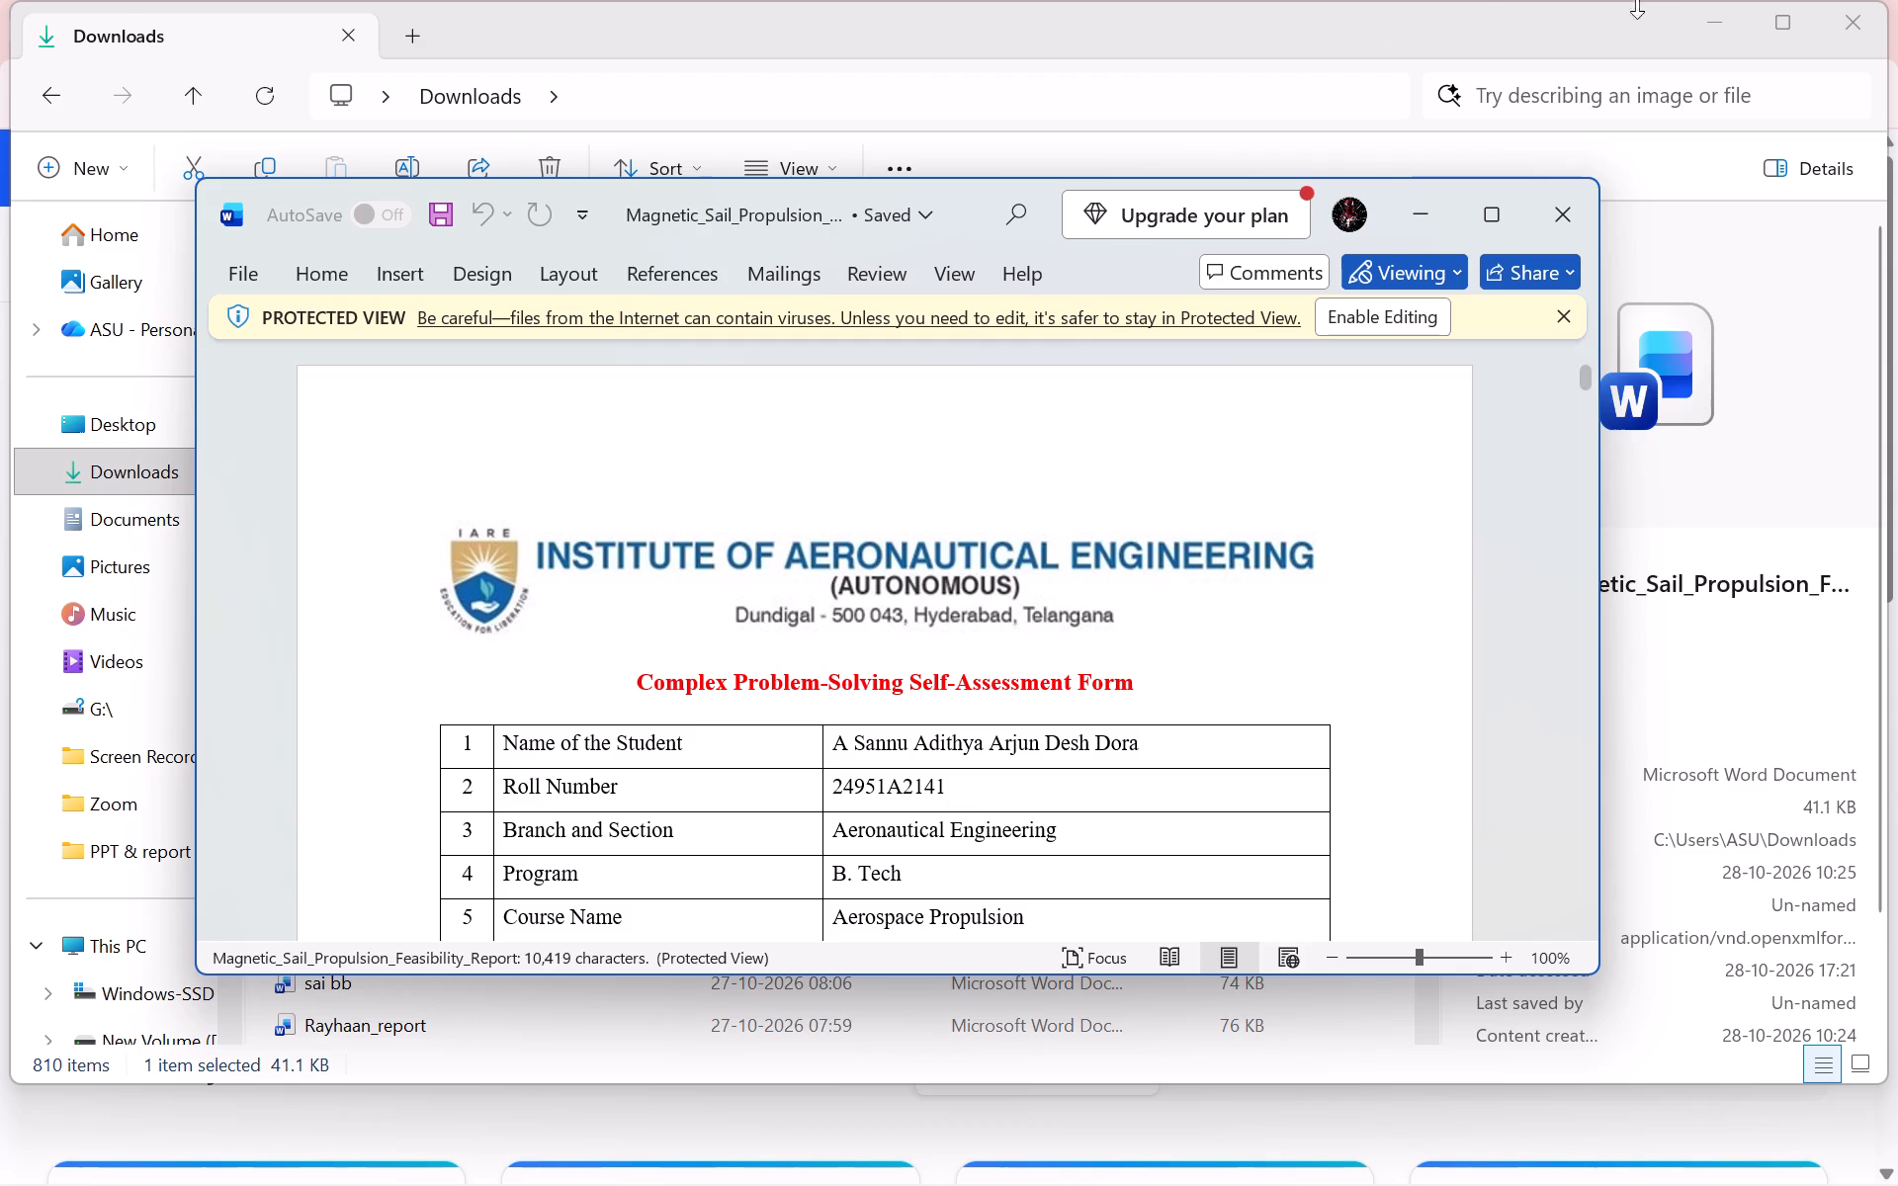
click(1563, 241)
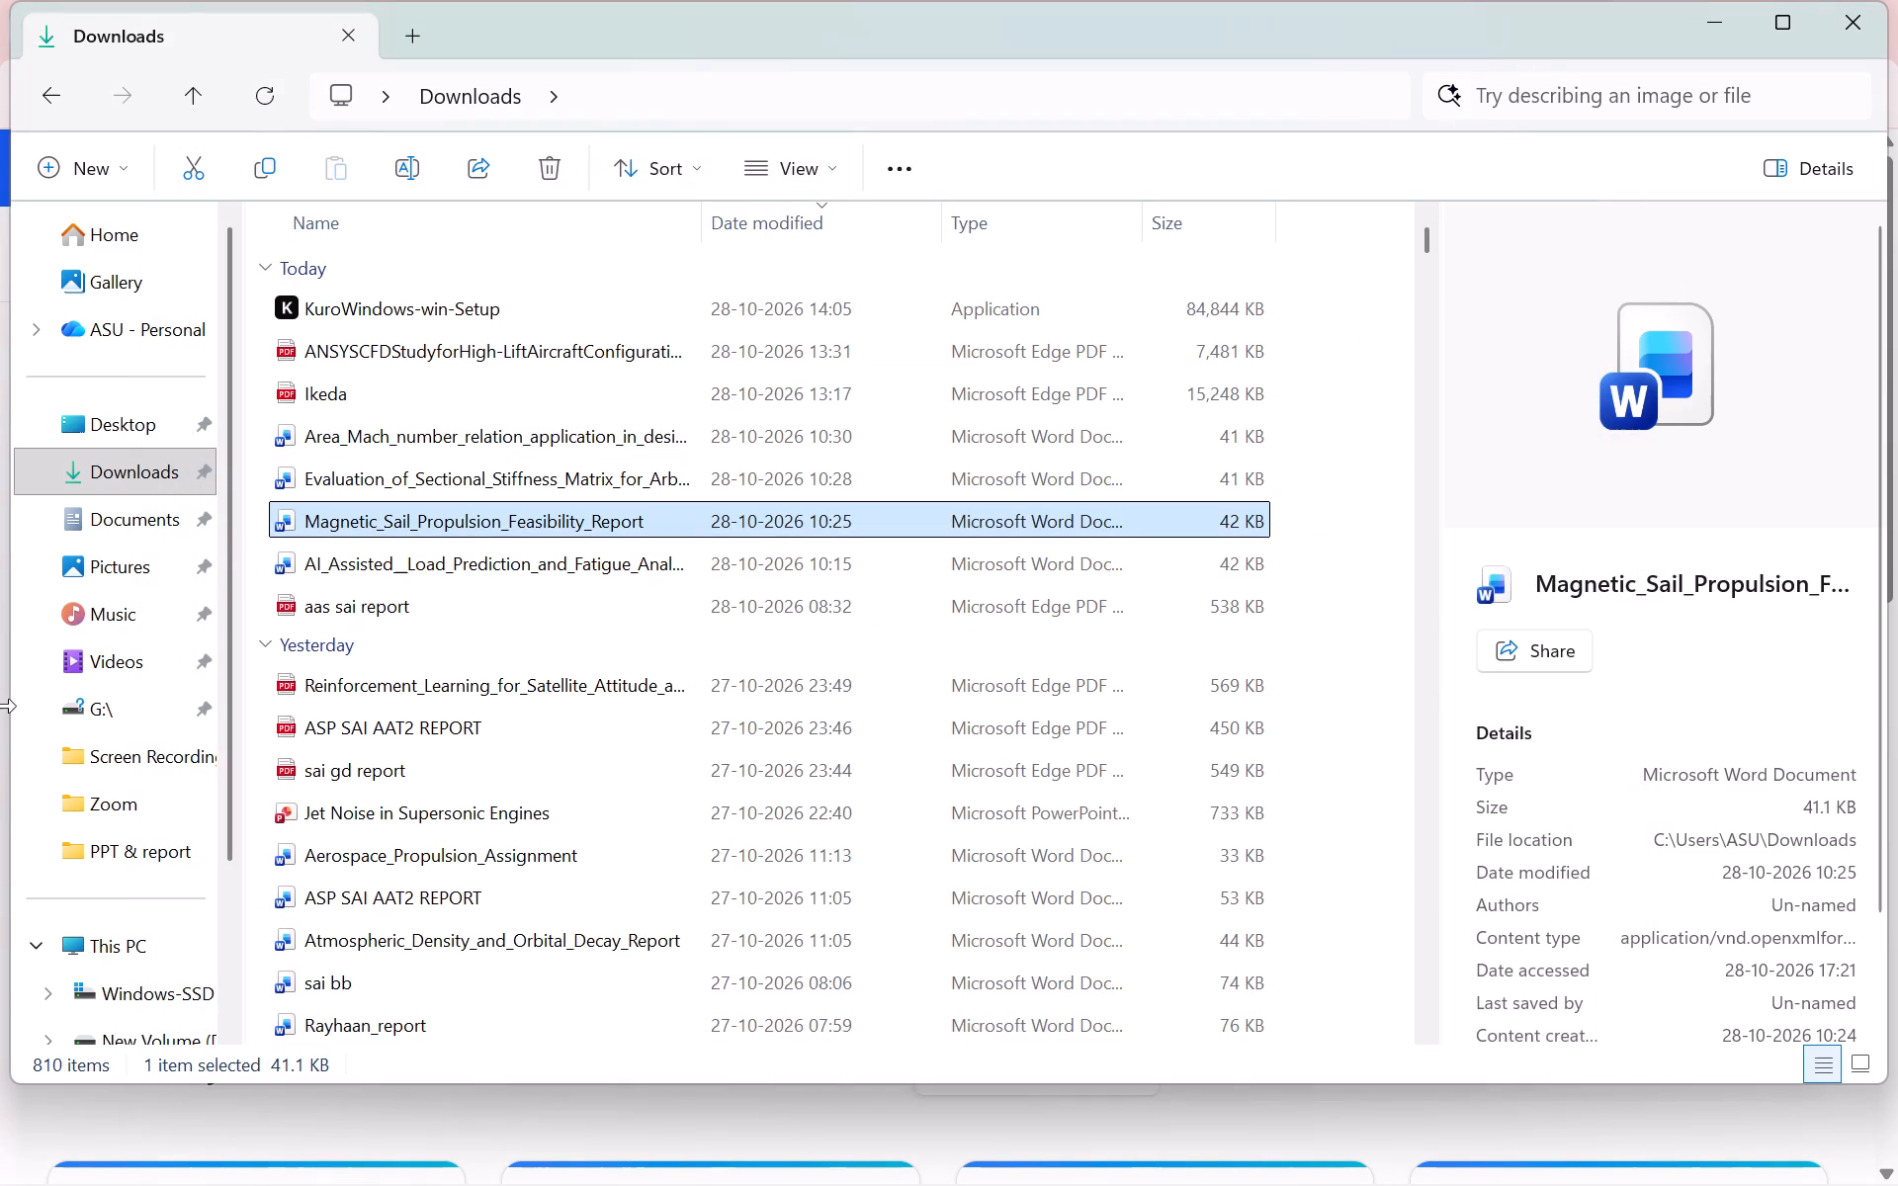
Move the Magnetic Sail, AI-Assisted Load Prediction, Sectional Stiffness Matrix and Area Mach number reports from Downloads into the PPT & report folder.
drag(413, 561, 100, 745)
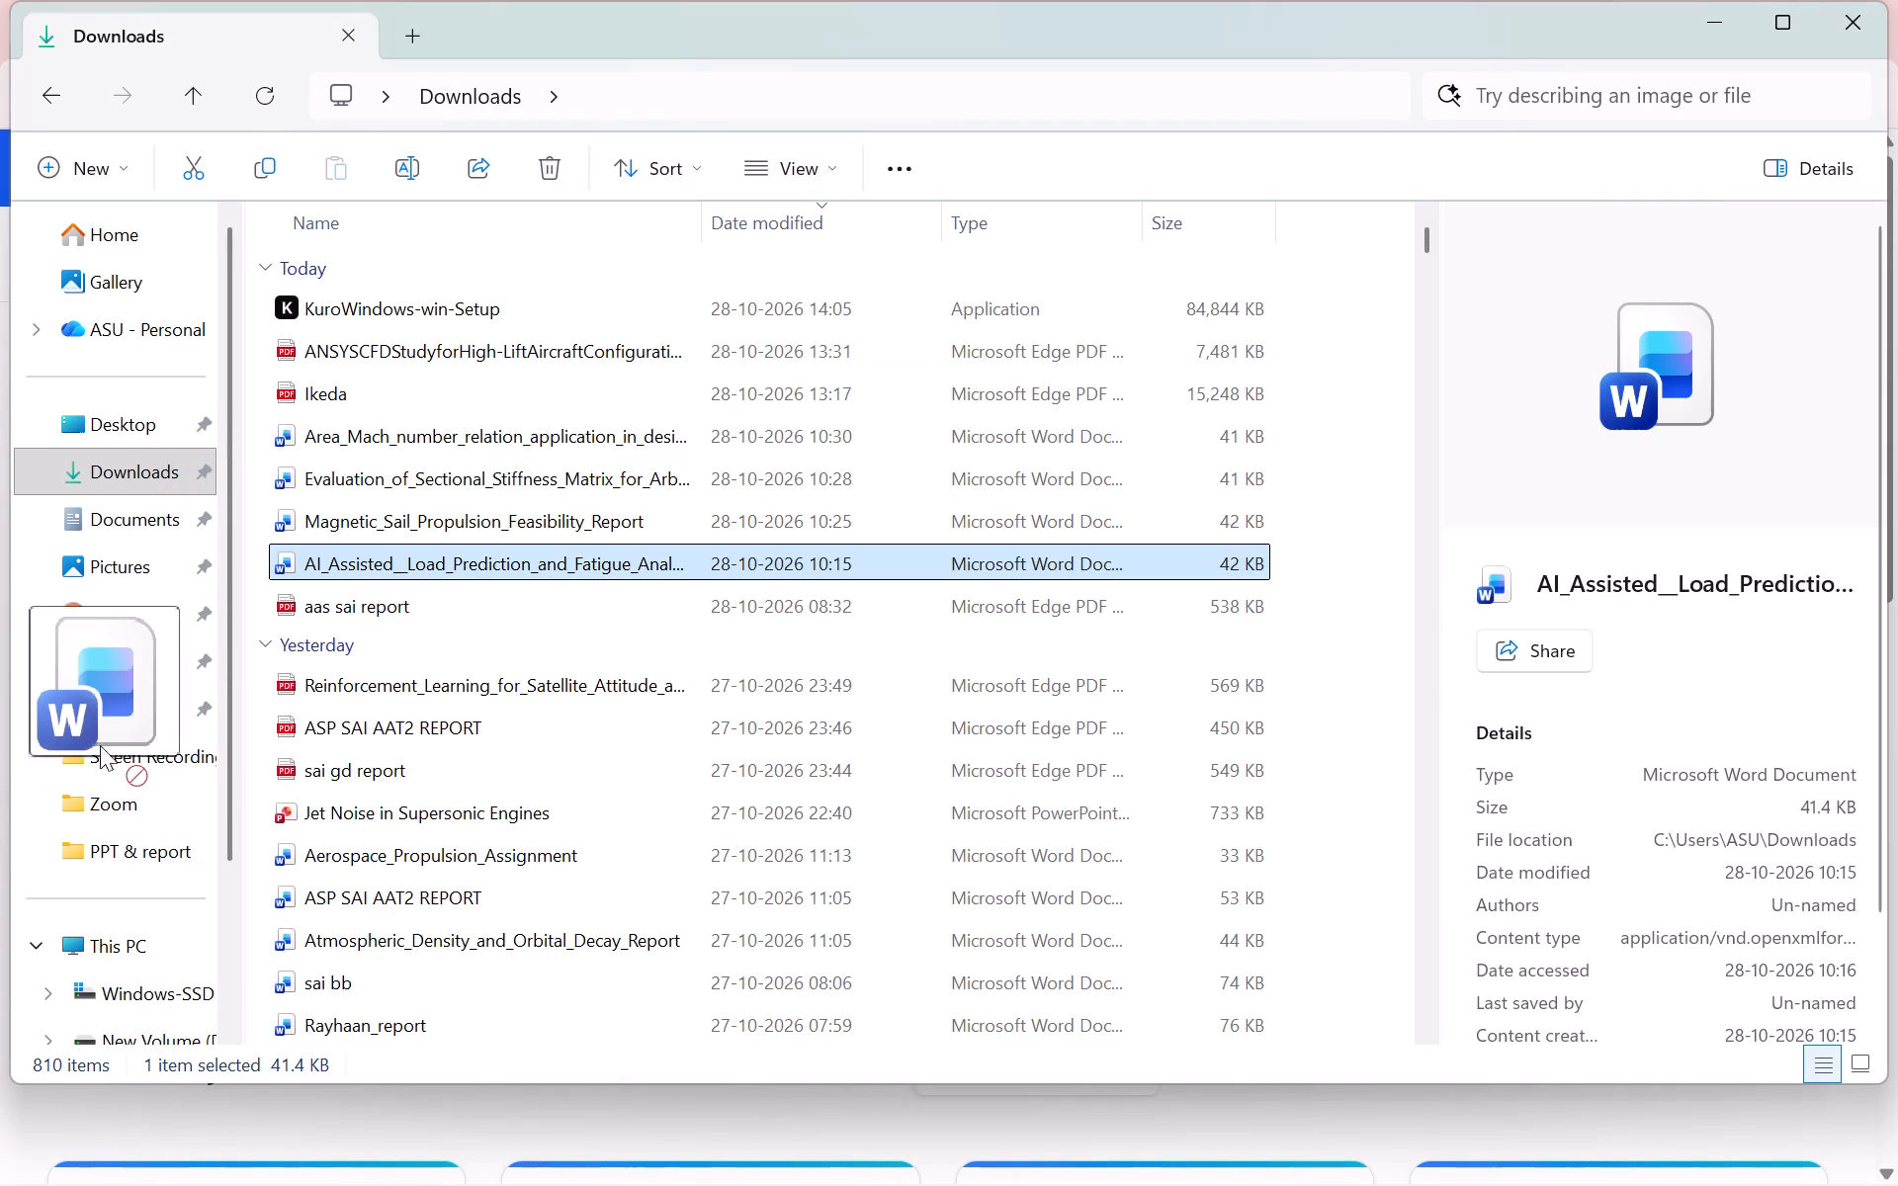
drag(100, 745, 95, 838)
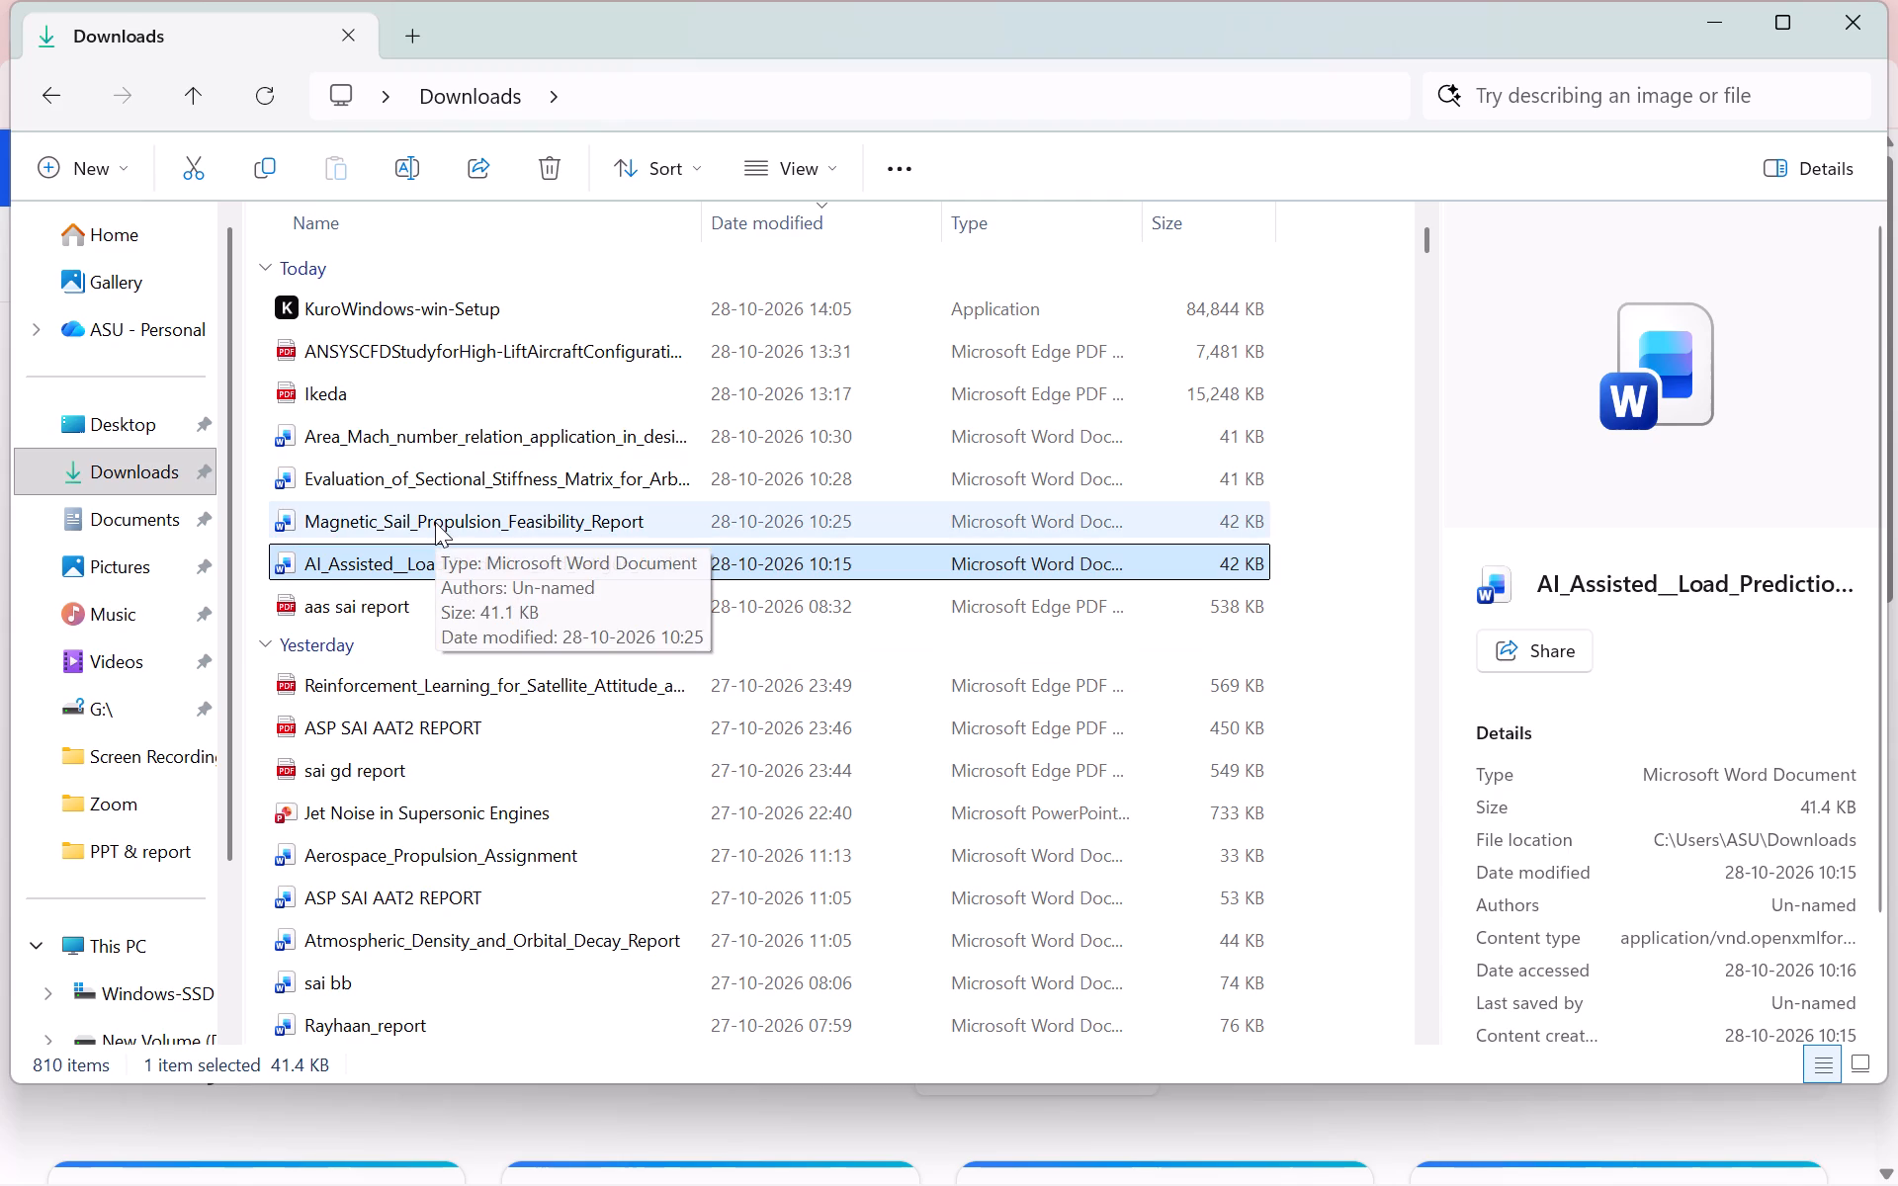
drag(435, 522, 179, 678)
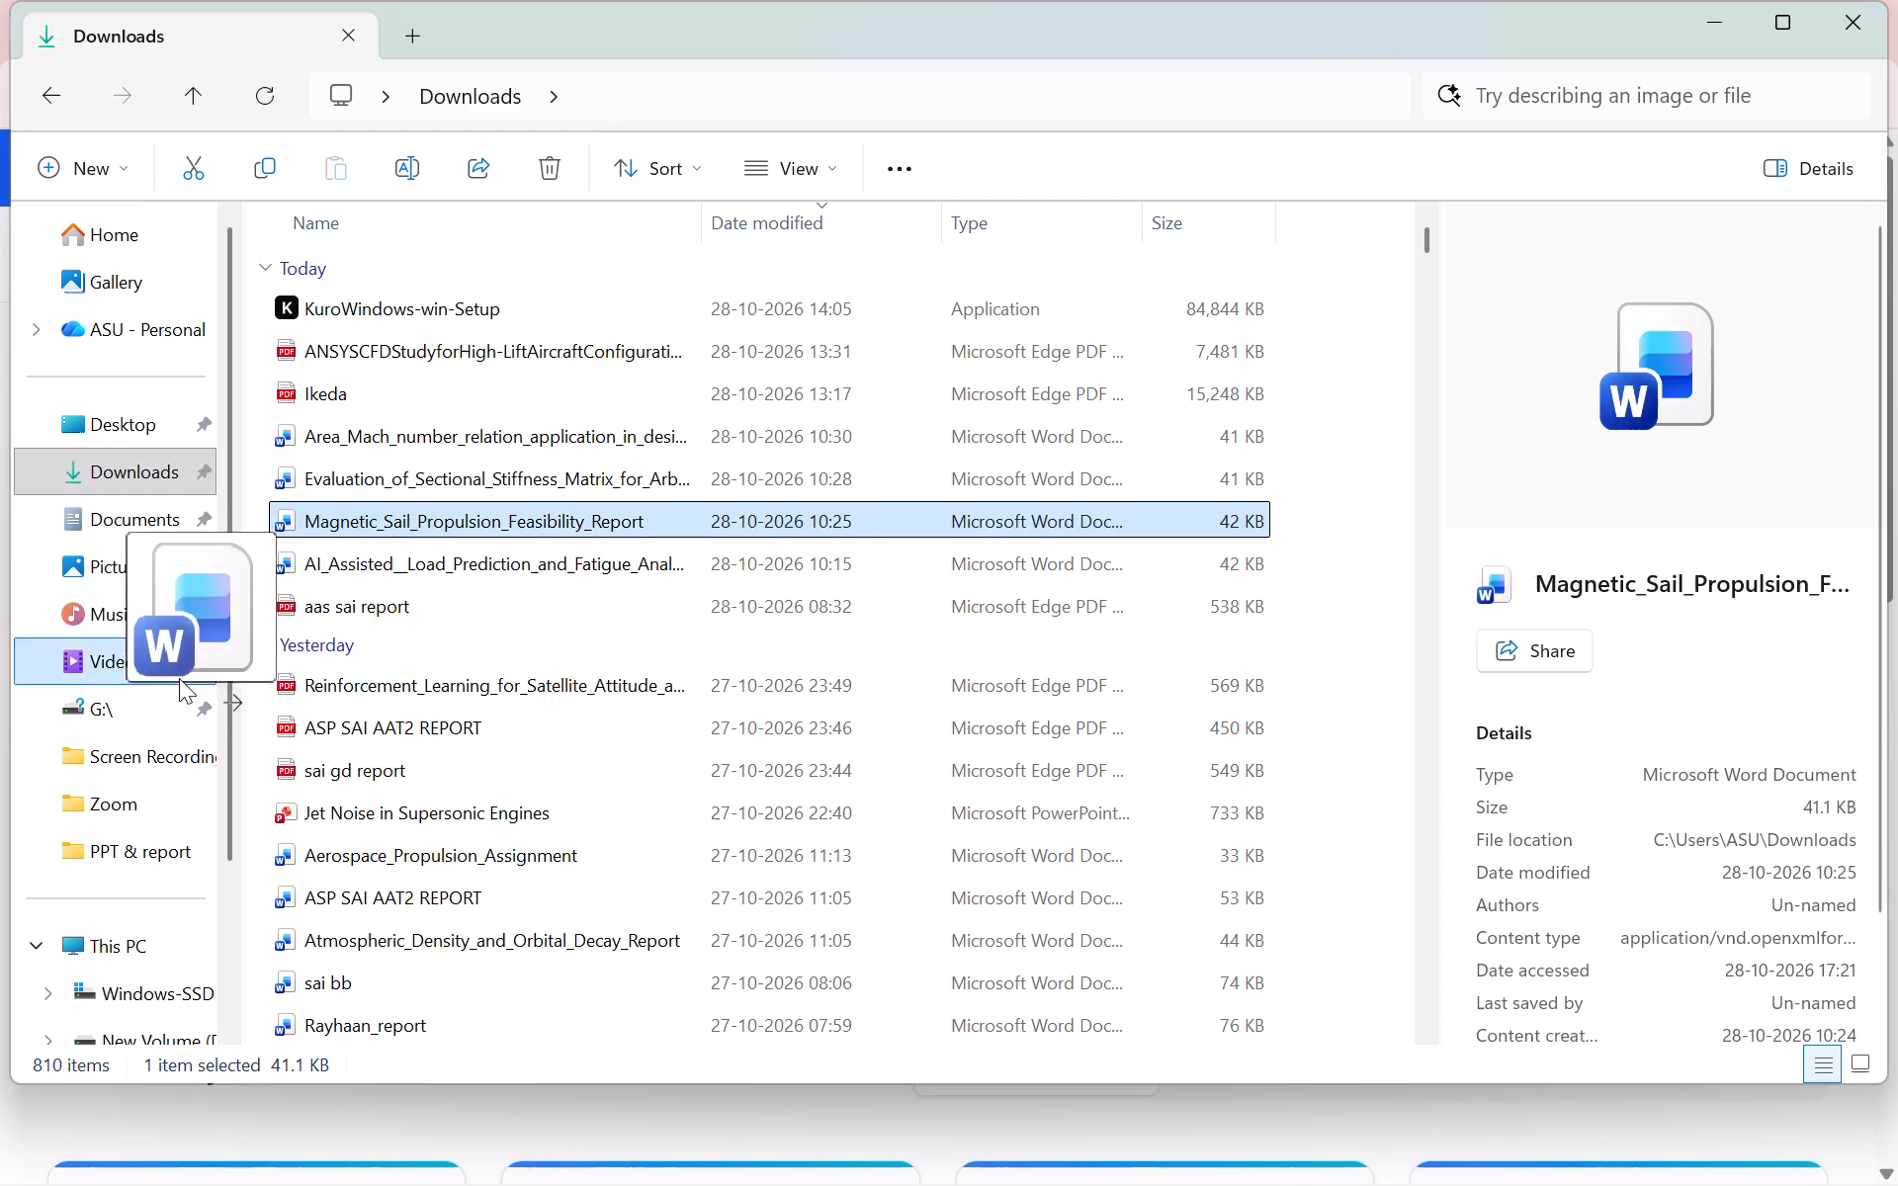
drag(179, 678, 118, 845)
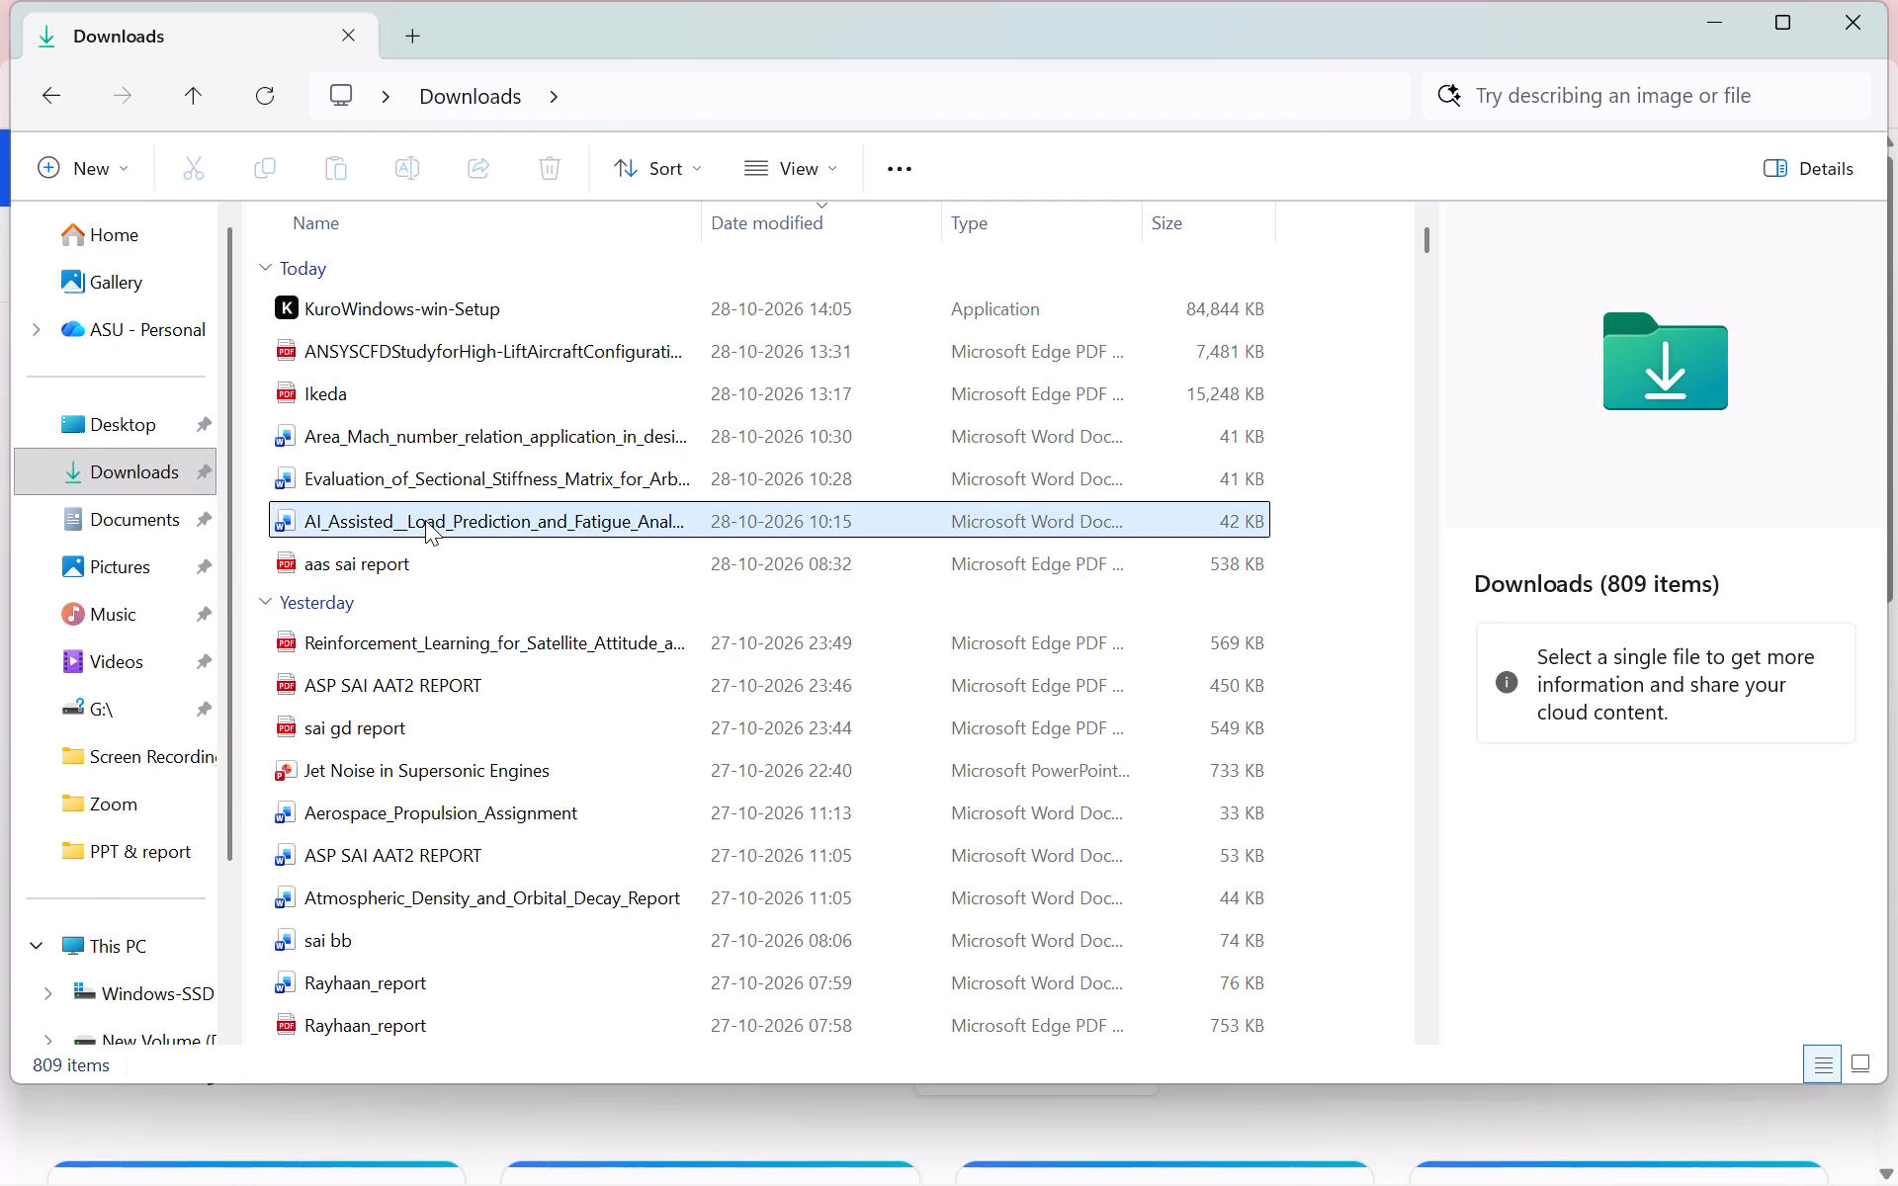
drag(425, 517, 76, 844)
drag(407, 479, 345, 537)
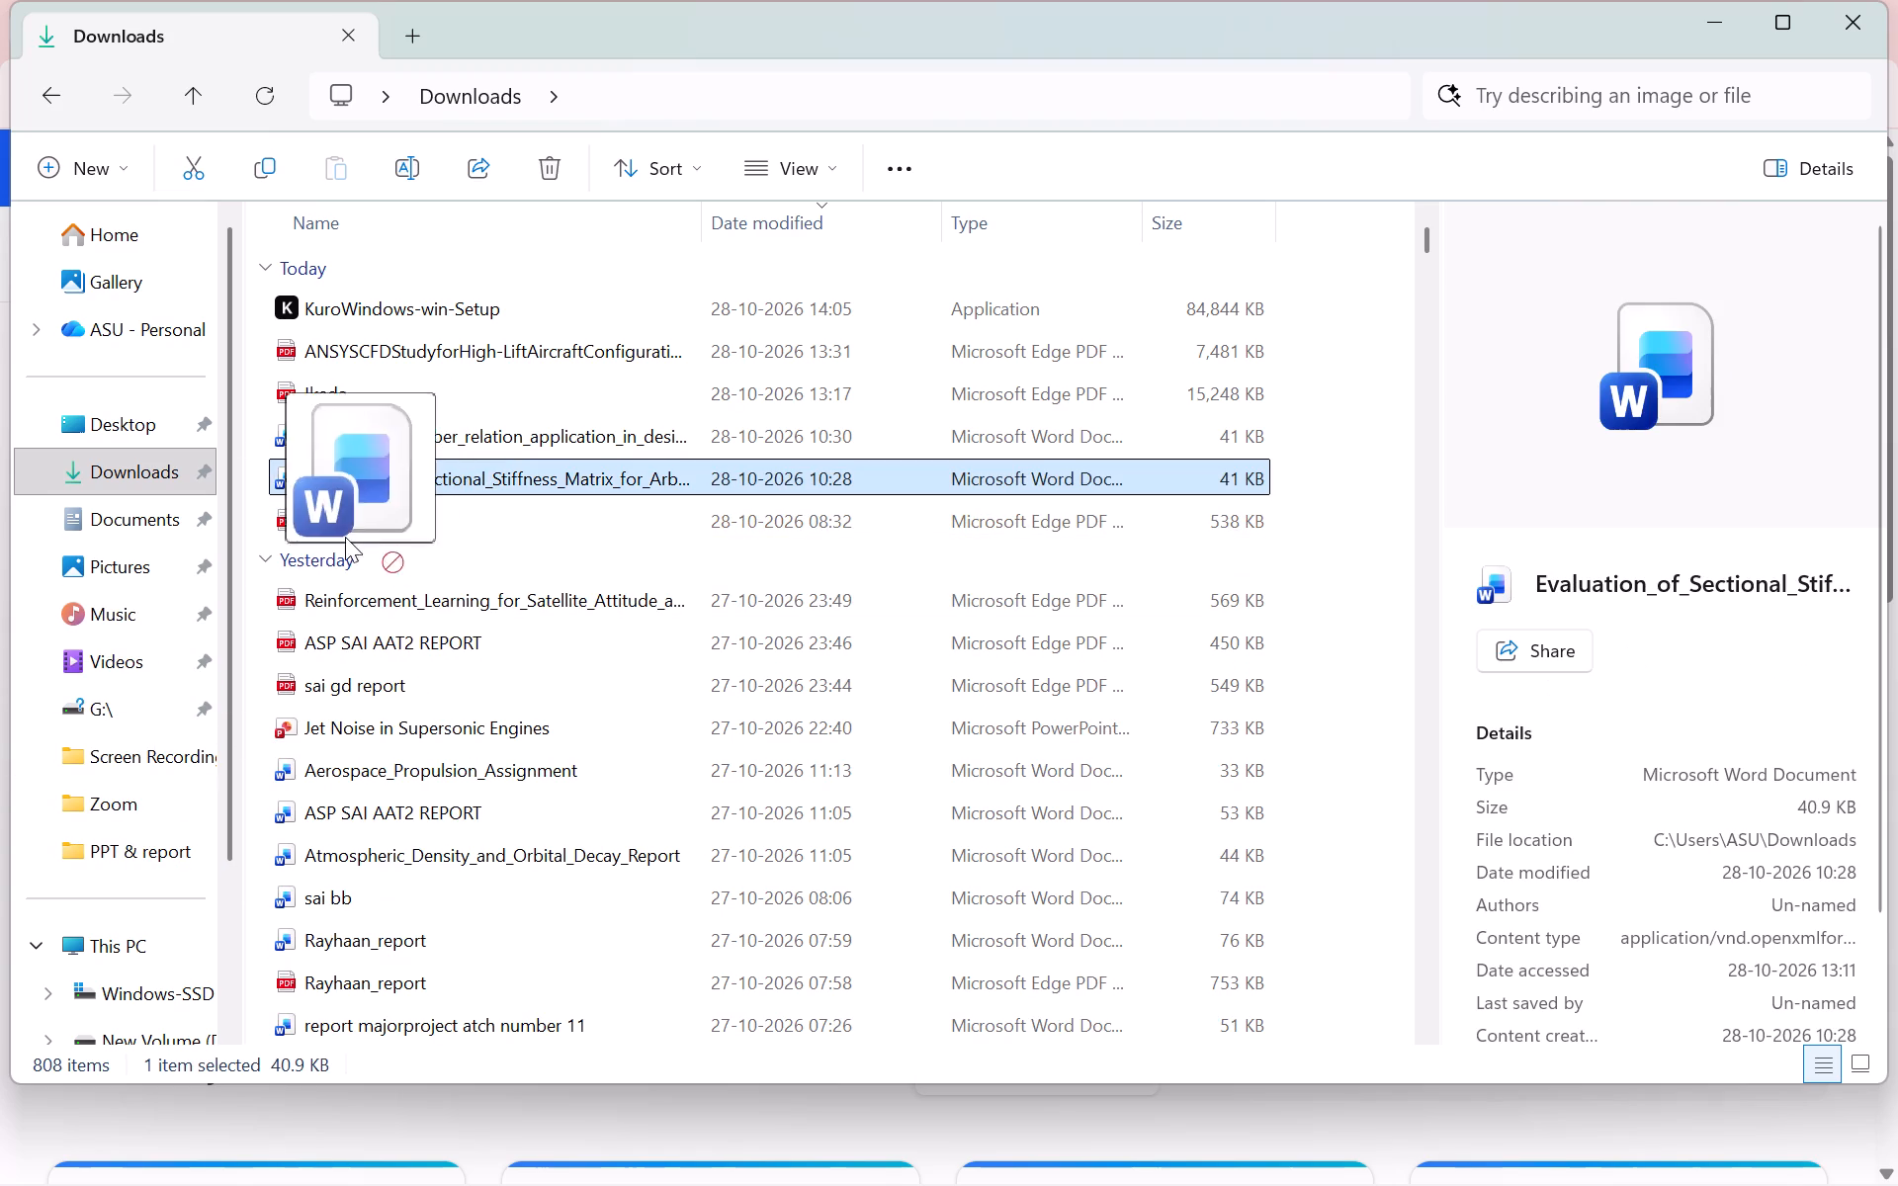
drag(345, 537, 123, 843)
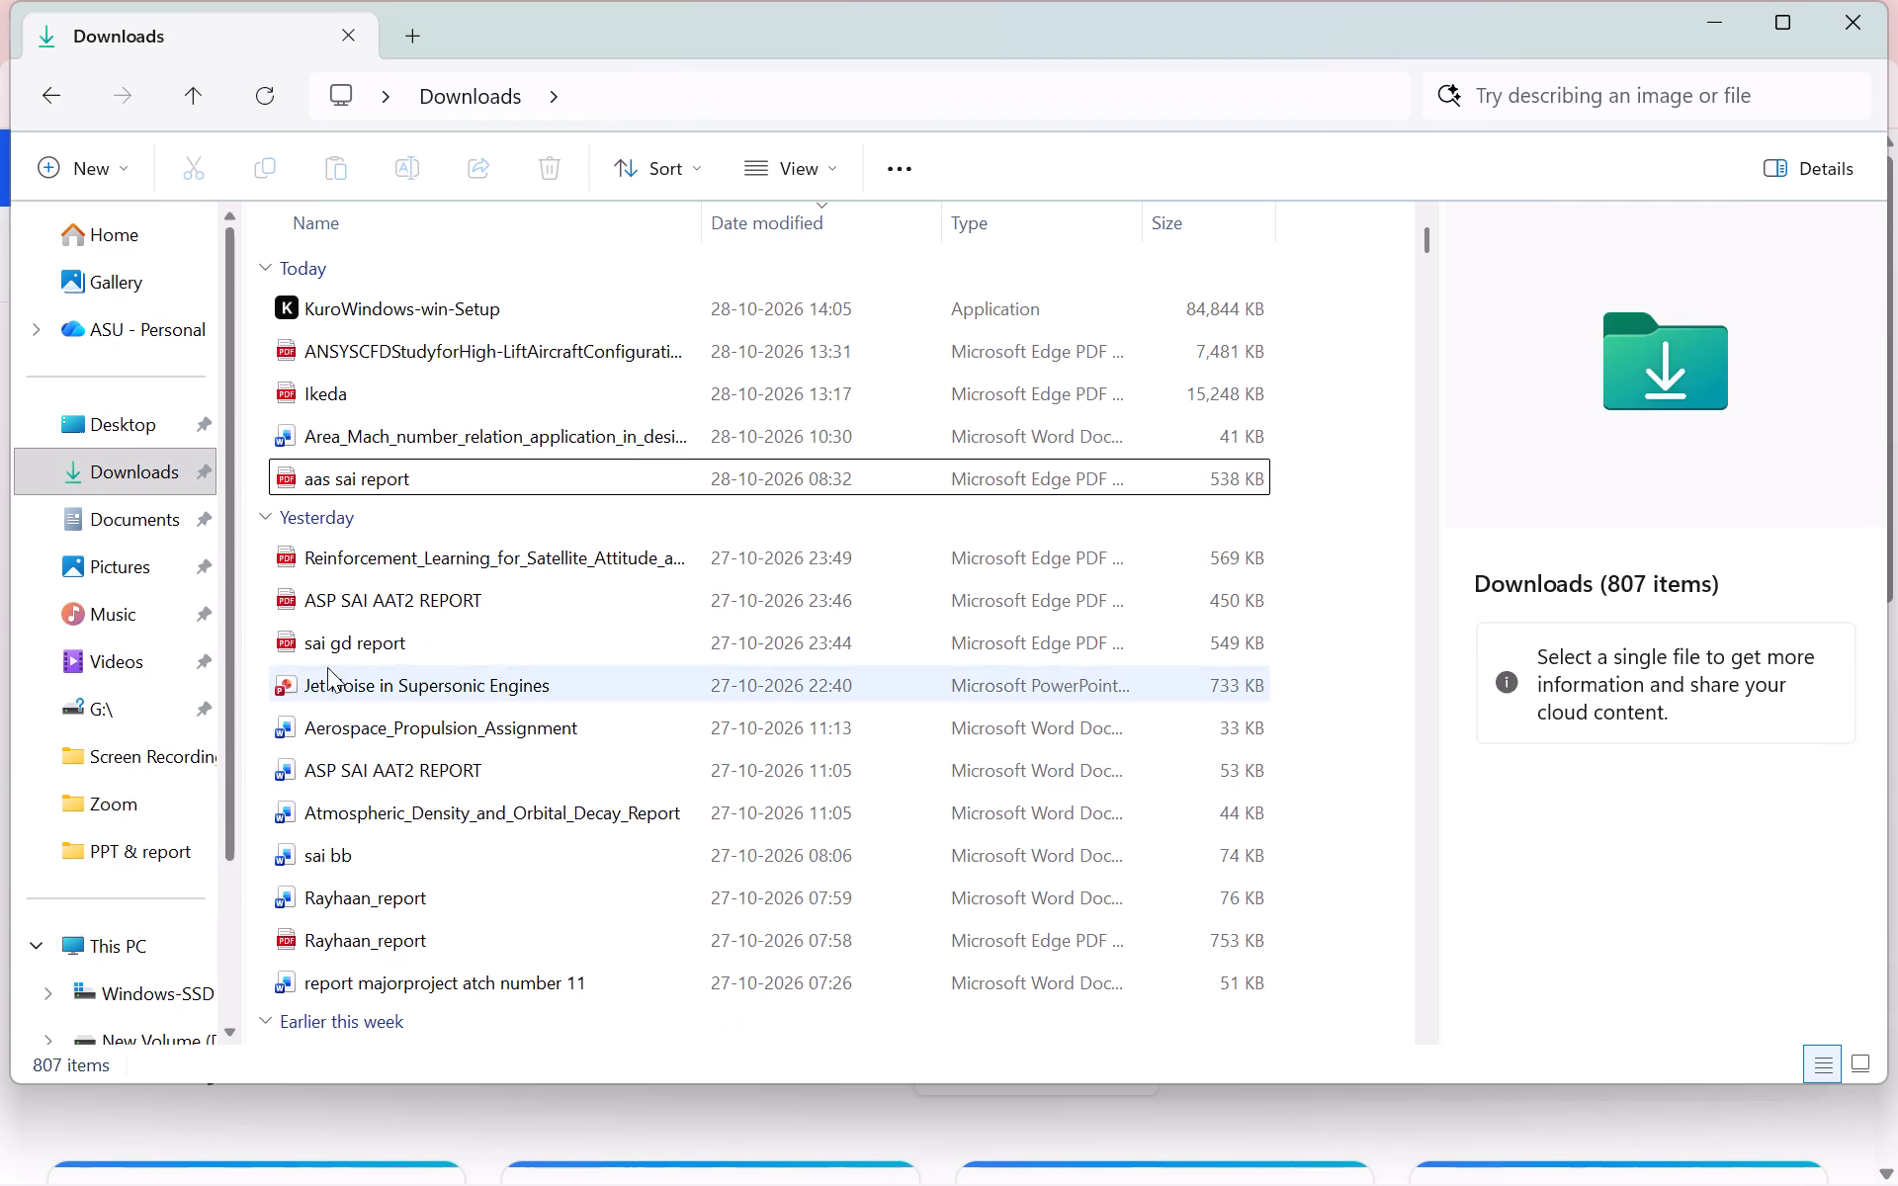
drag(488, 427, 125, 844)
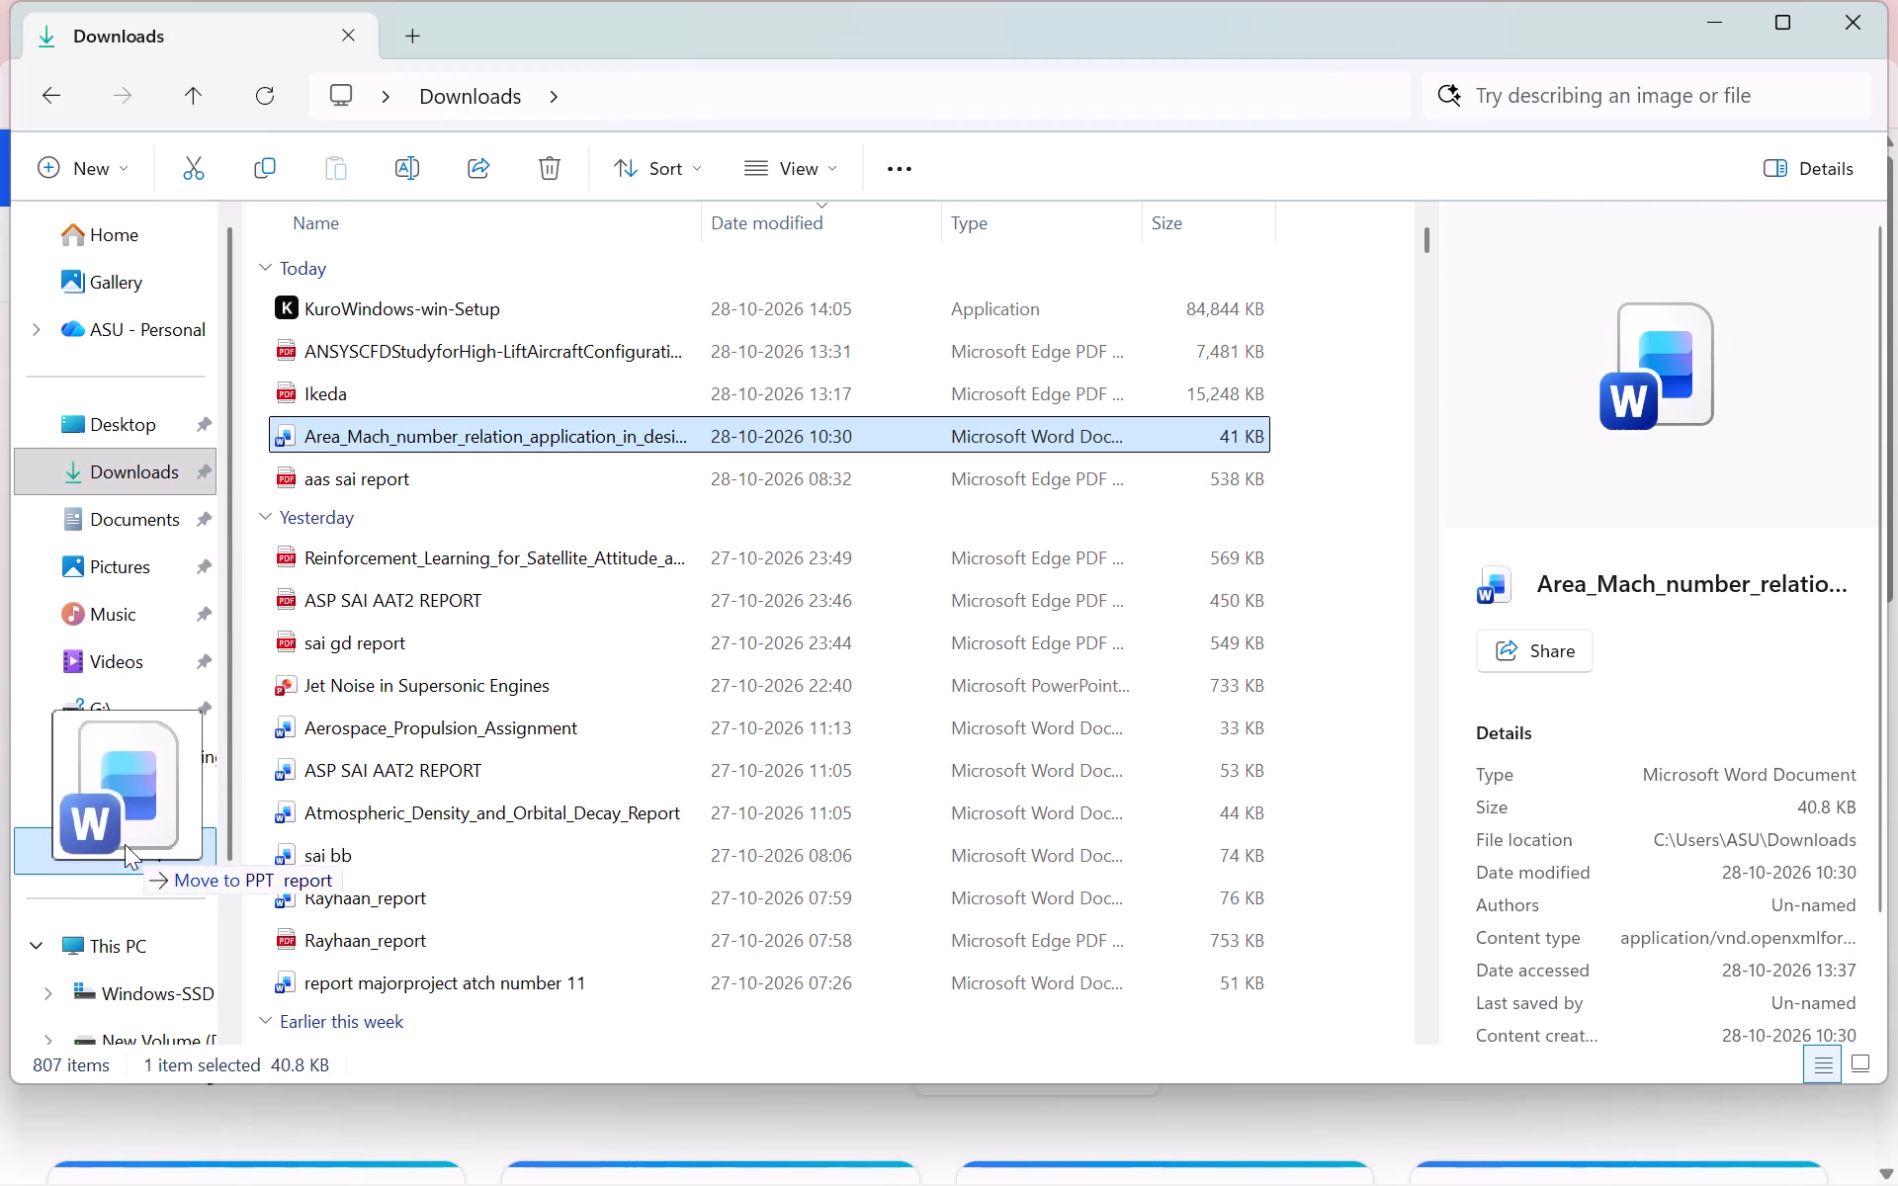
drag(125, 844, 123, 835)
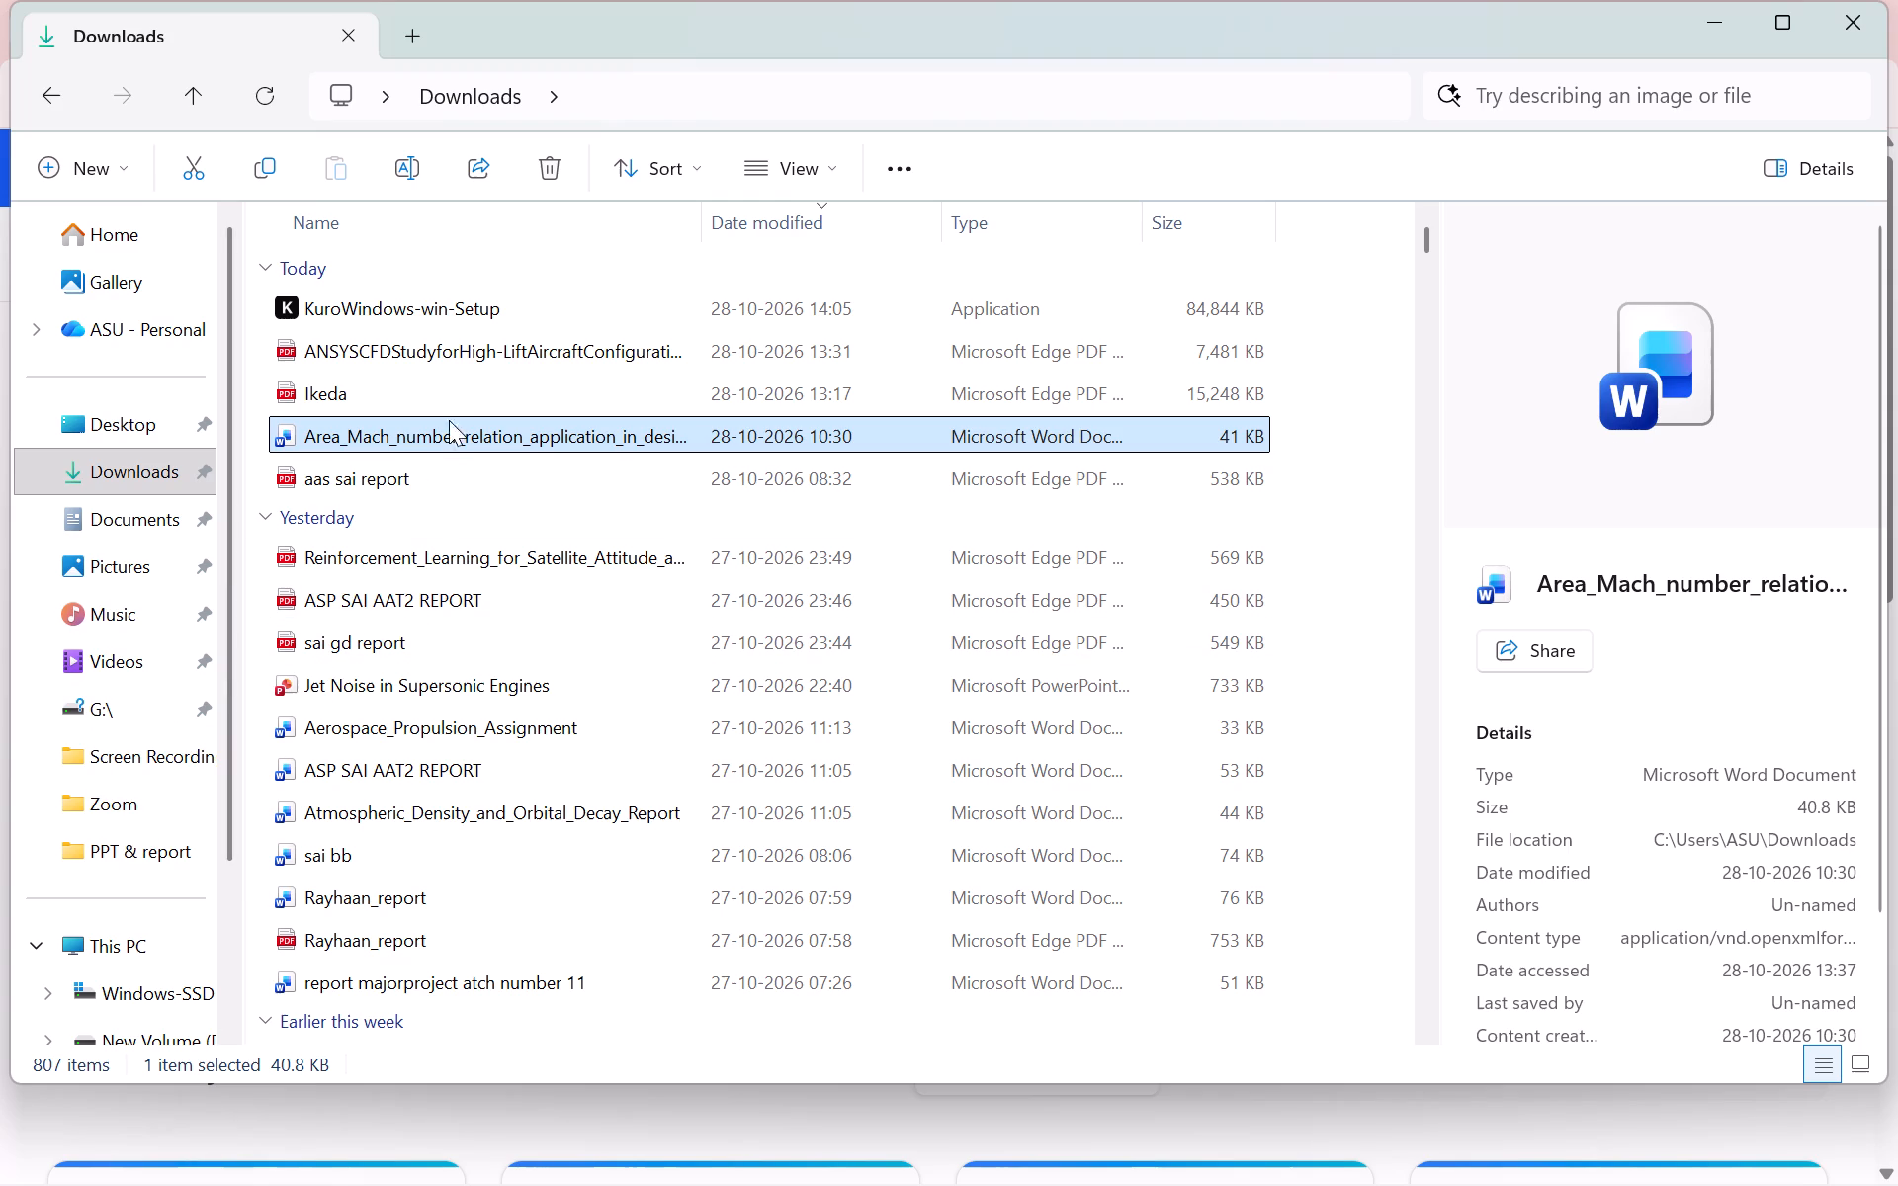
drag(436, 439, 232, 564)
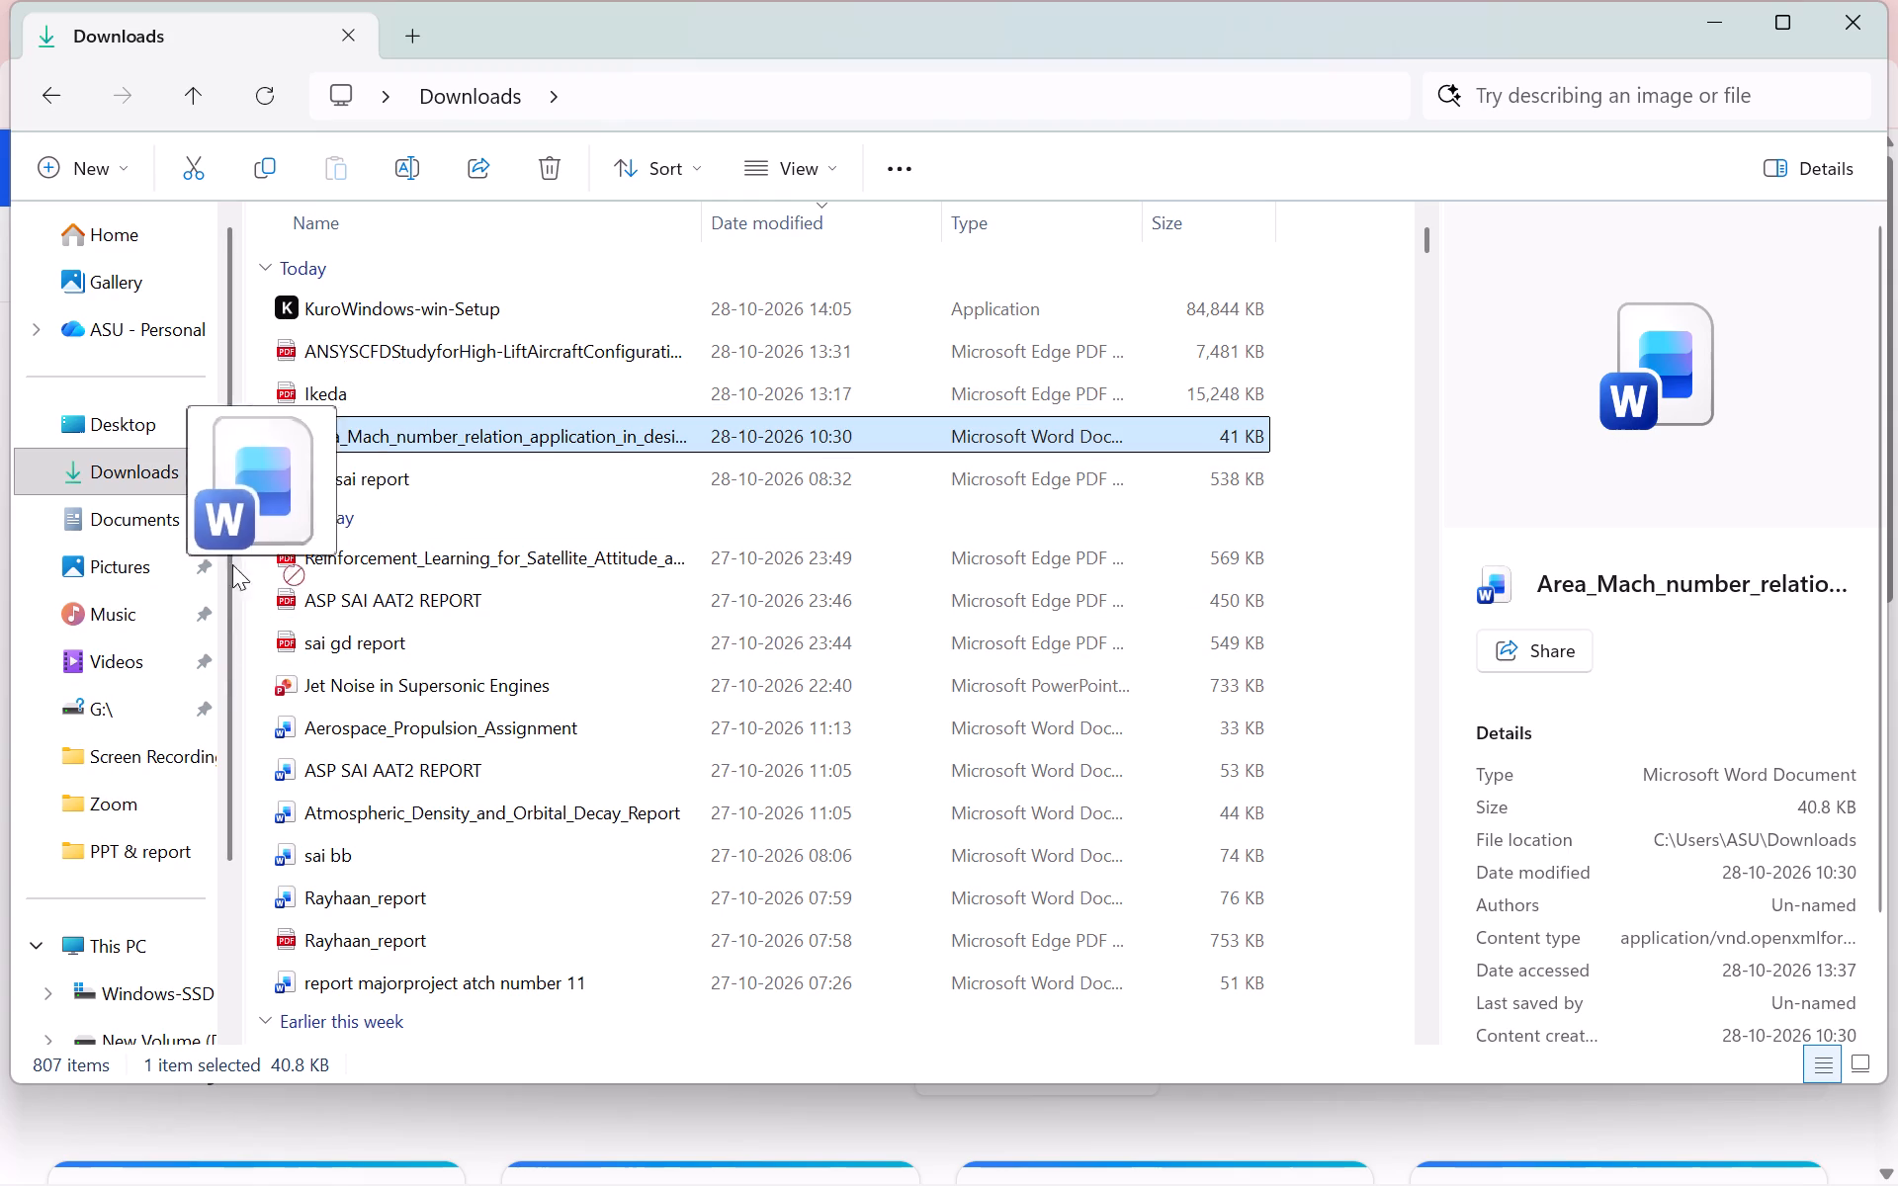
drag(232, 564, 103, 839)
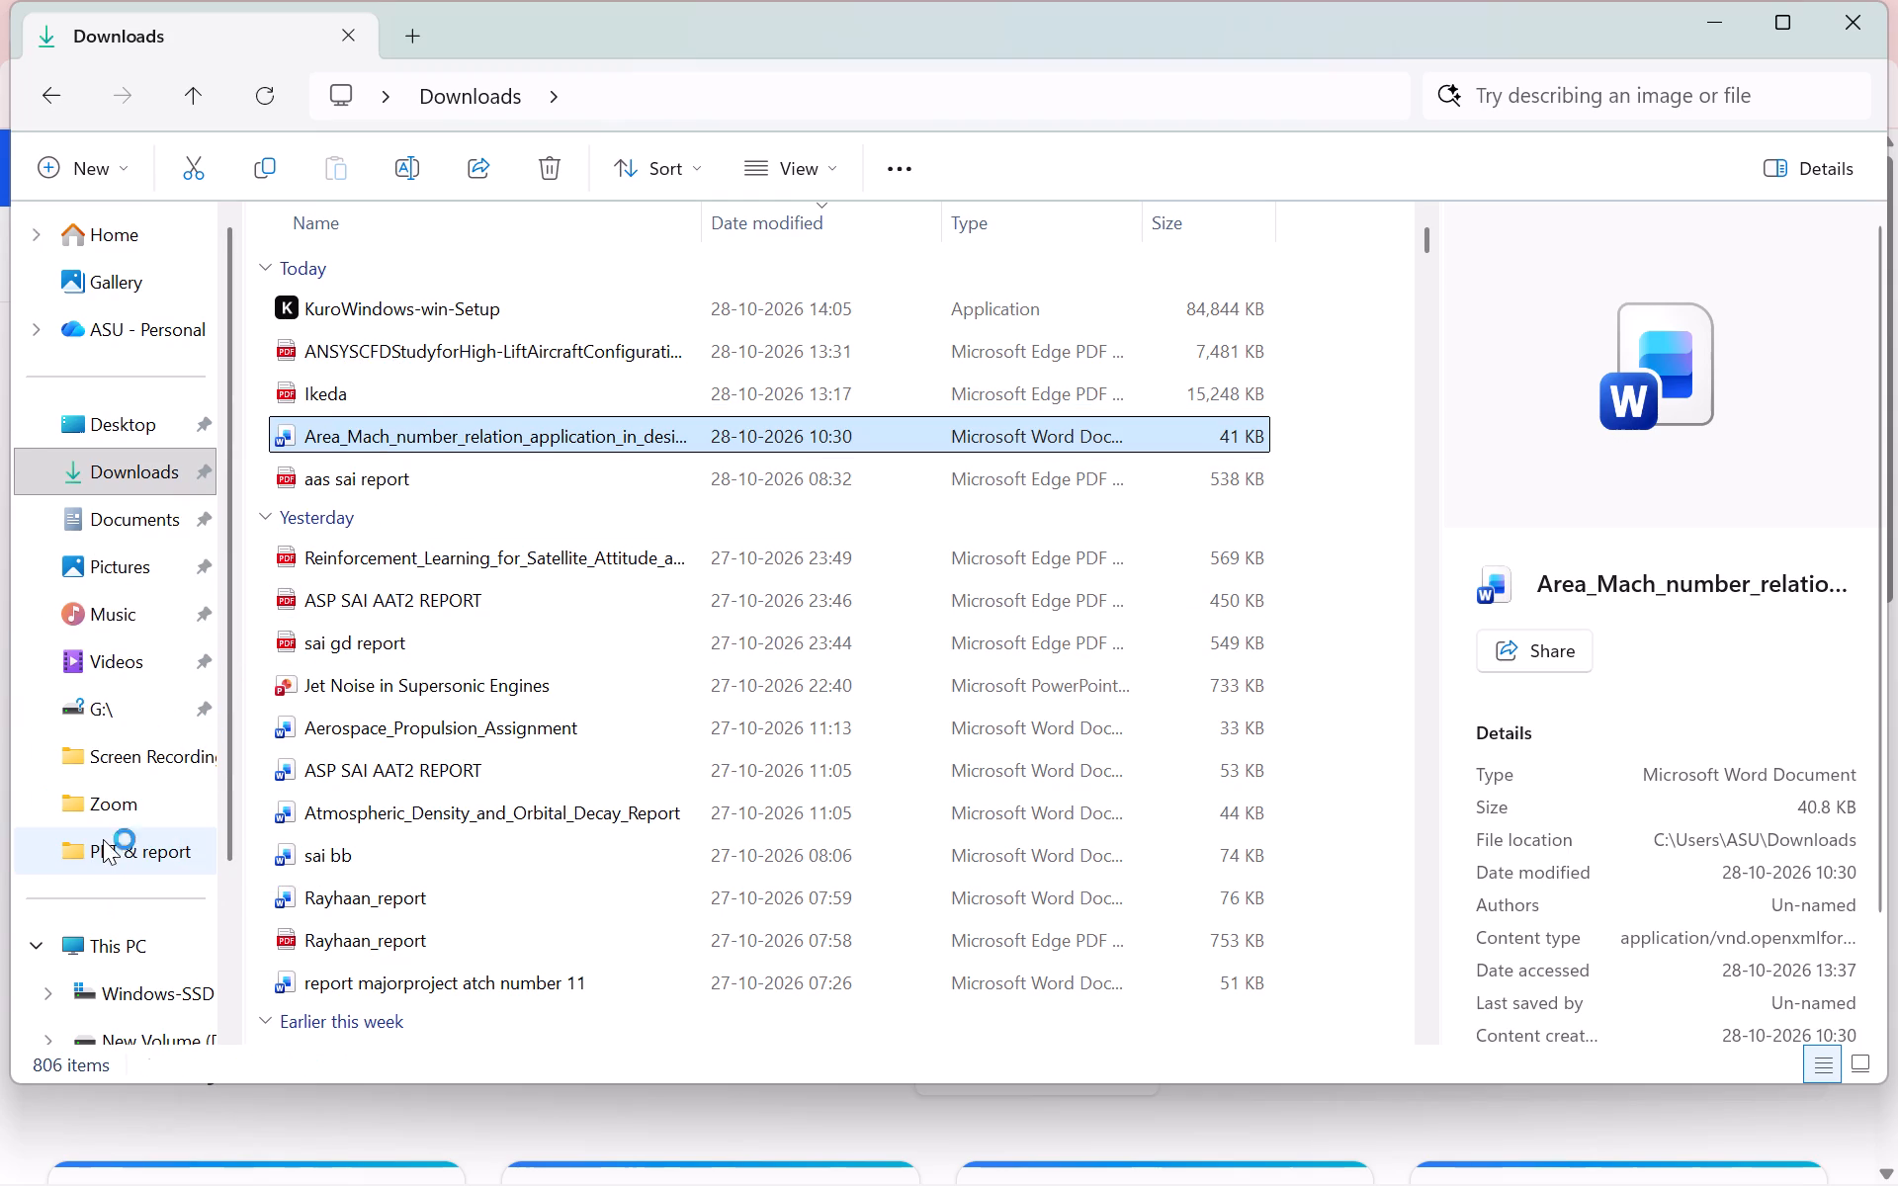
click(139, 809)
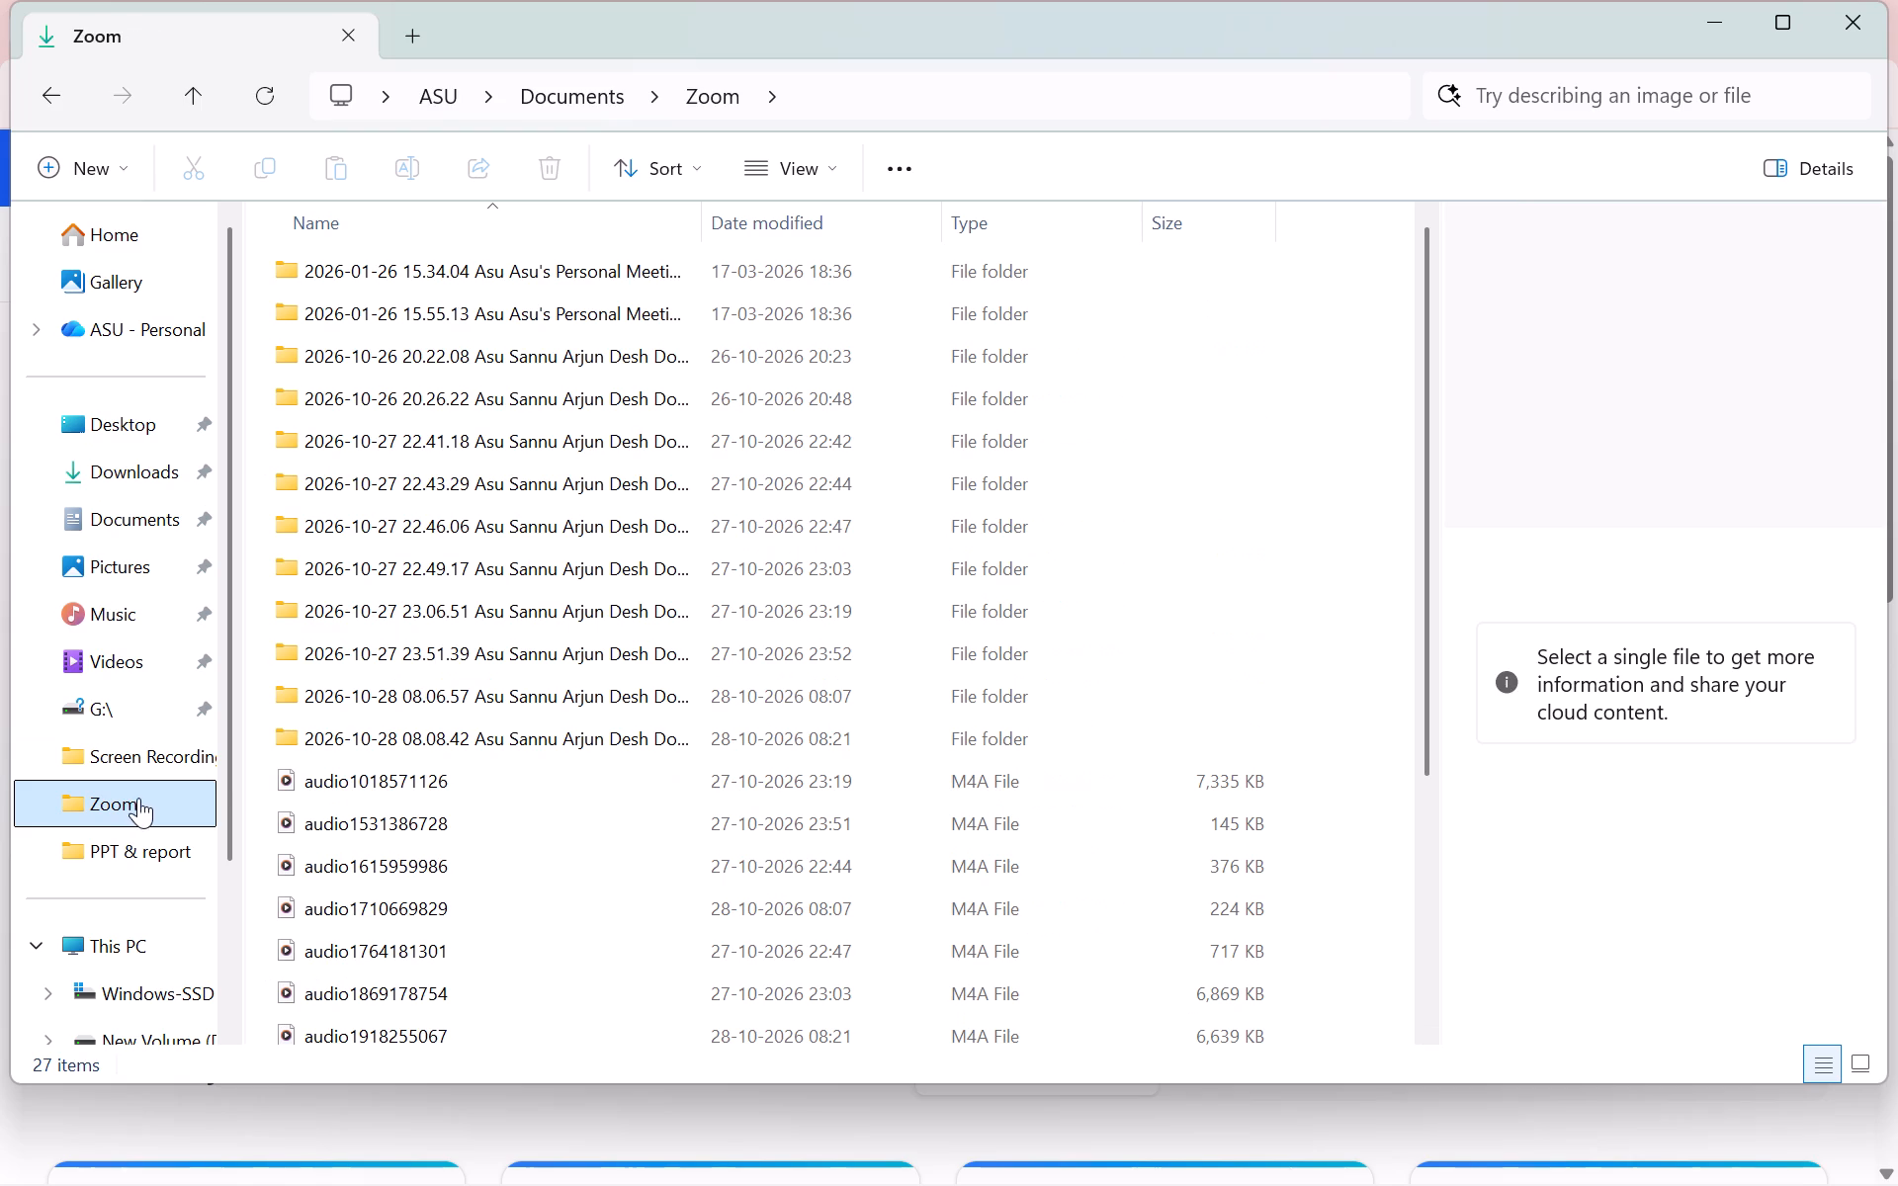
scroll(697, 529, down, 10)
double_click(566, 479)
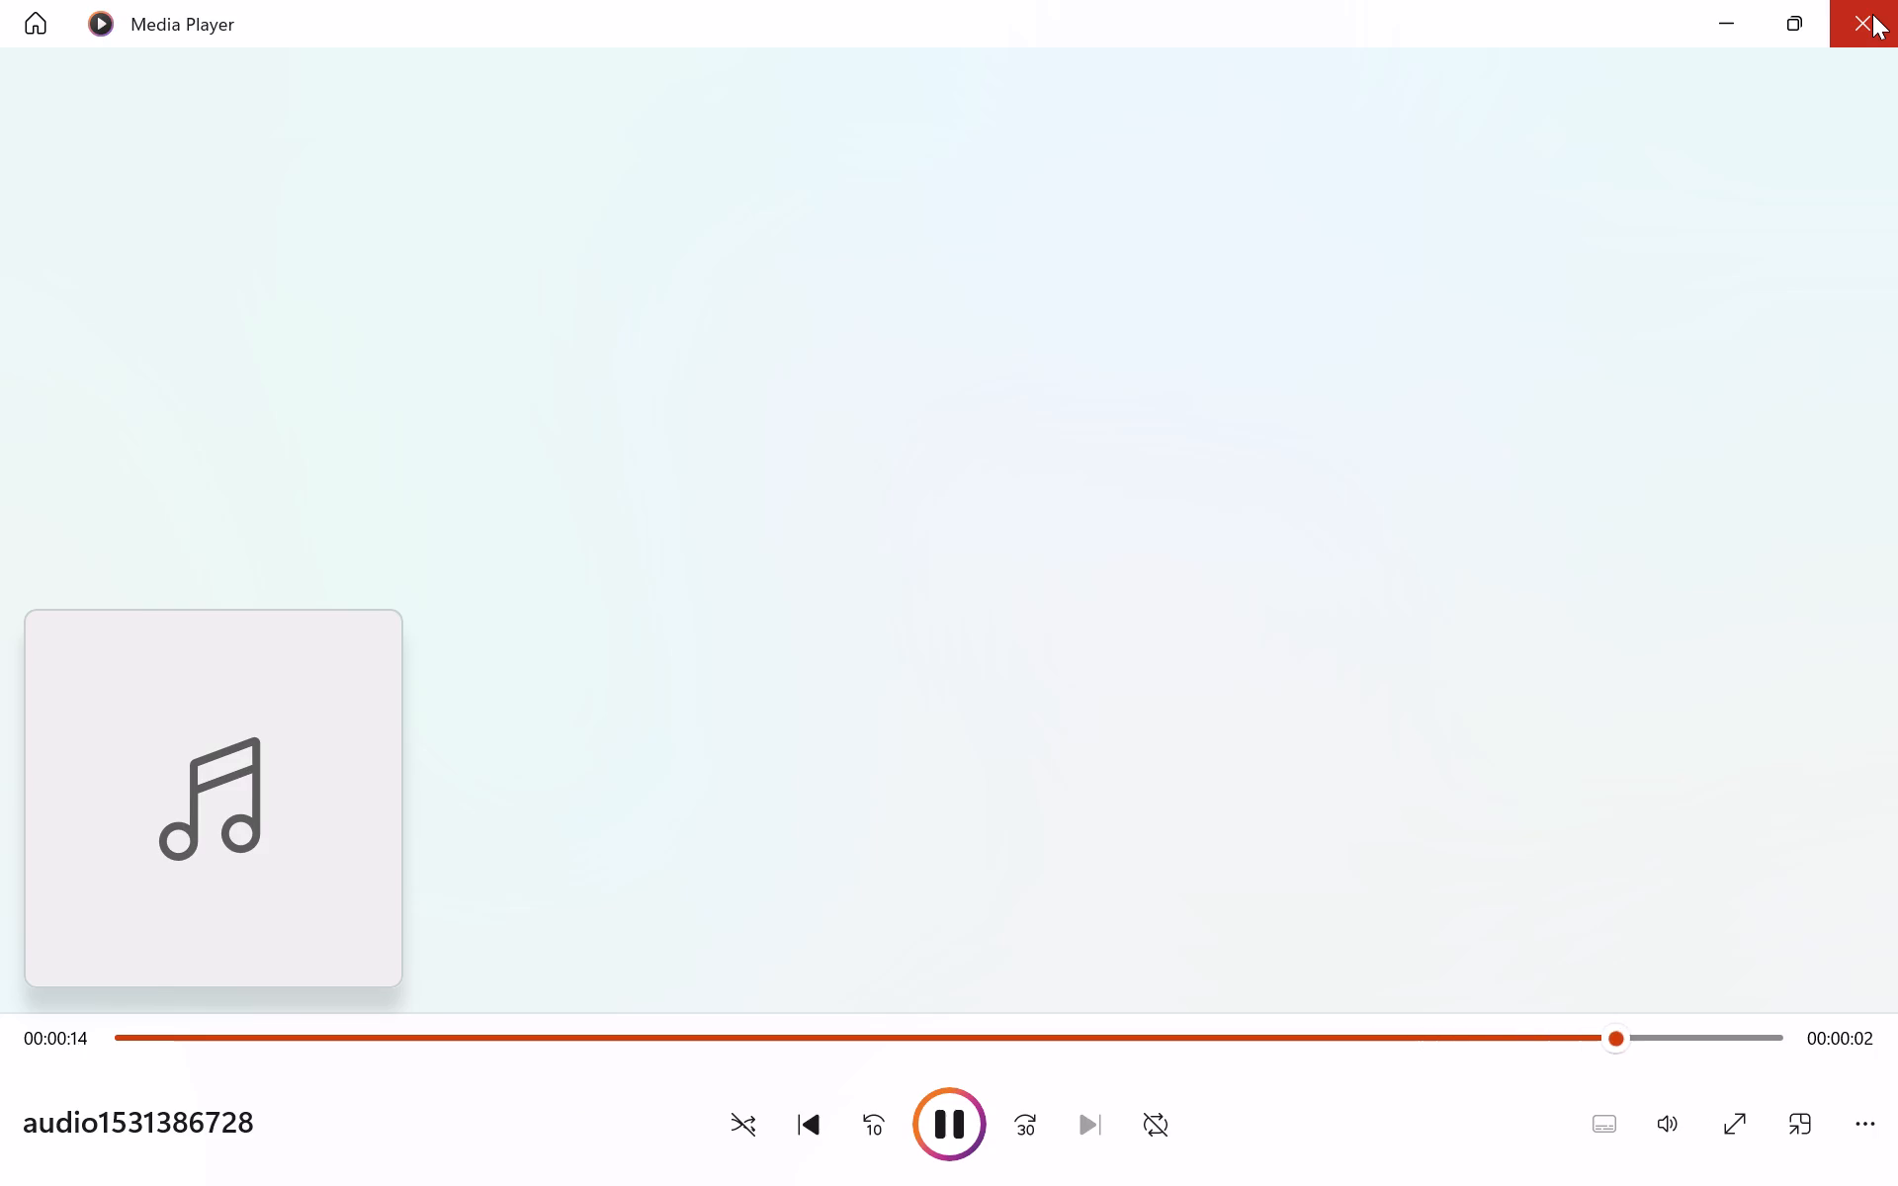
click(1872, 14)
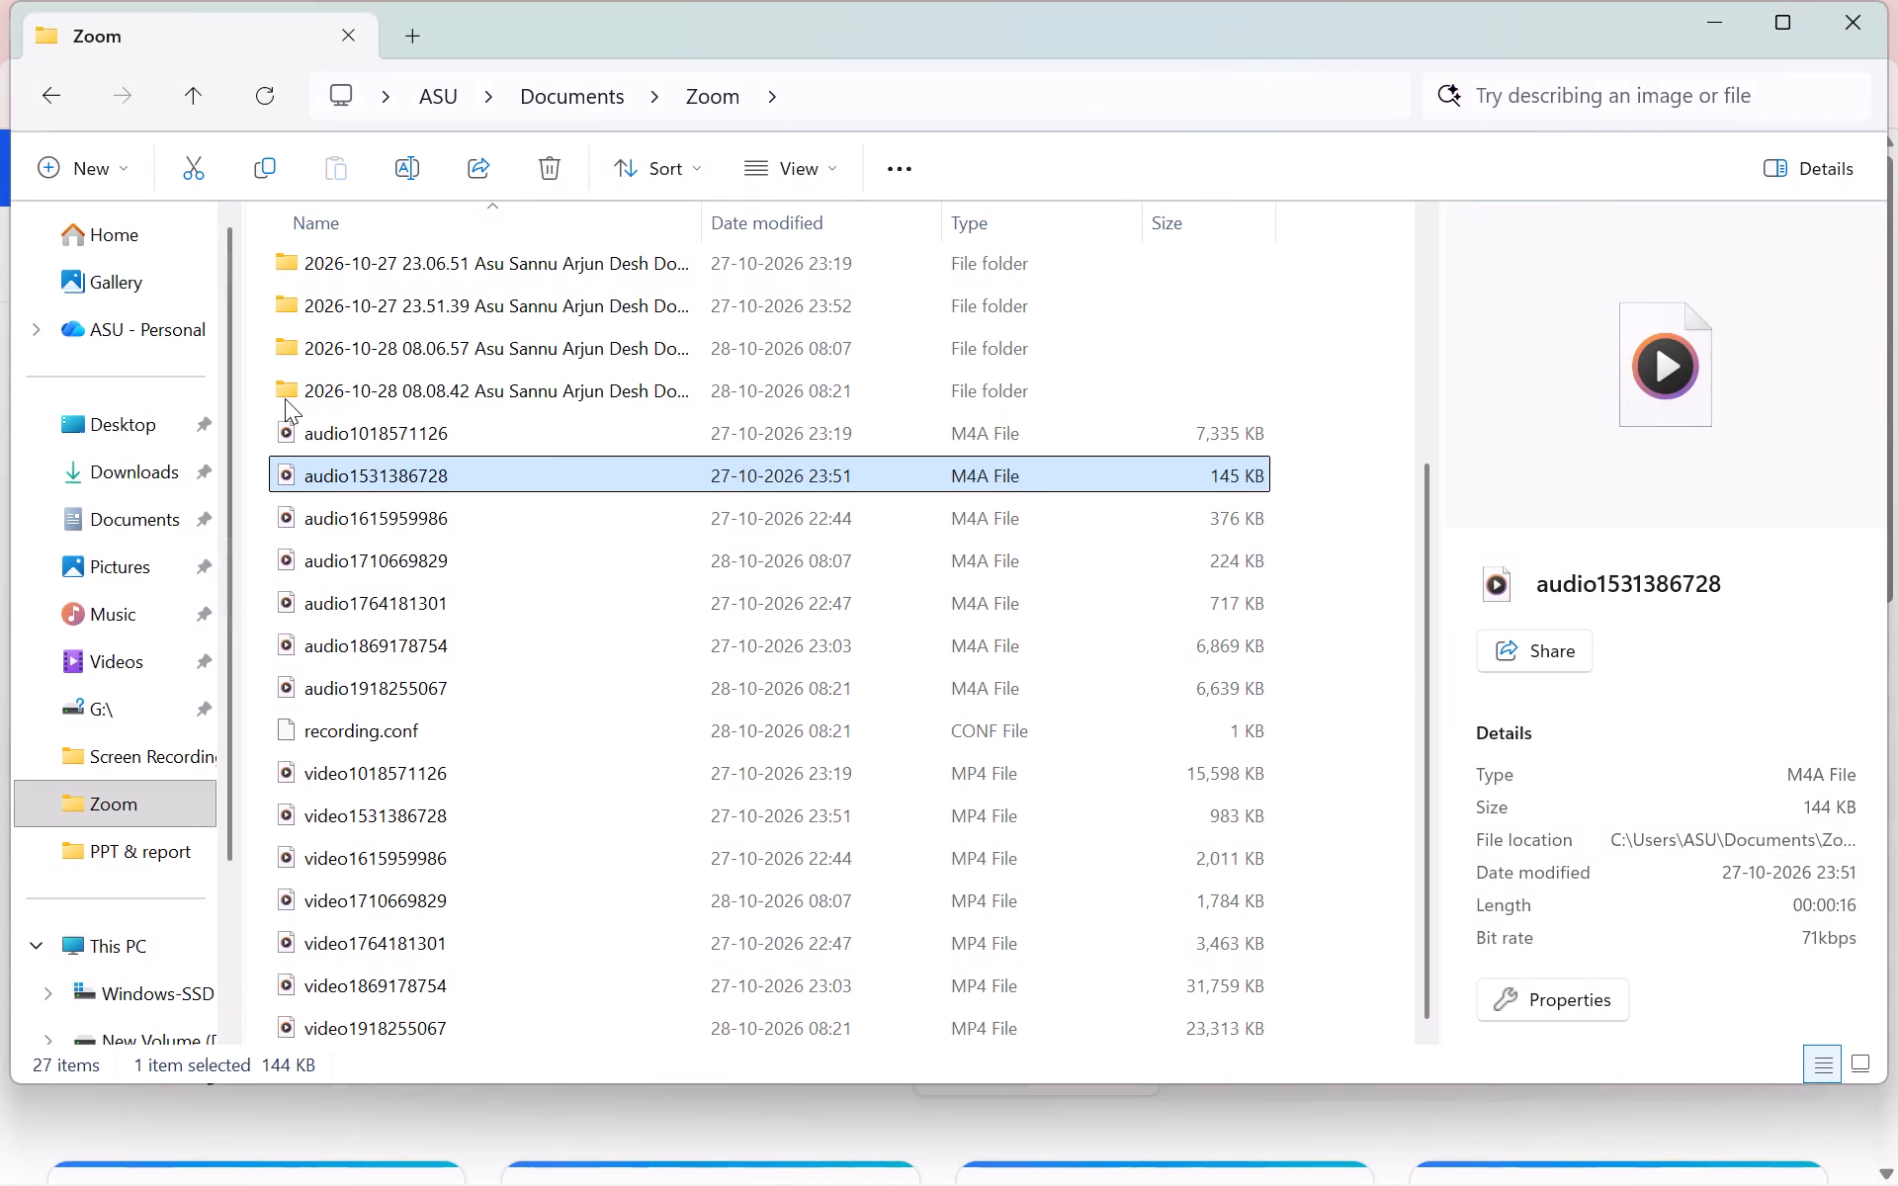
double_click(297, 419)
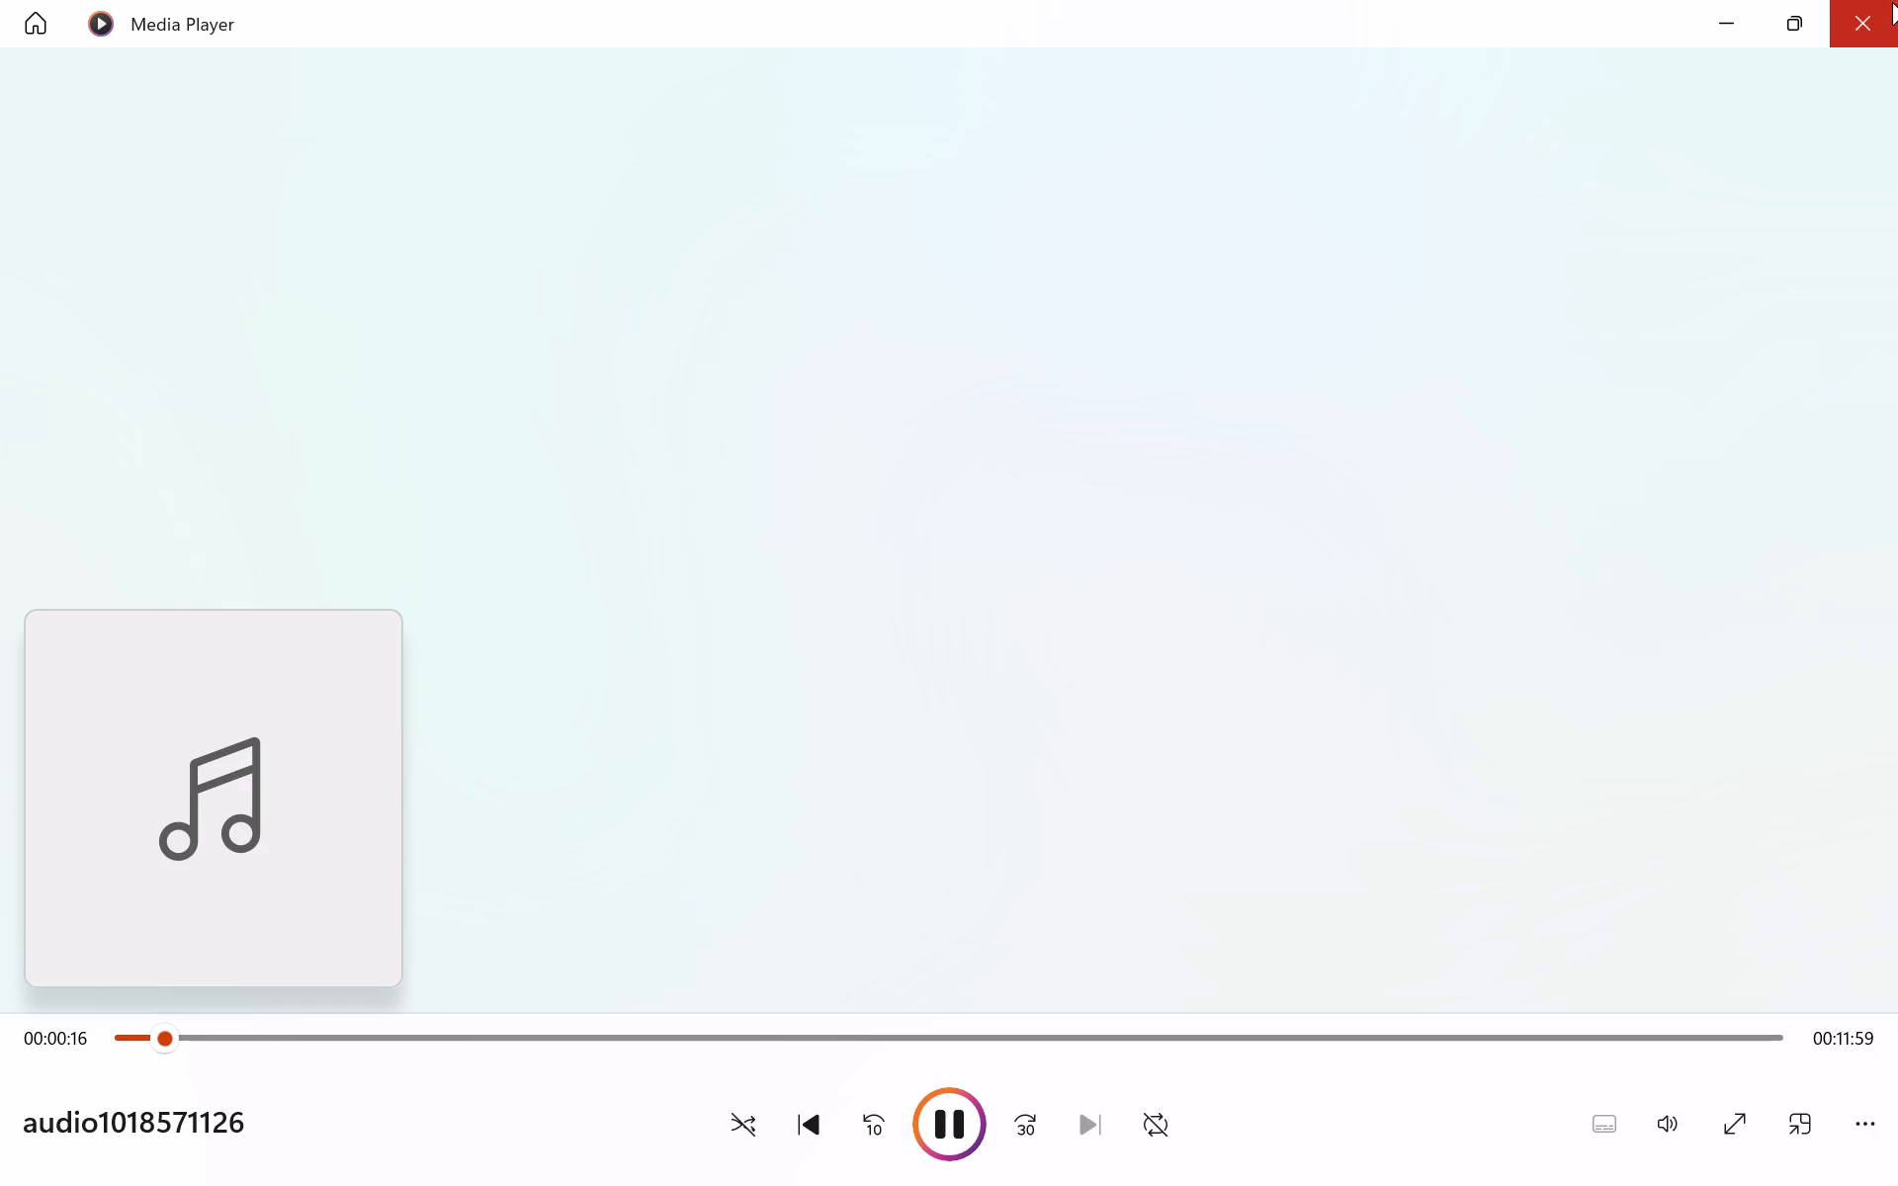
click(1828, 16)
click(1224, 66)
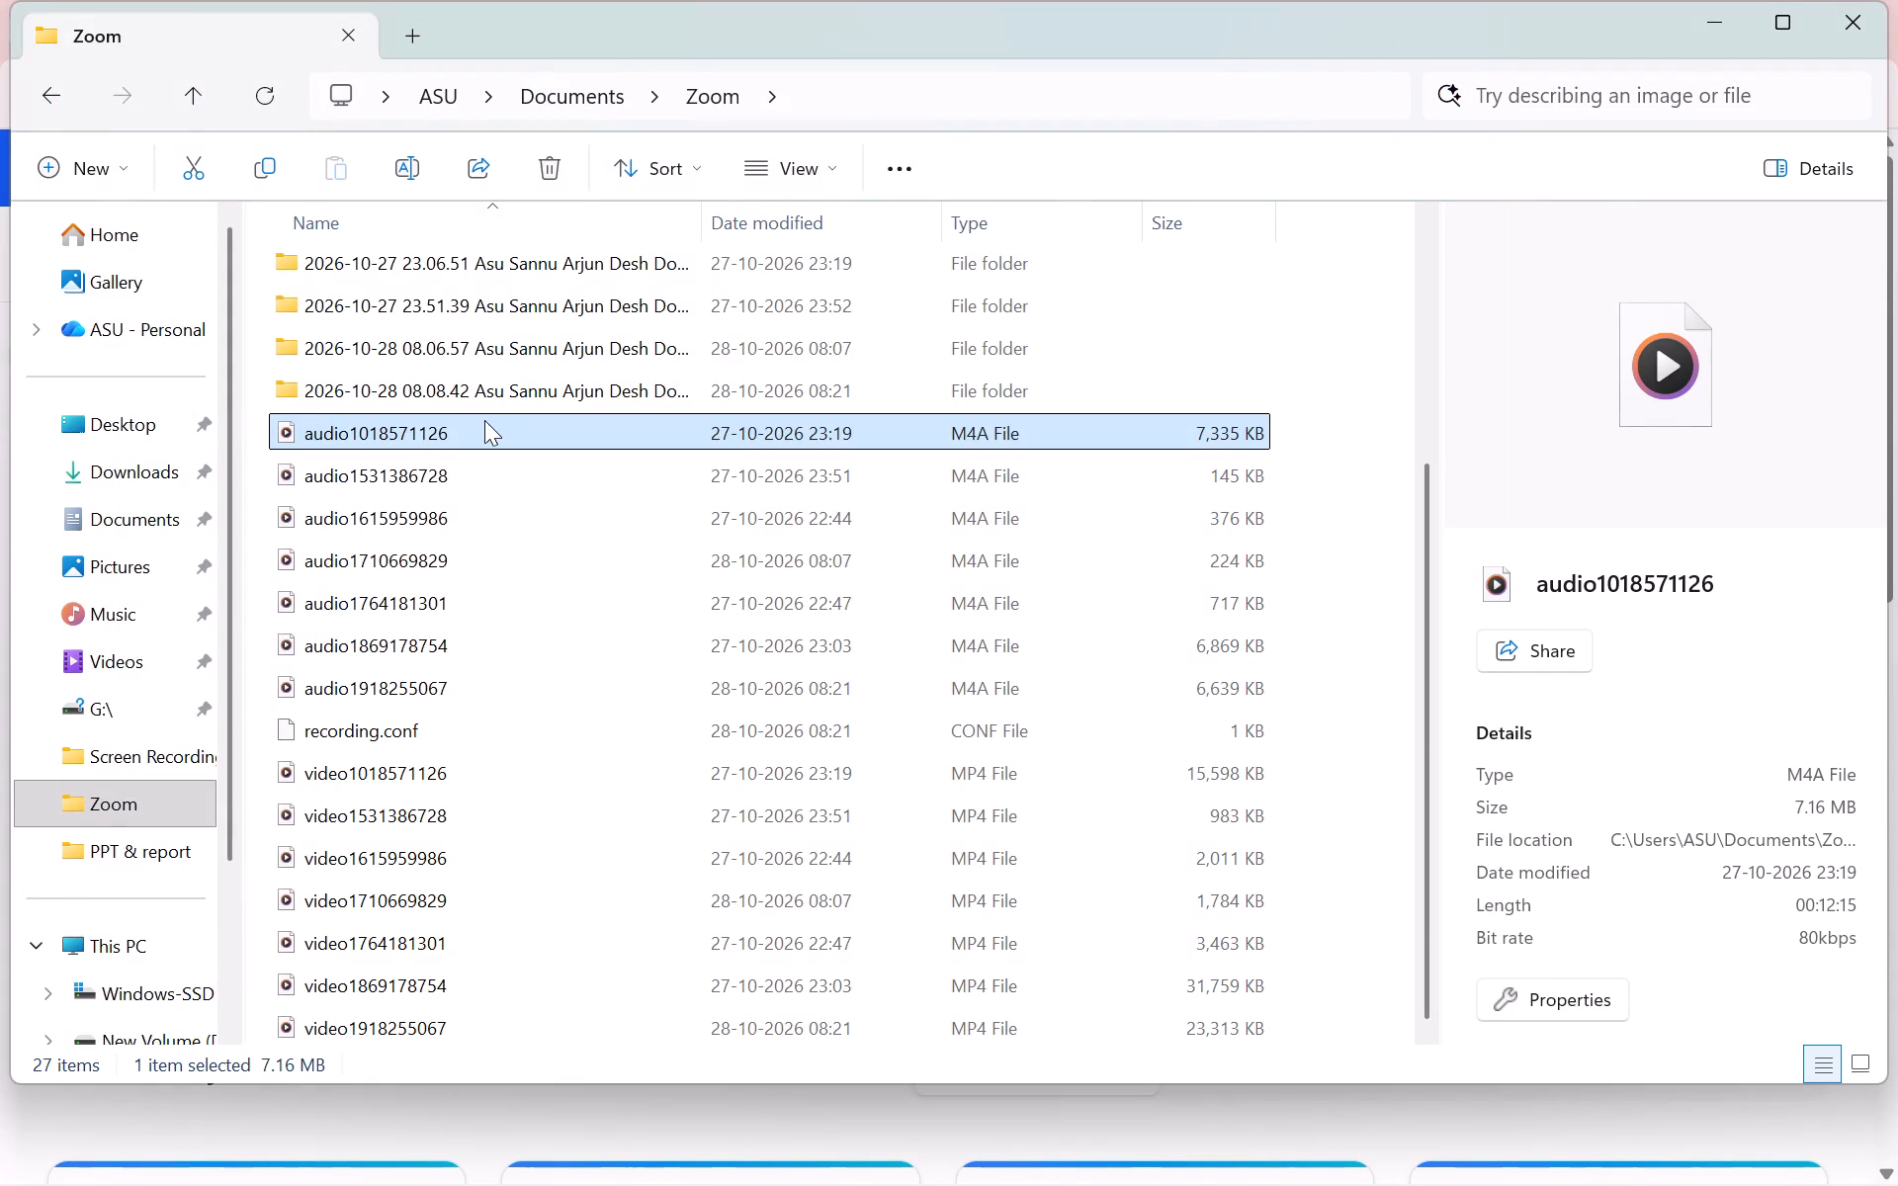
click(484, 419)
click(484, 419)
double_click(410, 434)
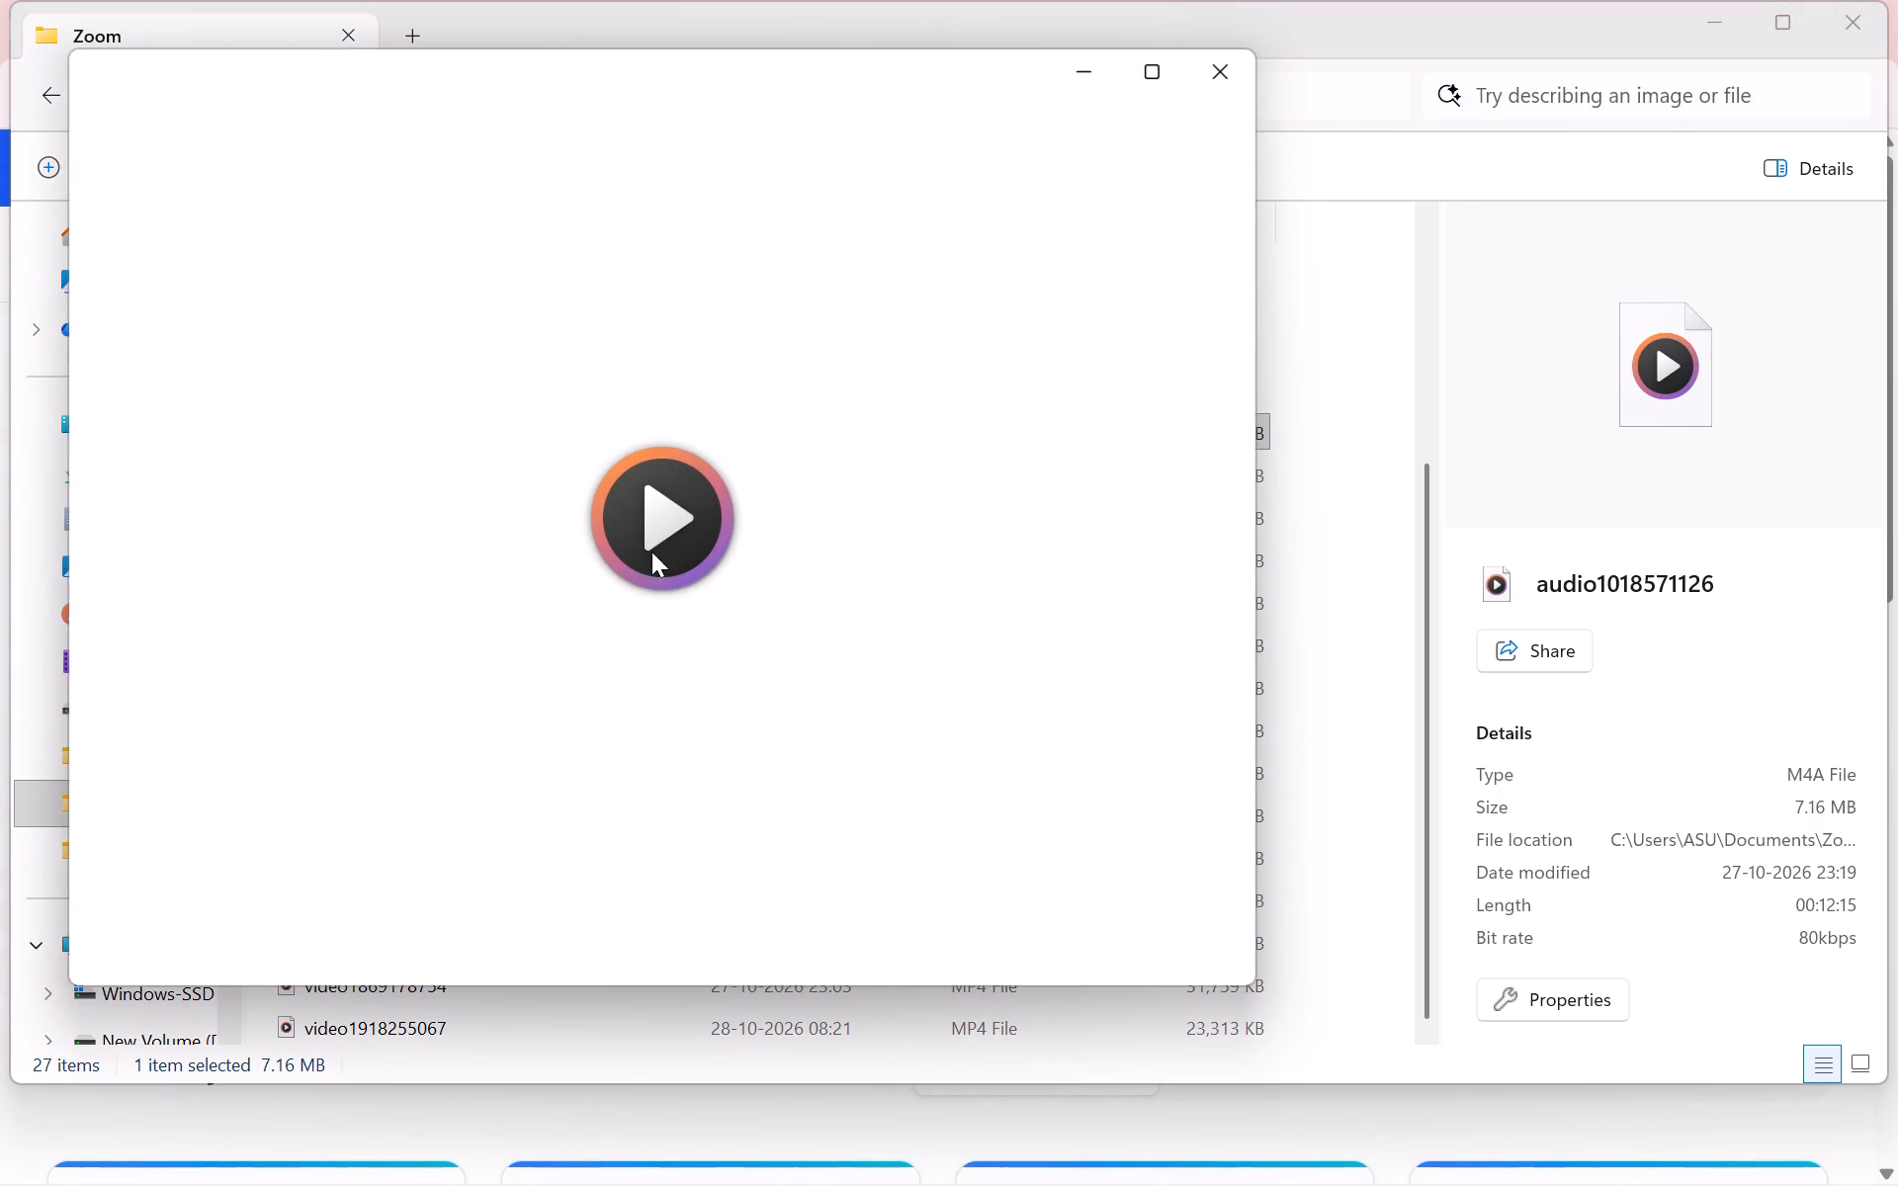
click(1156, 79)
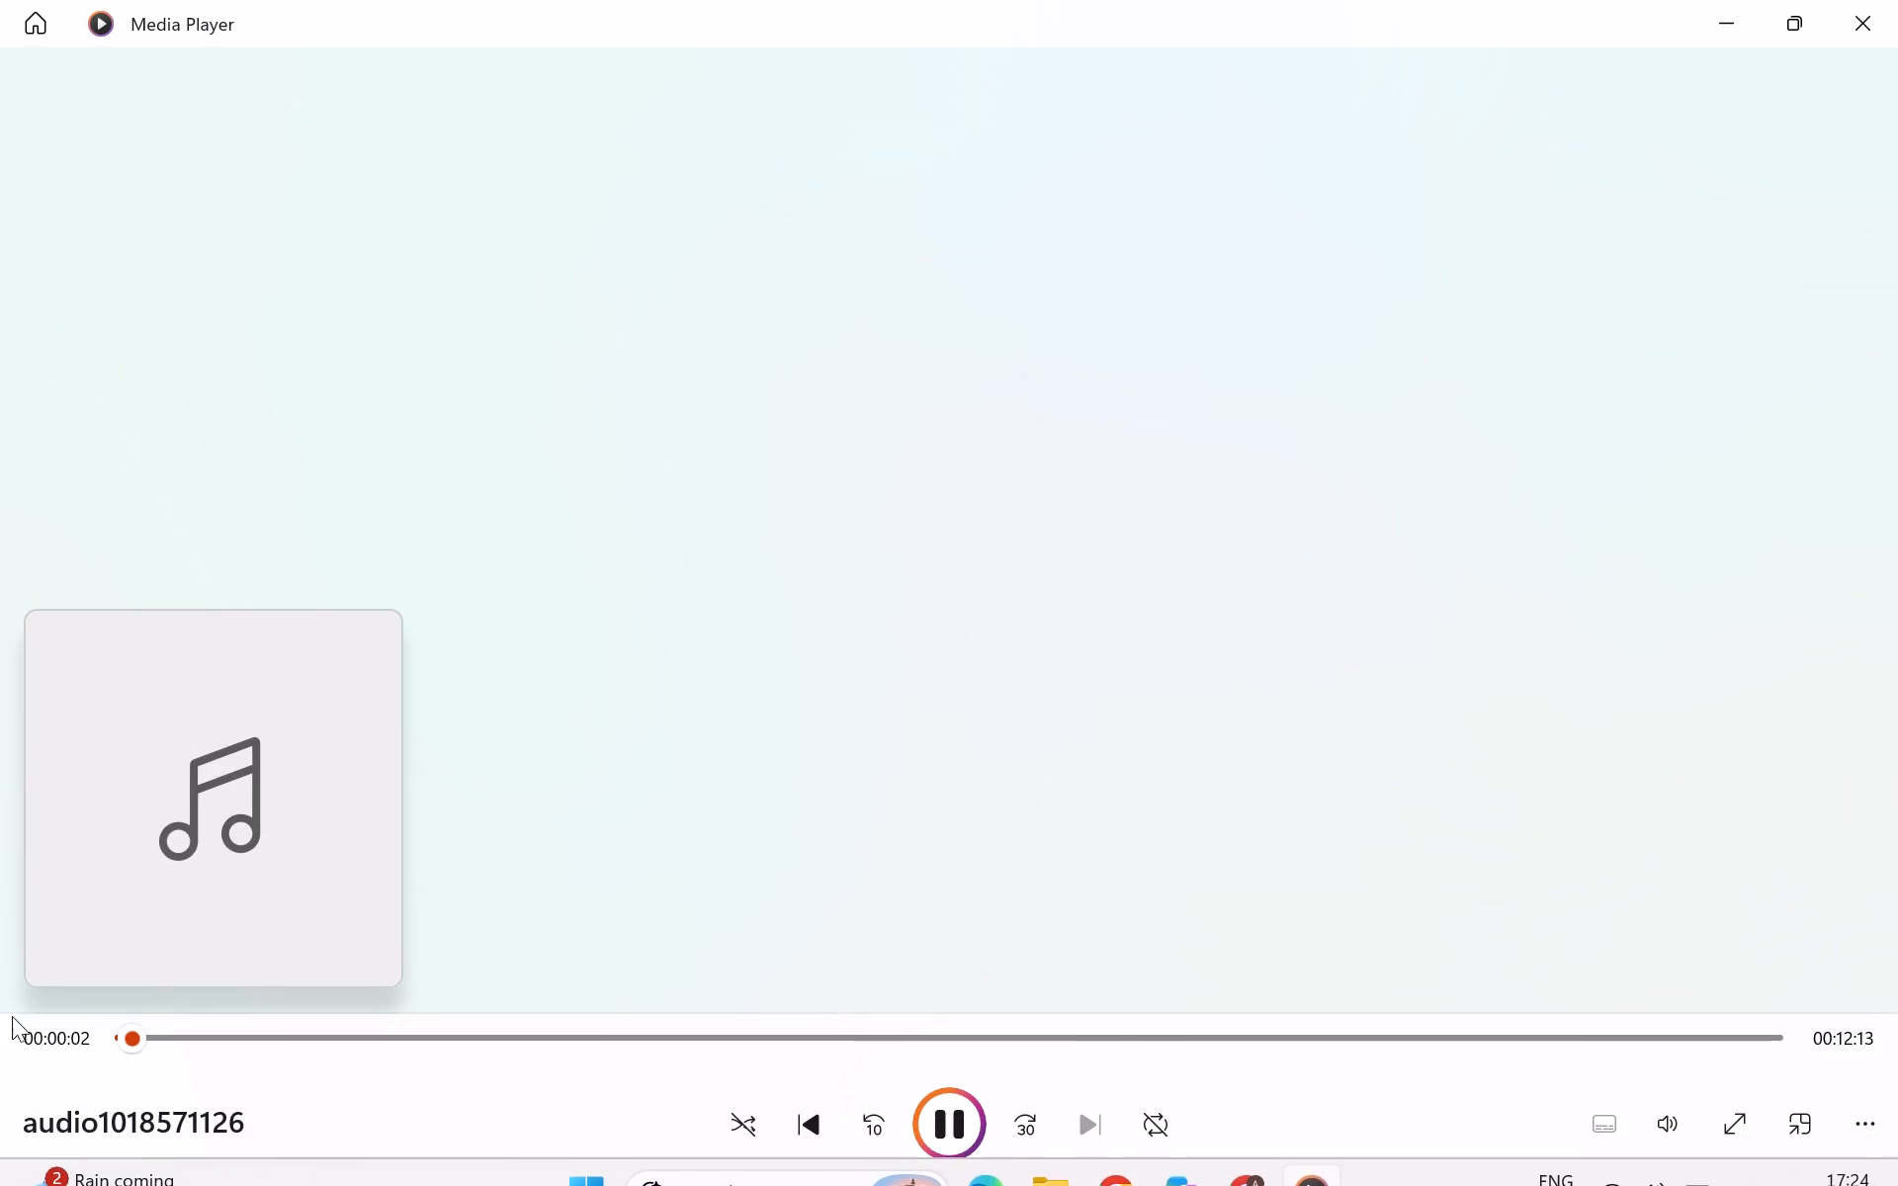
click(157, 1036)
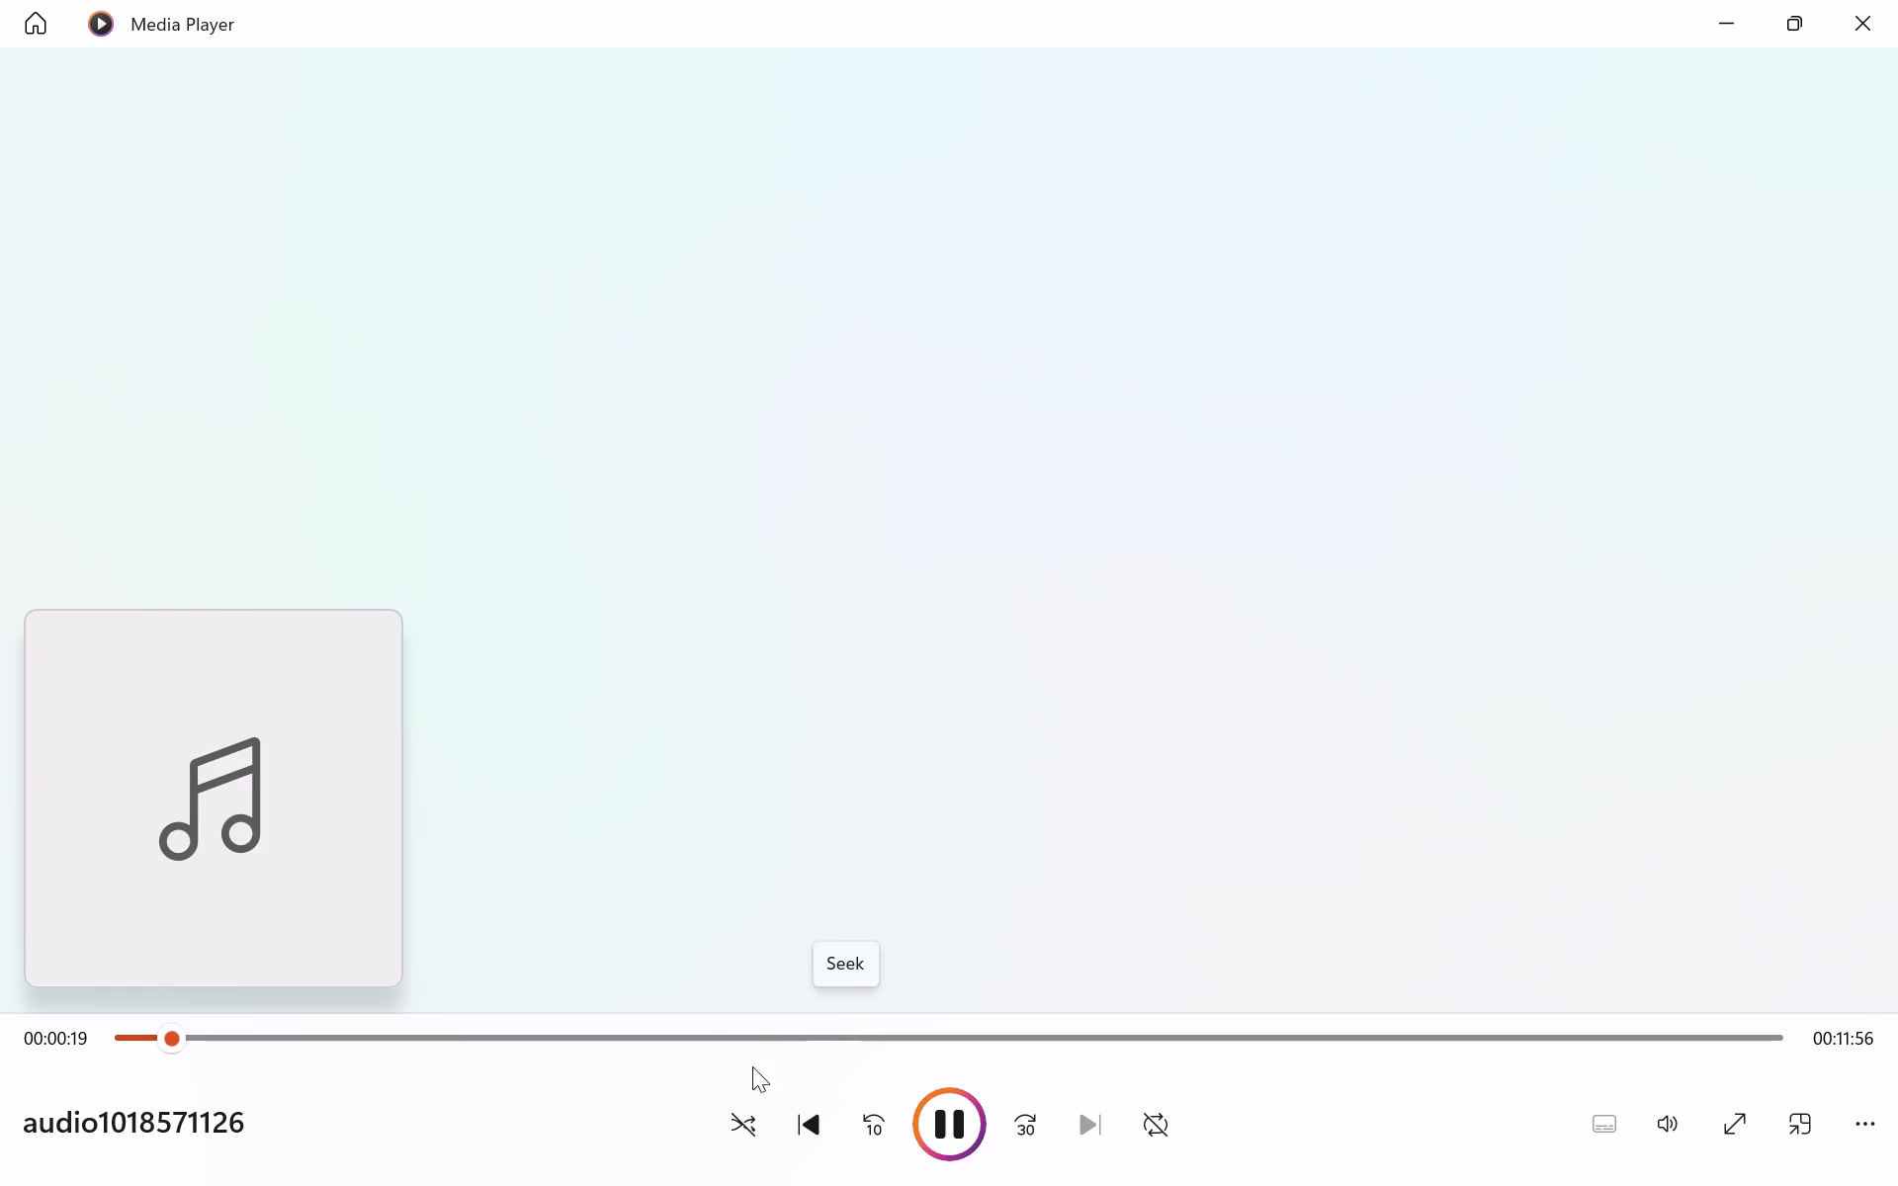
key(Left)
key(Left)
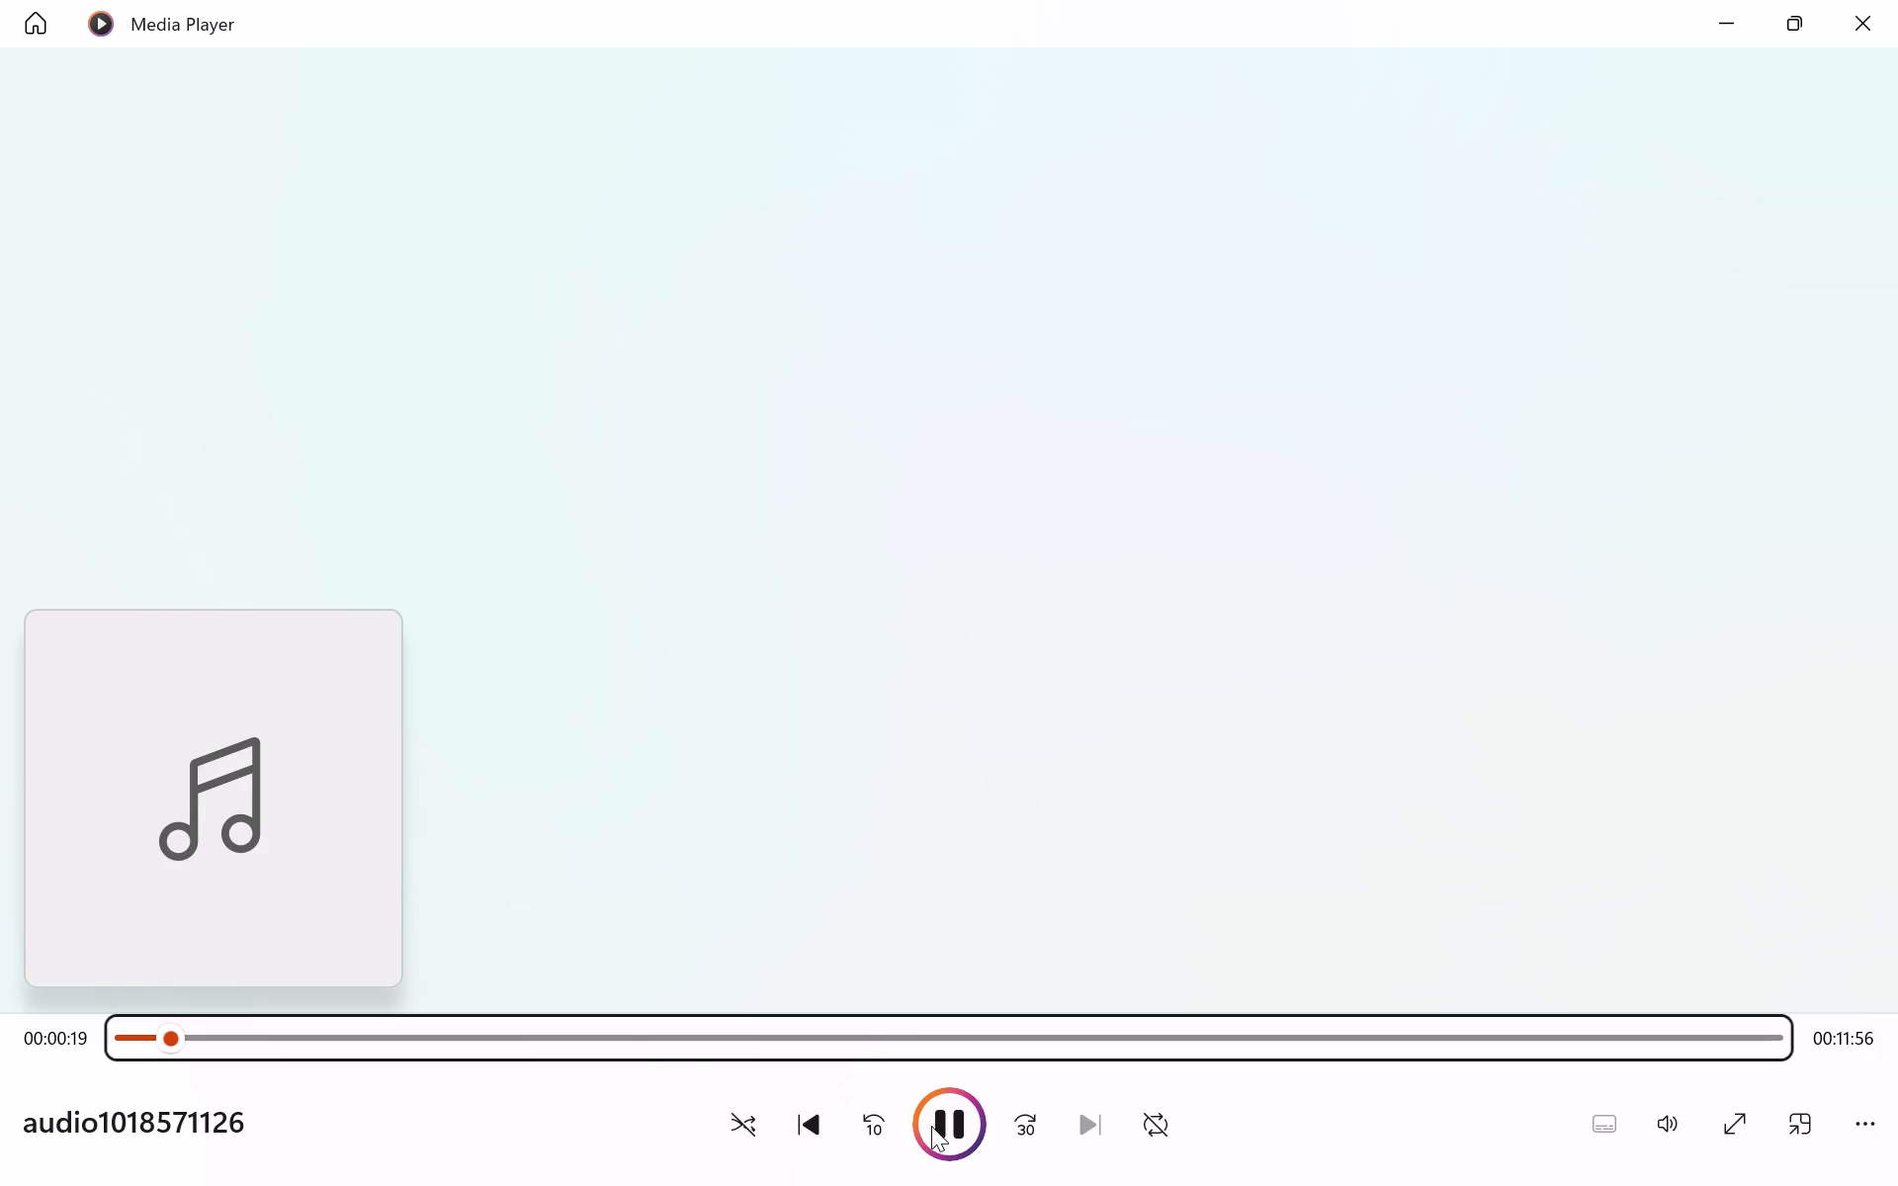
click(1870, 29)
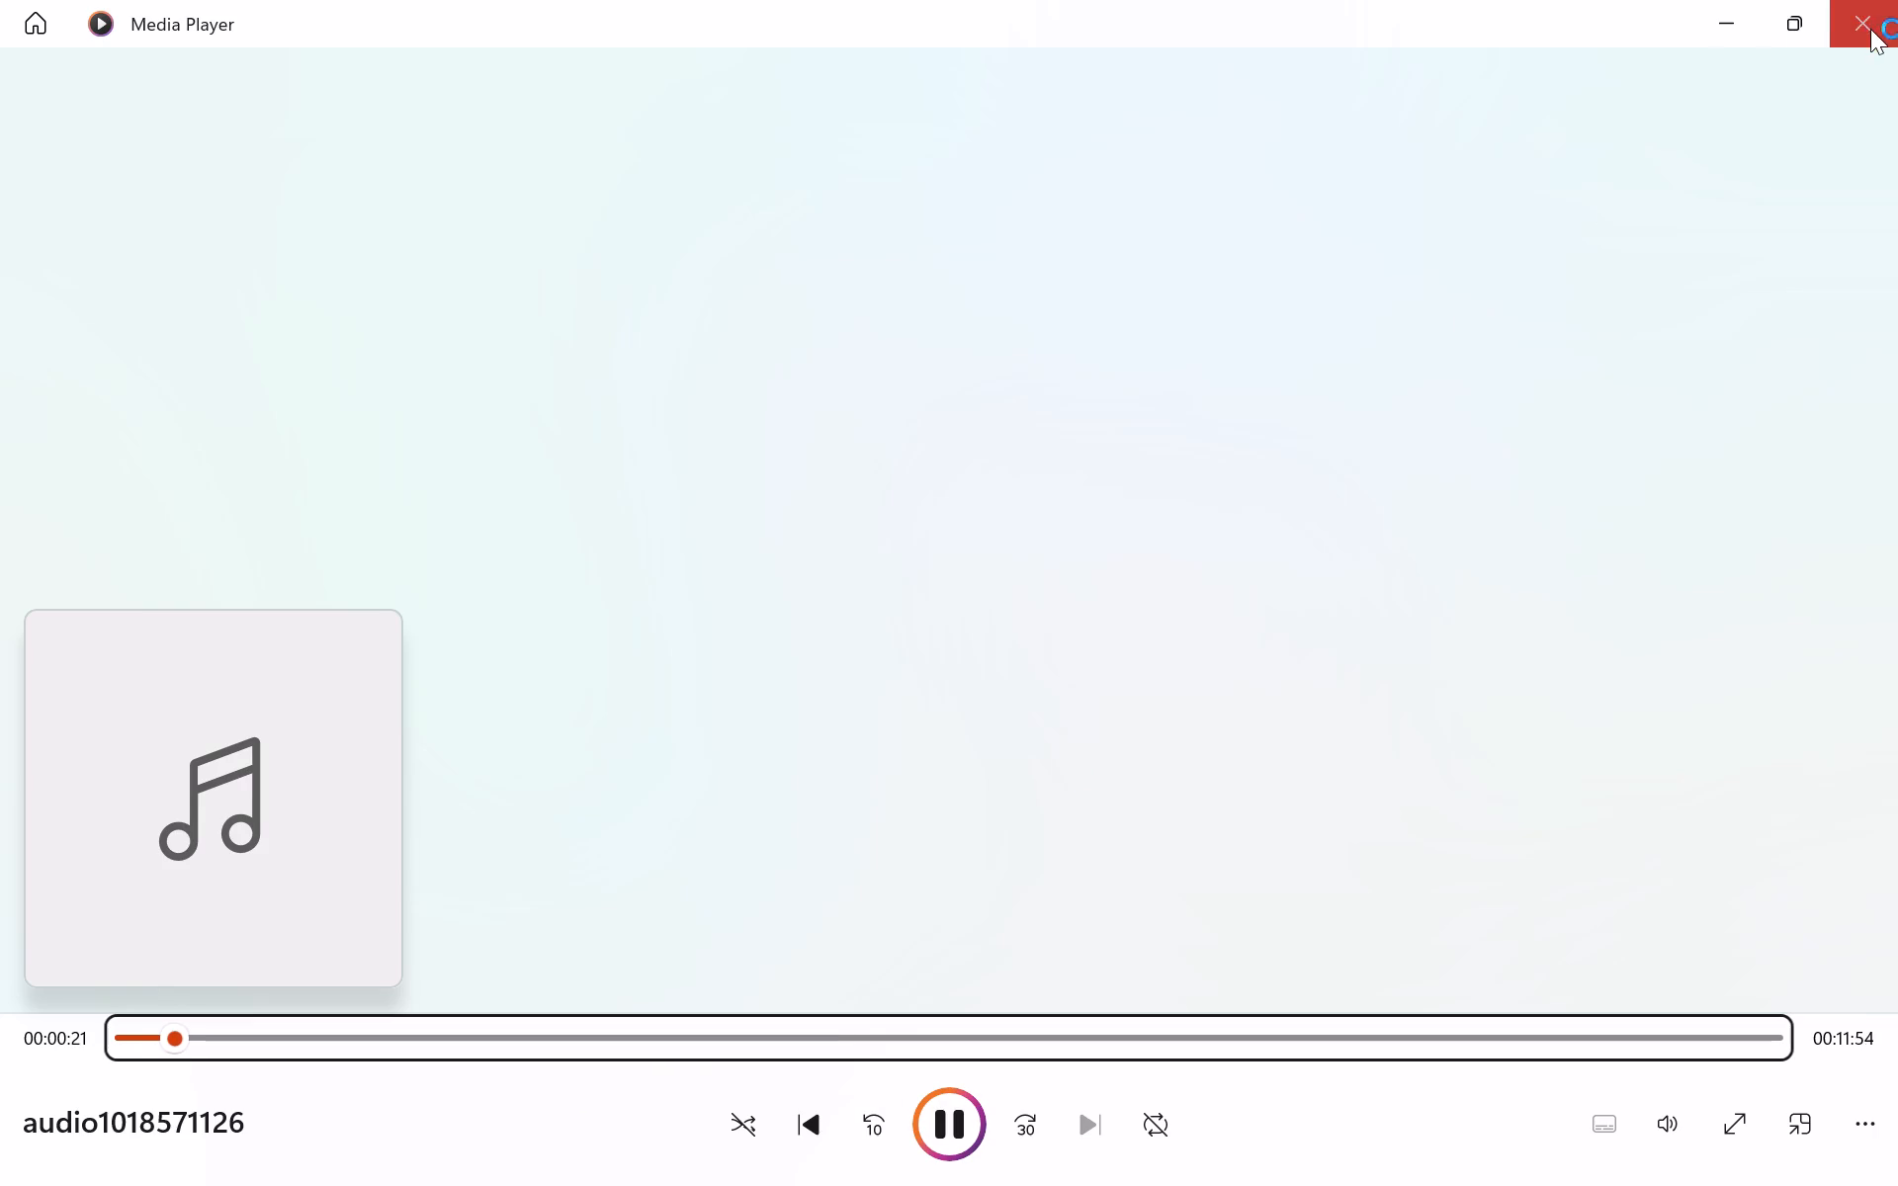
click(1824, 18)
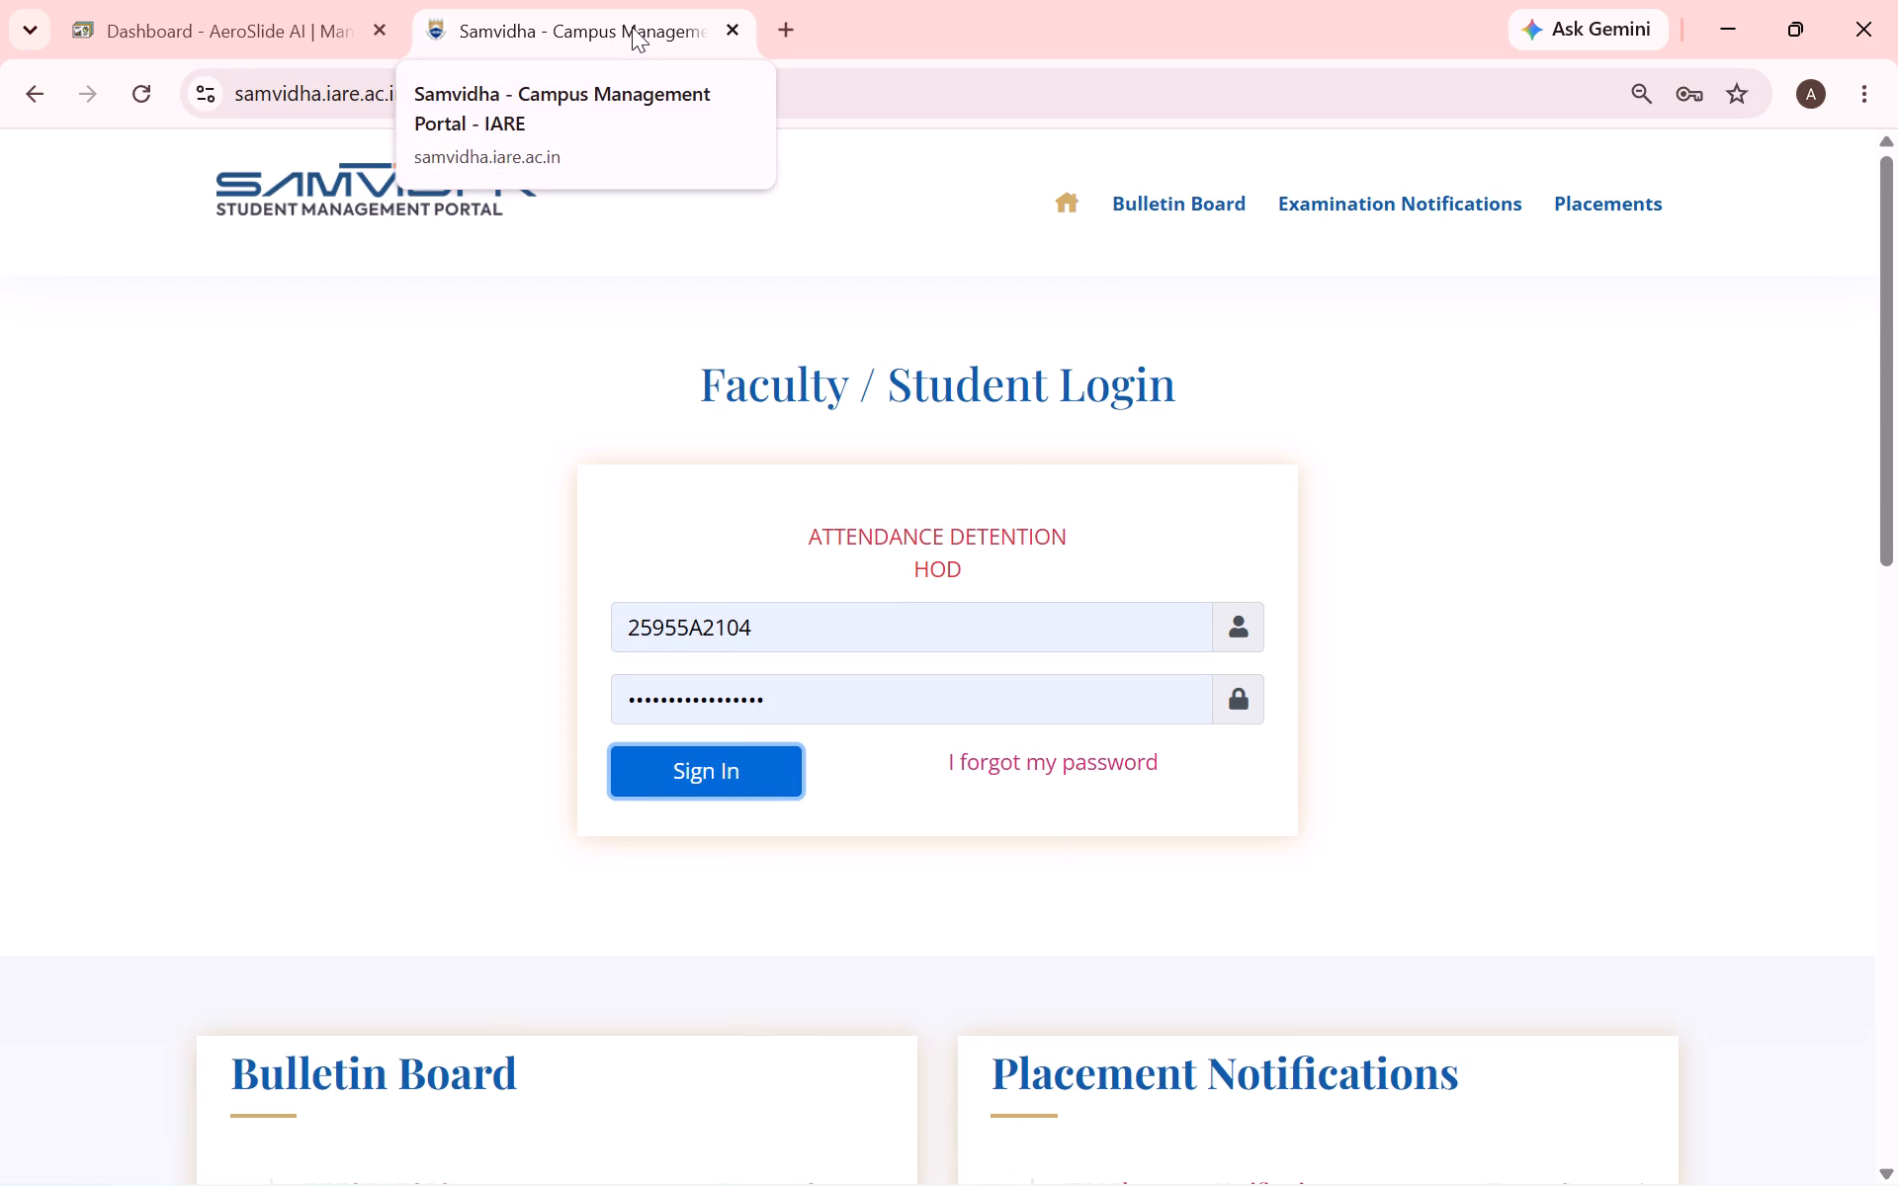
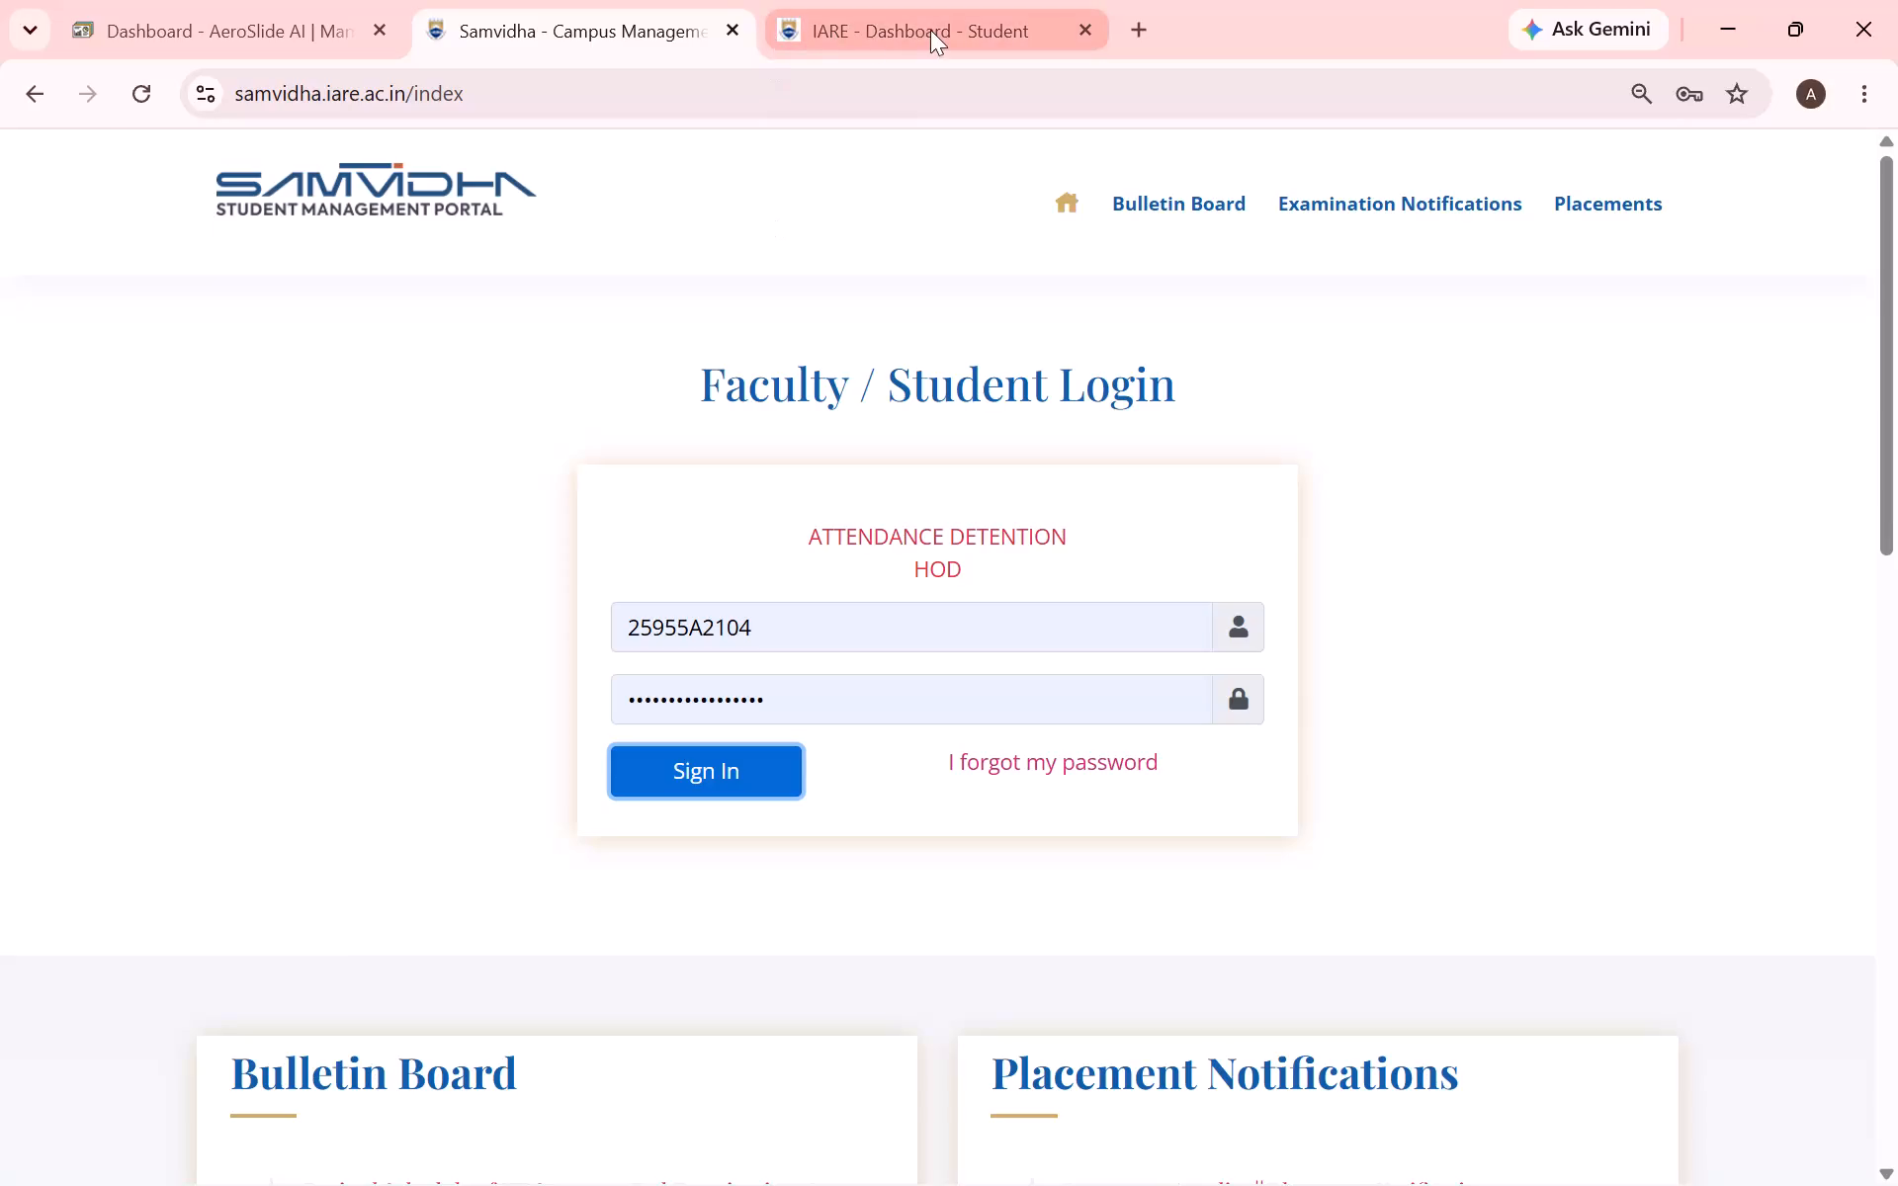
In the student dashboard, go to the AAT-II upload page and view its course list.
click(930, 30)
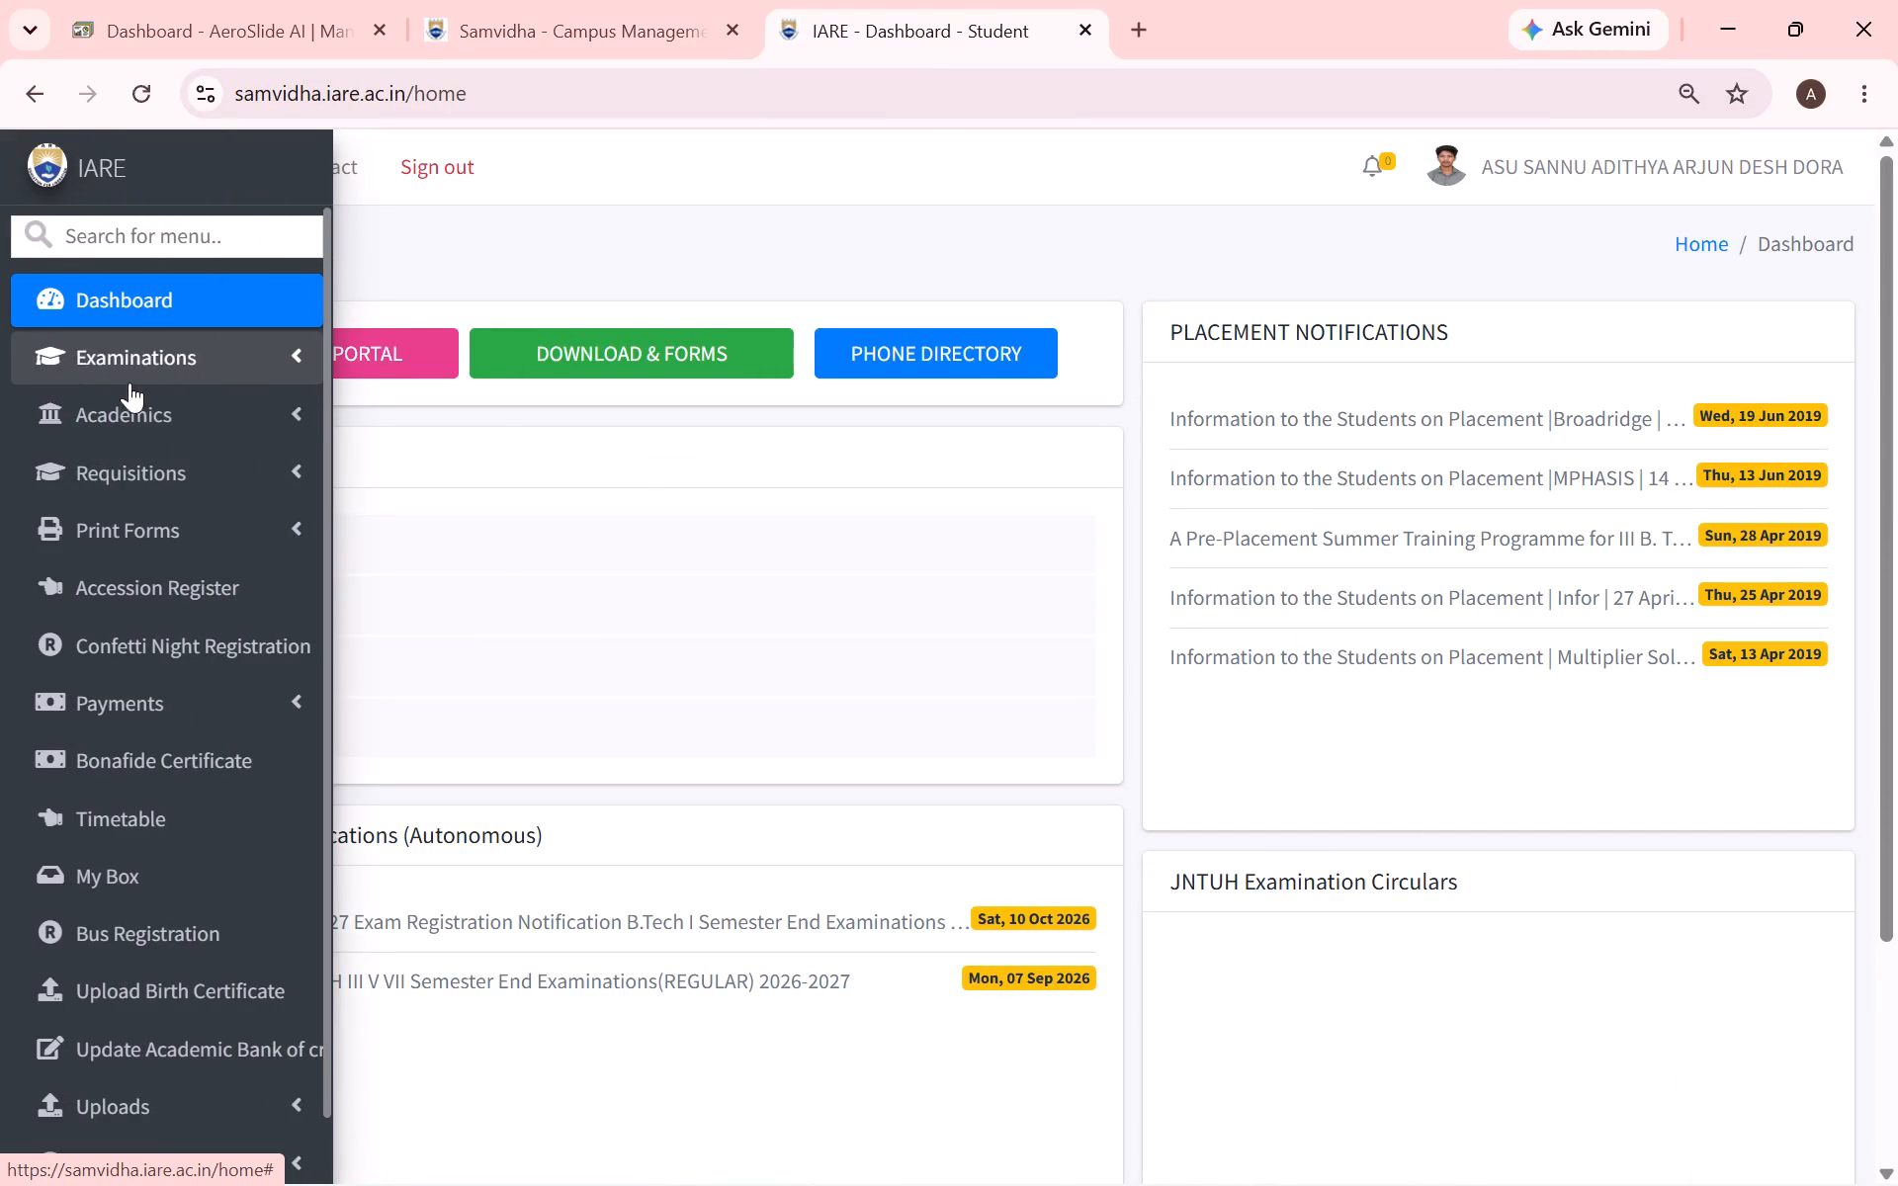
scroll(198, 899, down, 5)
click(160, 1041)
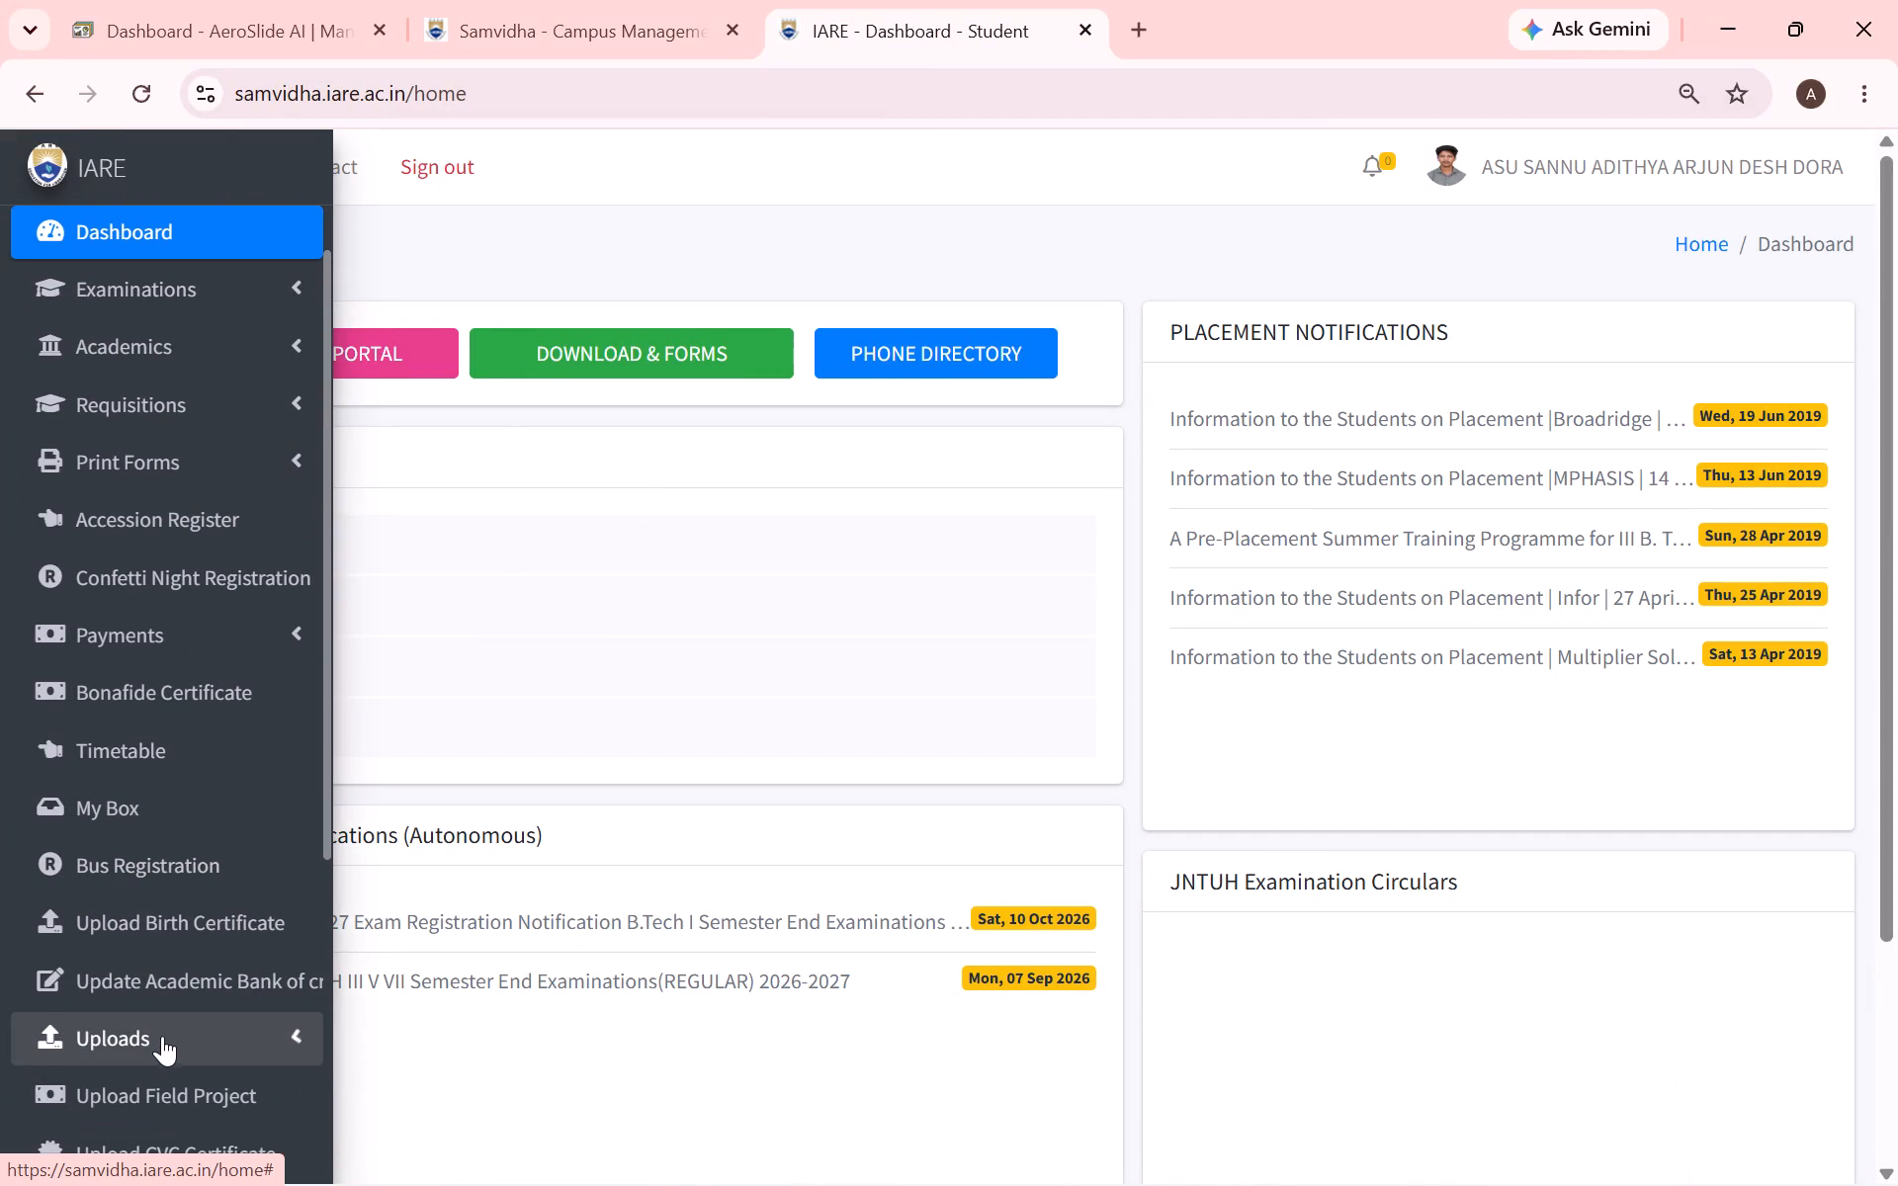
click(175, 1025)
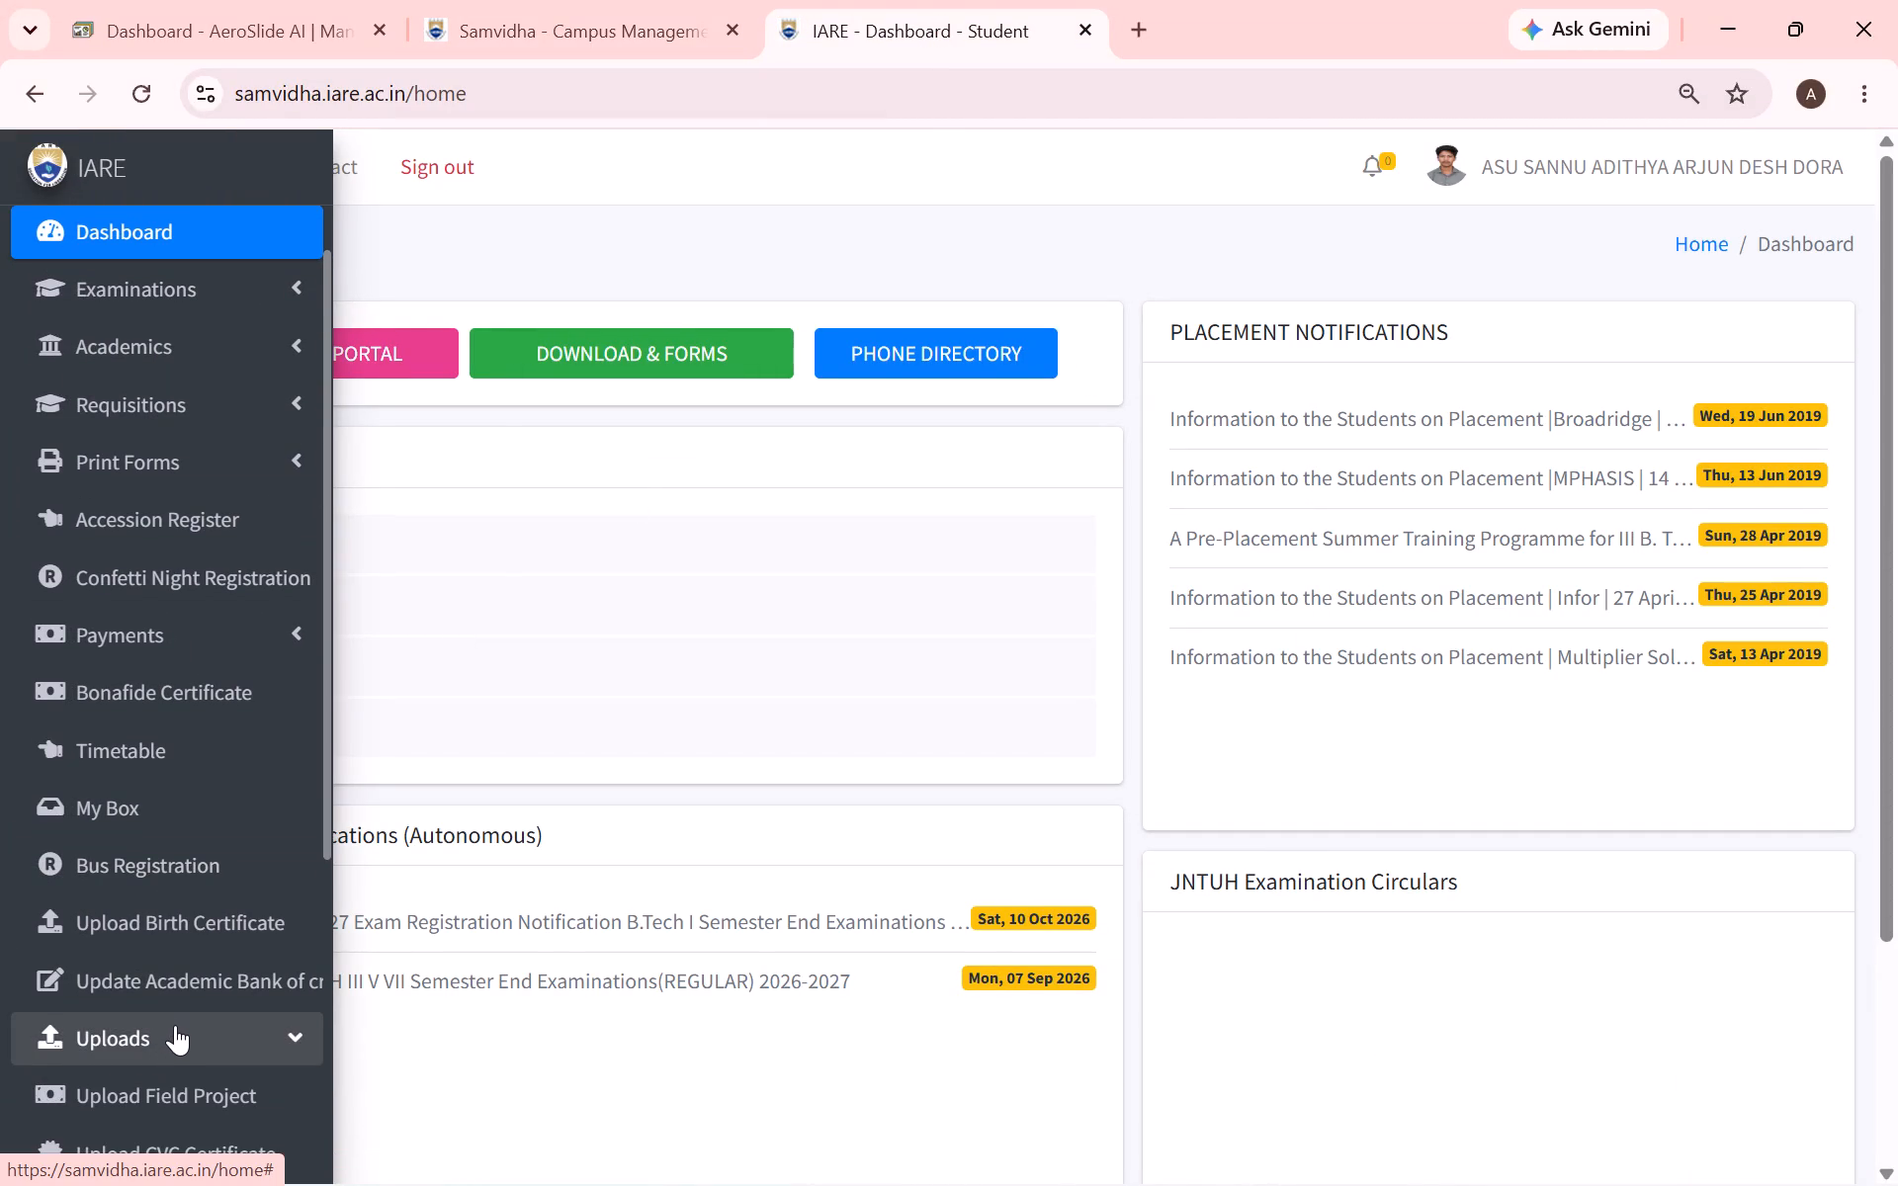
click(168, 1045)
scroll(168, 1045, down, 3)
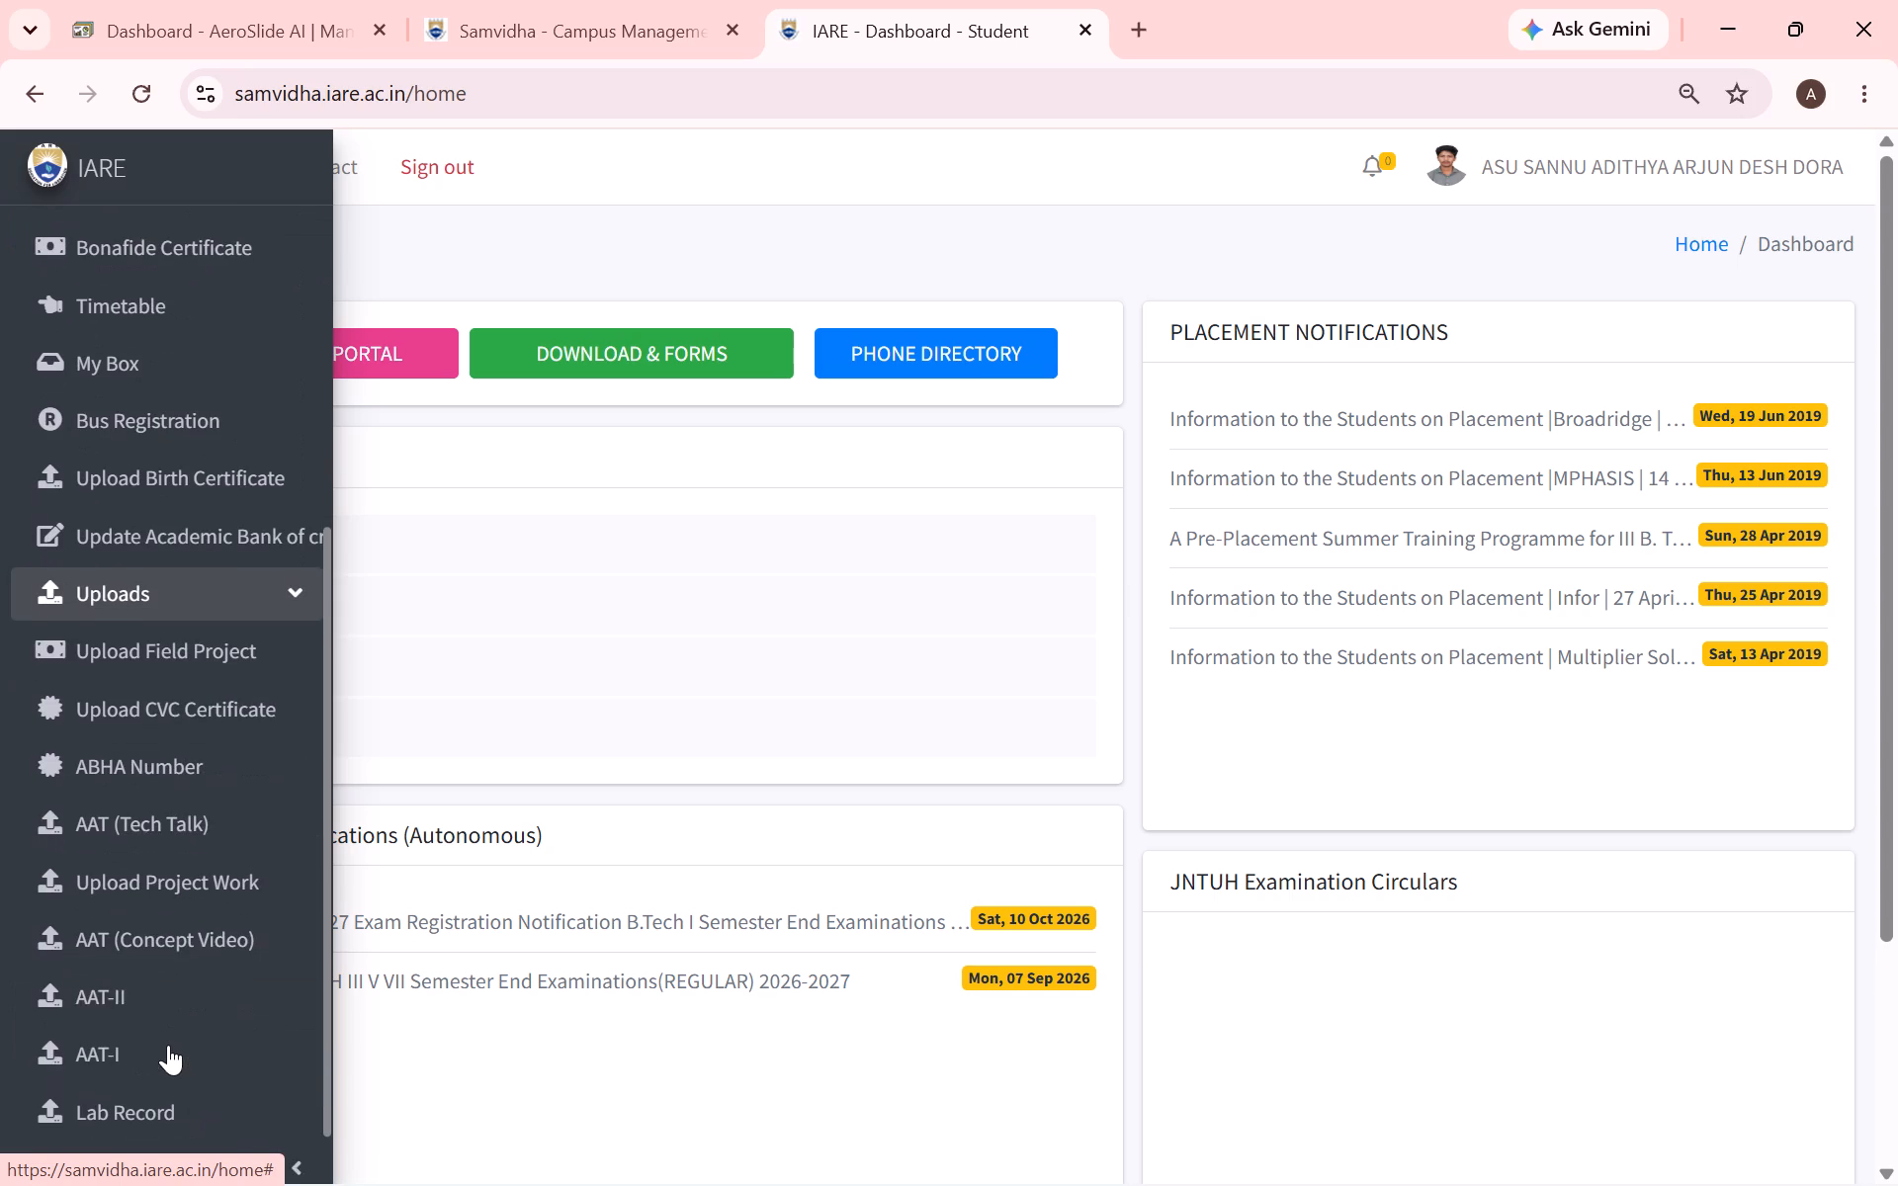
click(159, 1001)
click(159, 1001)
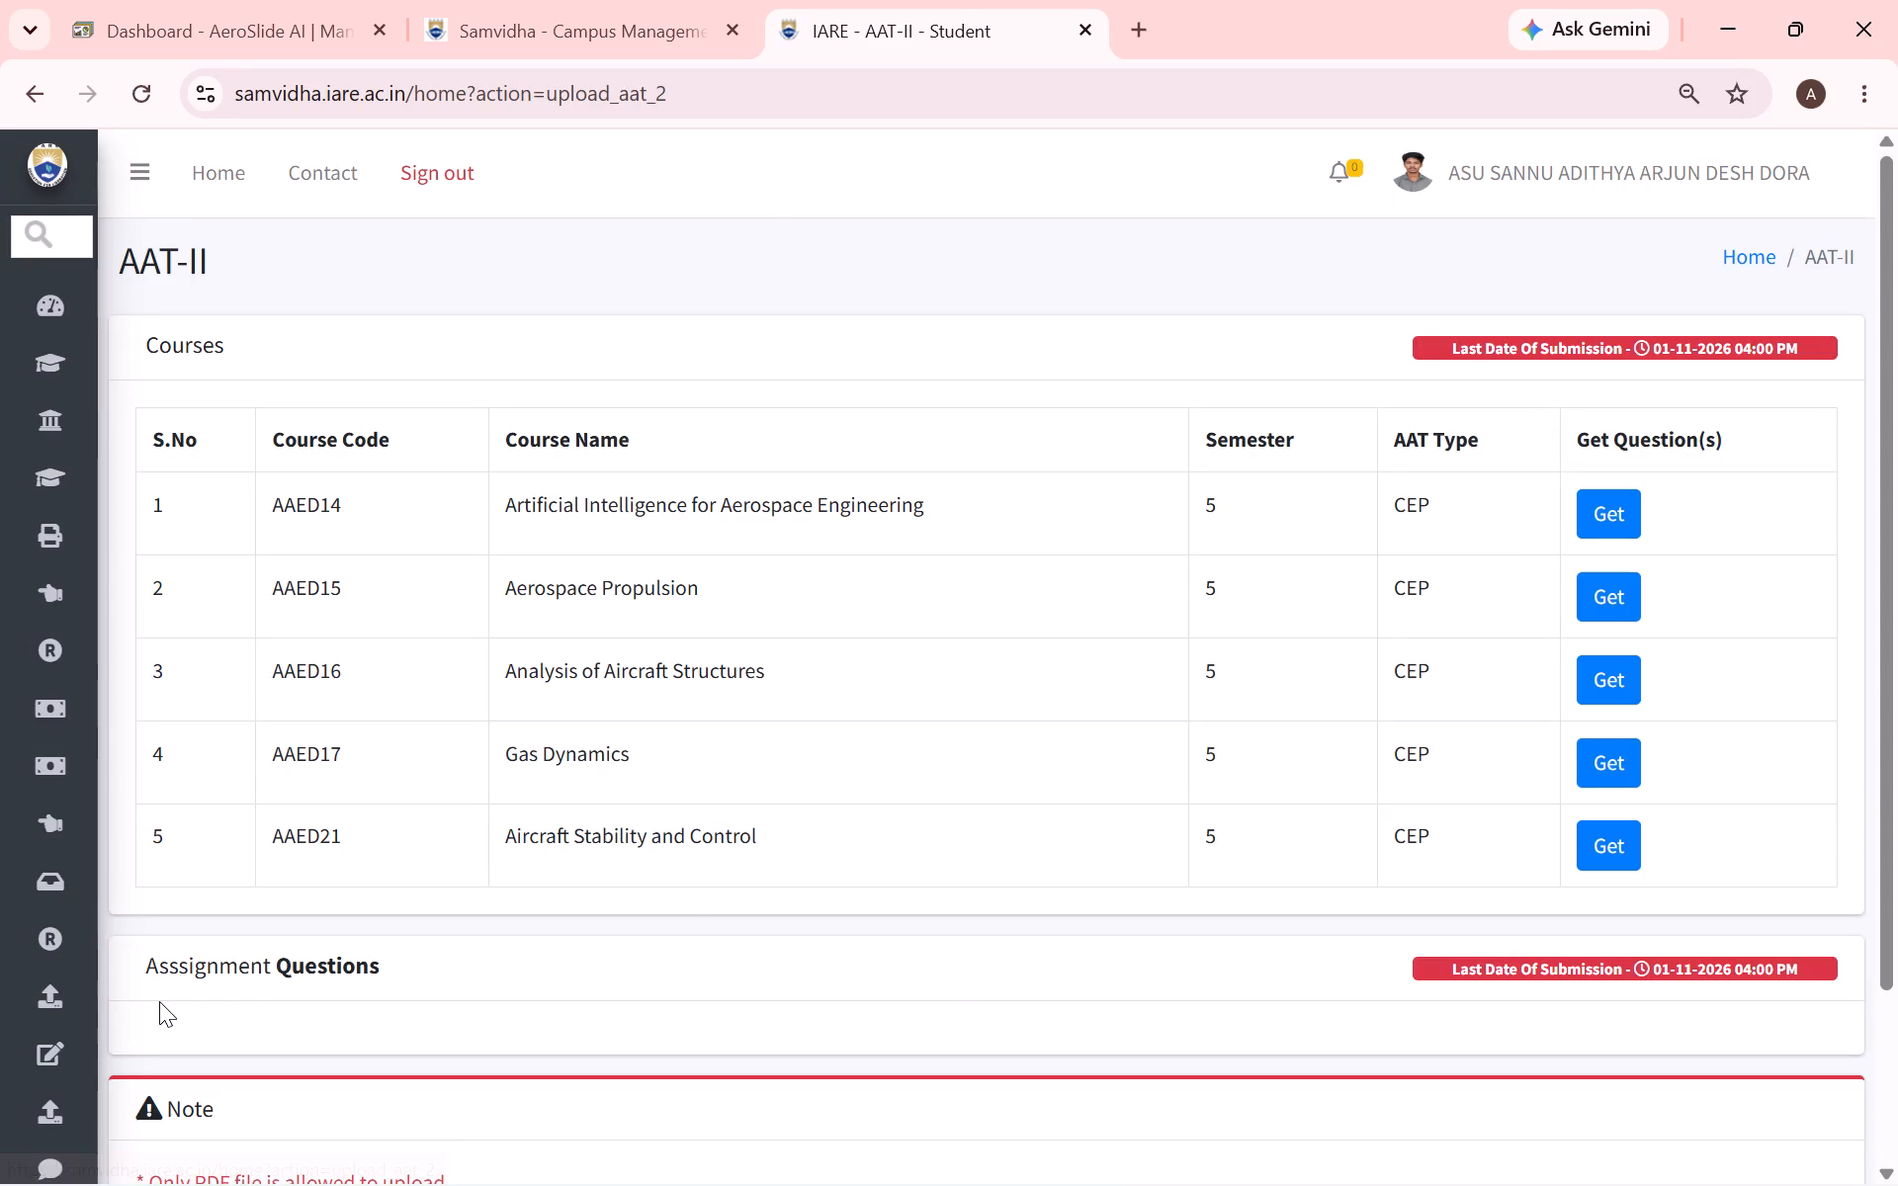
scroll(679, 914, down, 1)
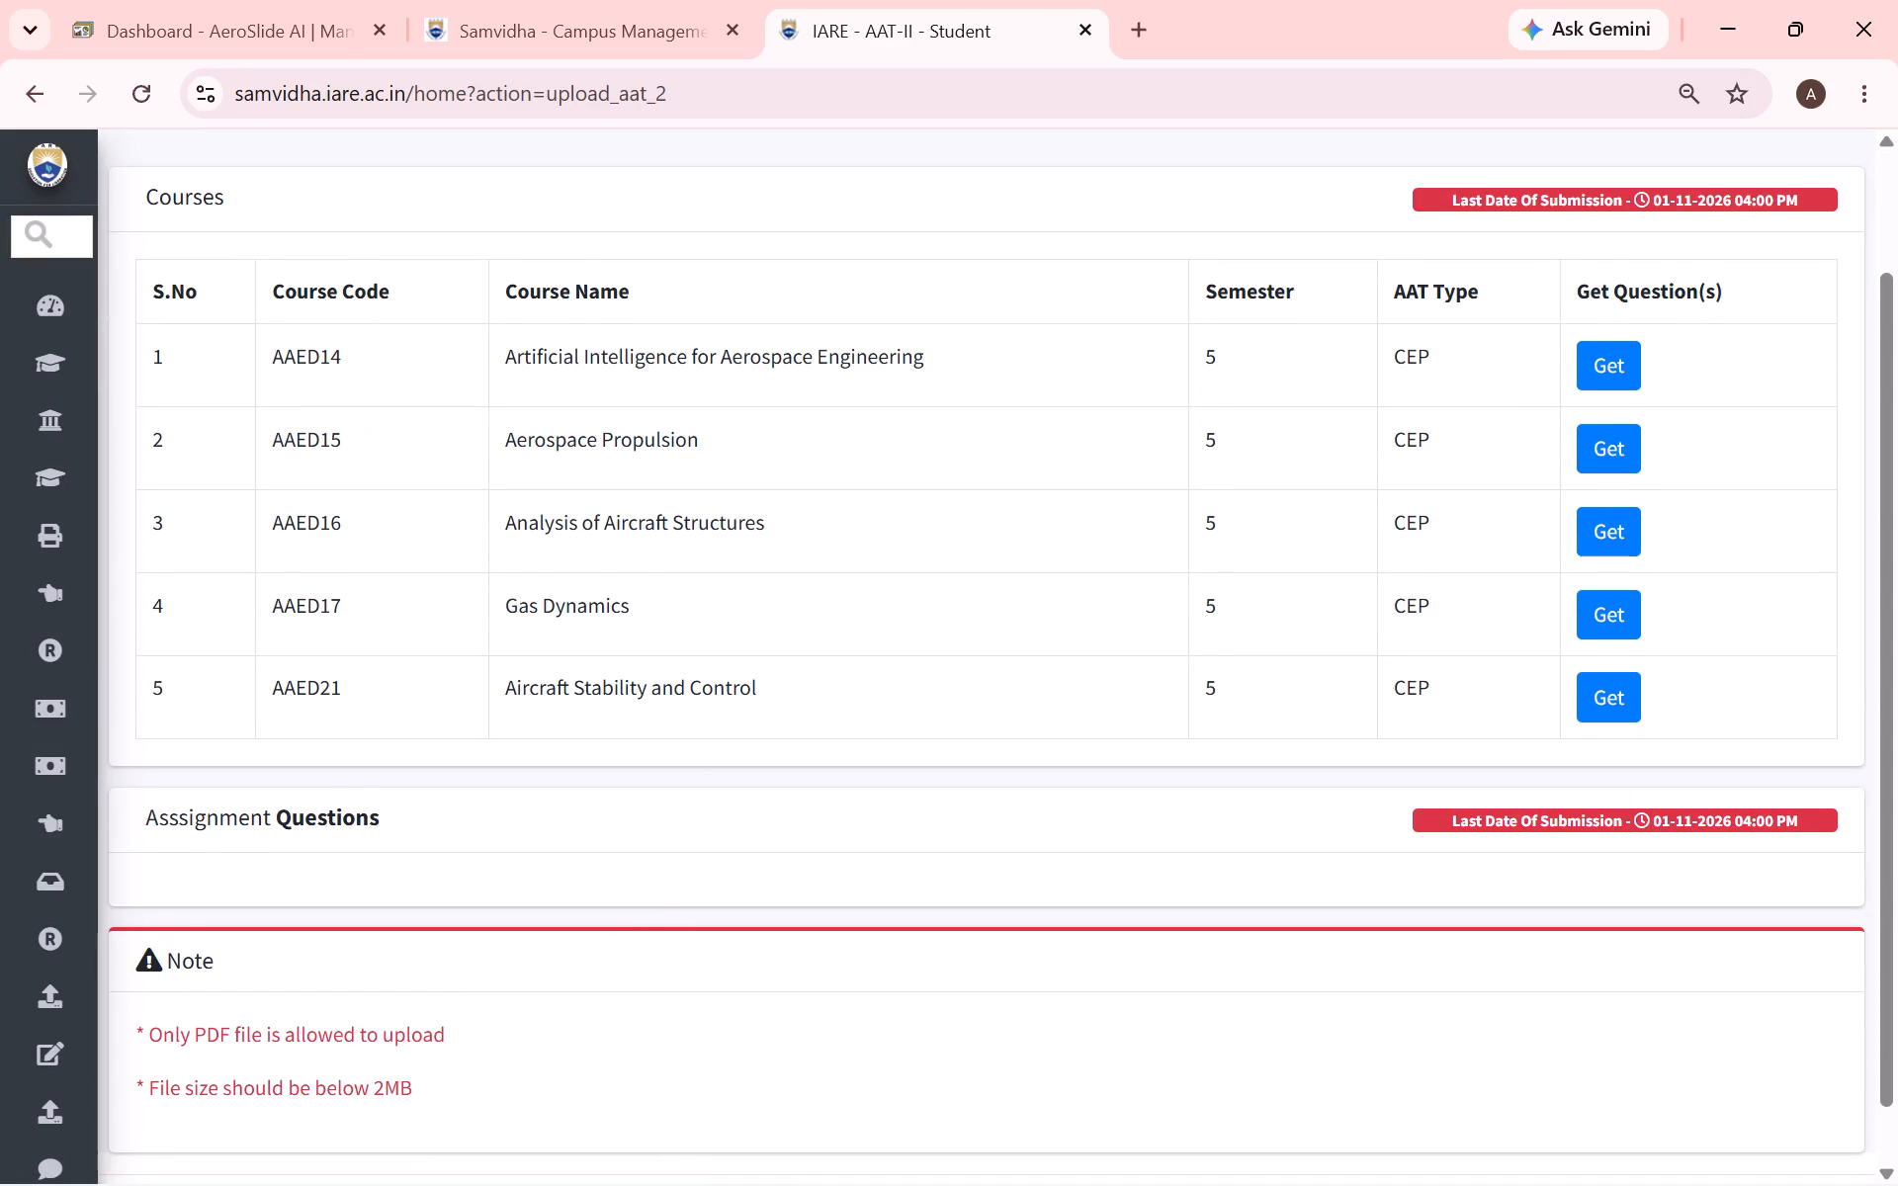
Get the AAT-II assignment question for Artificial Intelligence for Aerospace Engineering (AAED14).
click(549, 18)
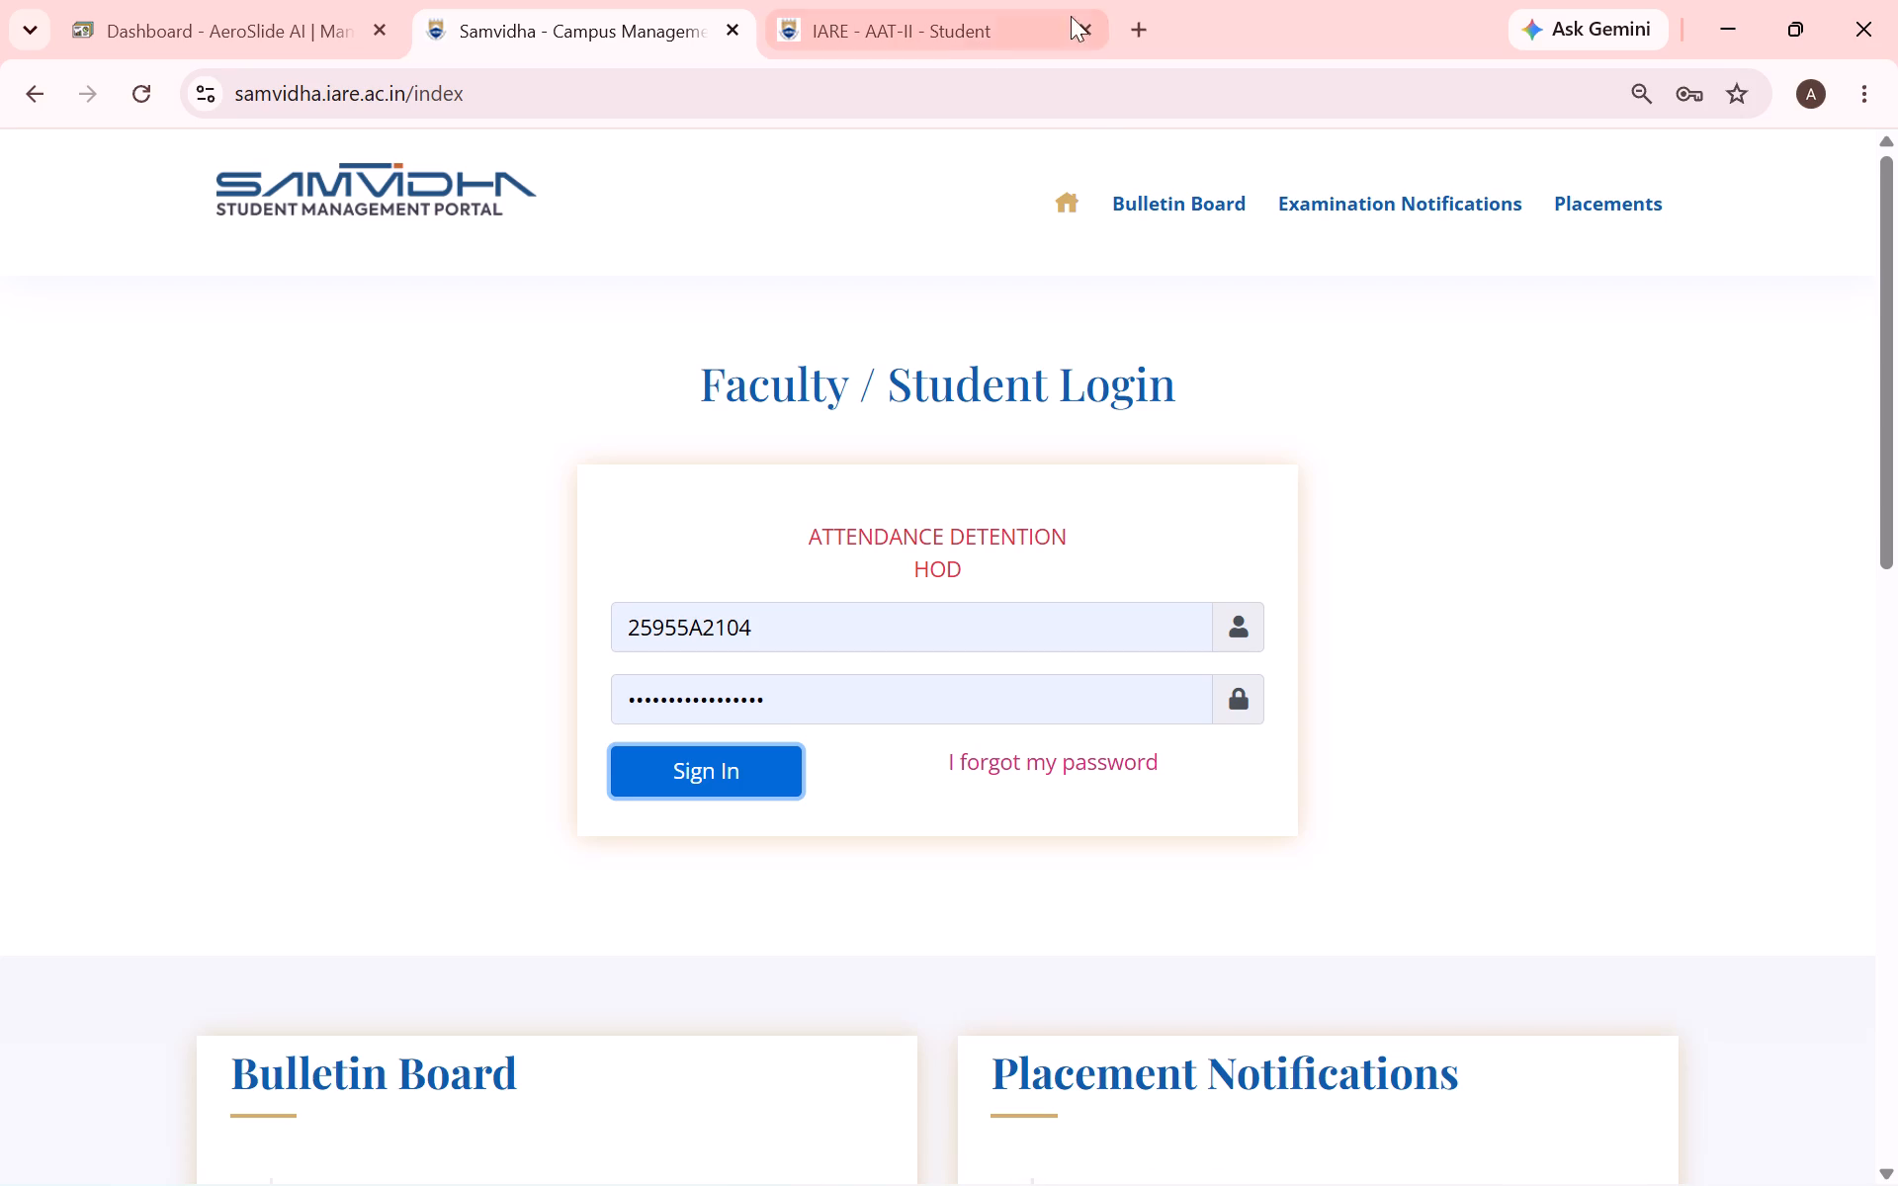
click(910, 33)
scroll(494, 624, down, 5)
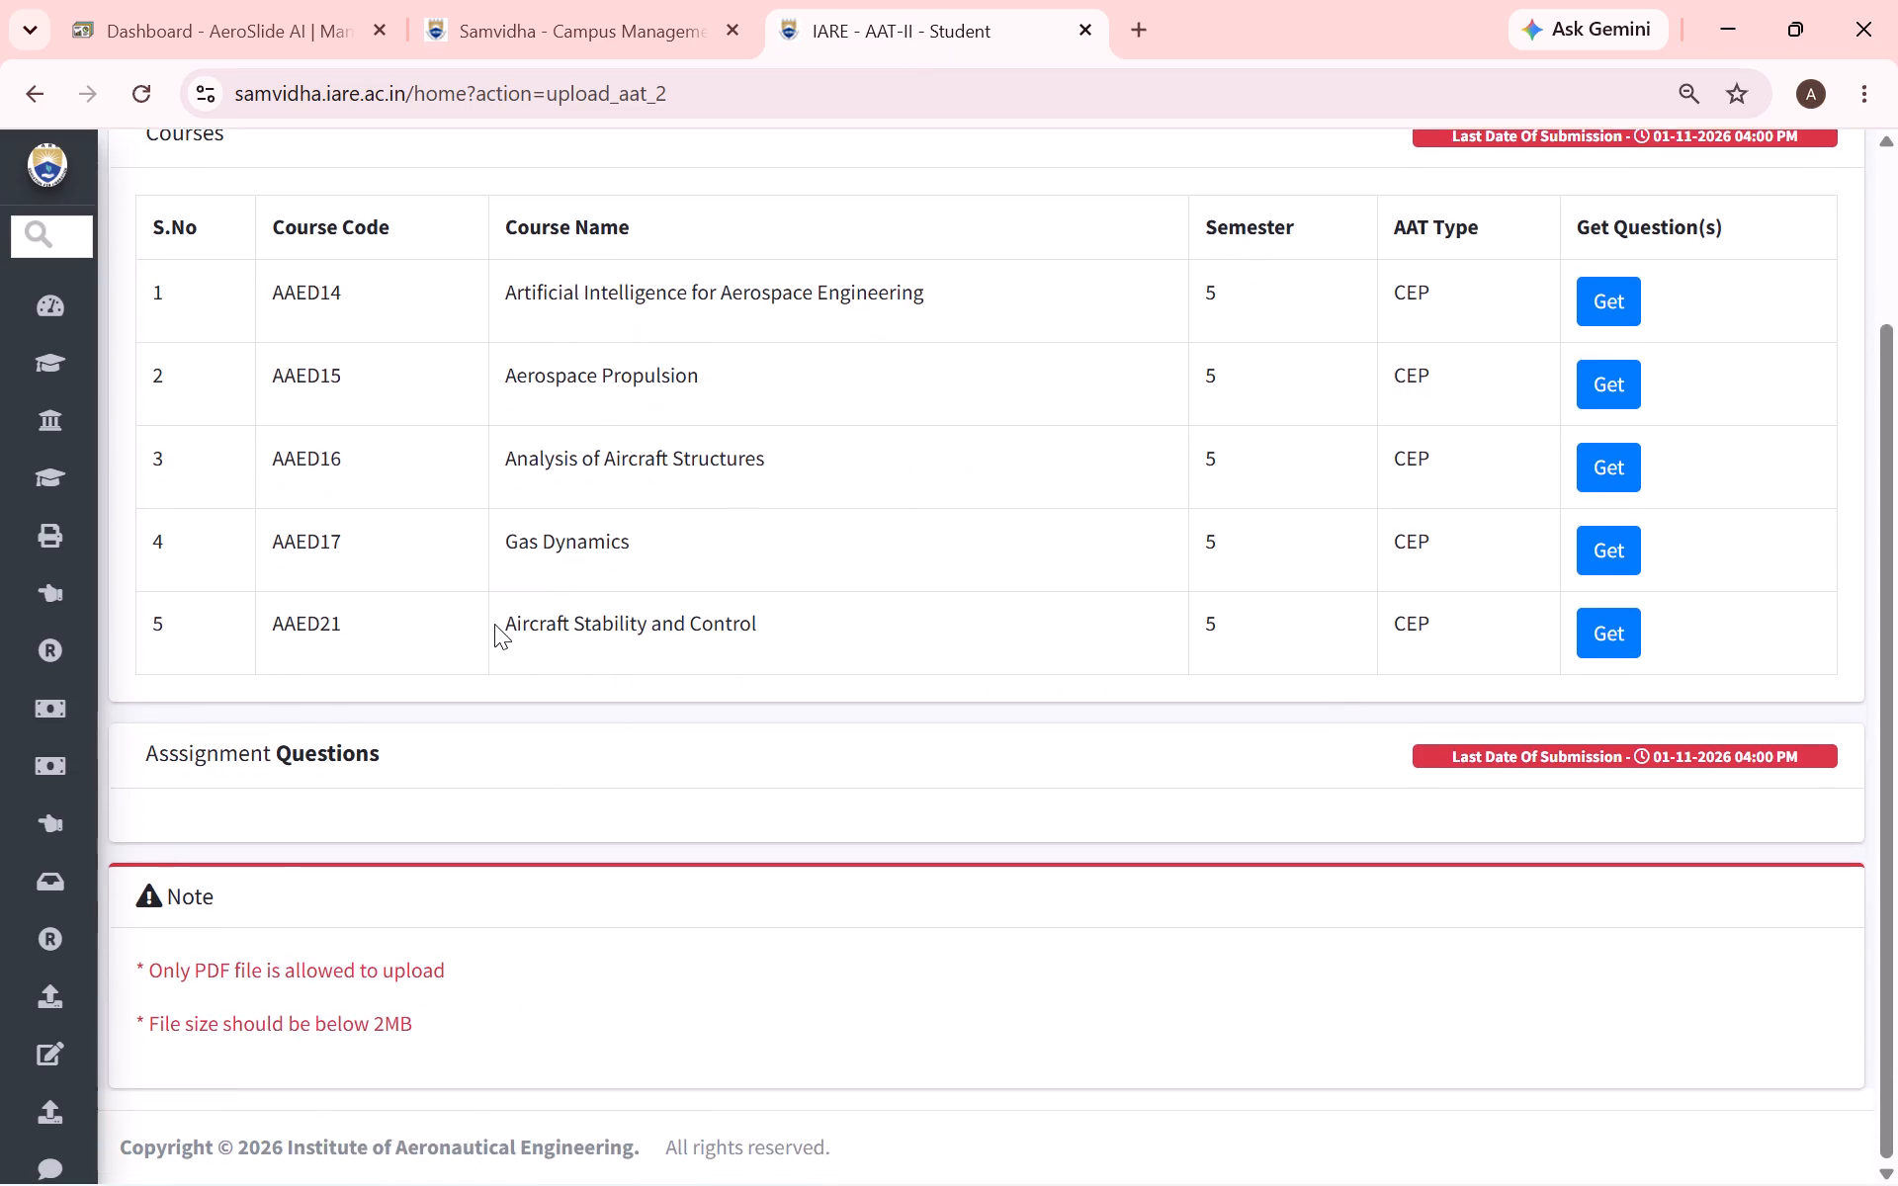
scroll(494, 624, up, 6)
scroll(494, 624, down, 5)
scroll(494, 624, up, 5)
scroll(494, 624, down, 4)
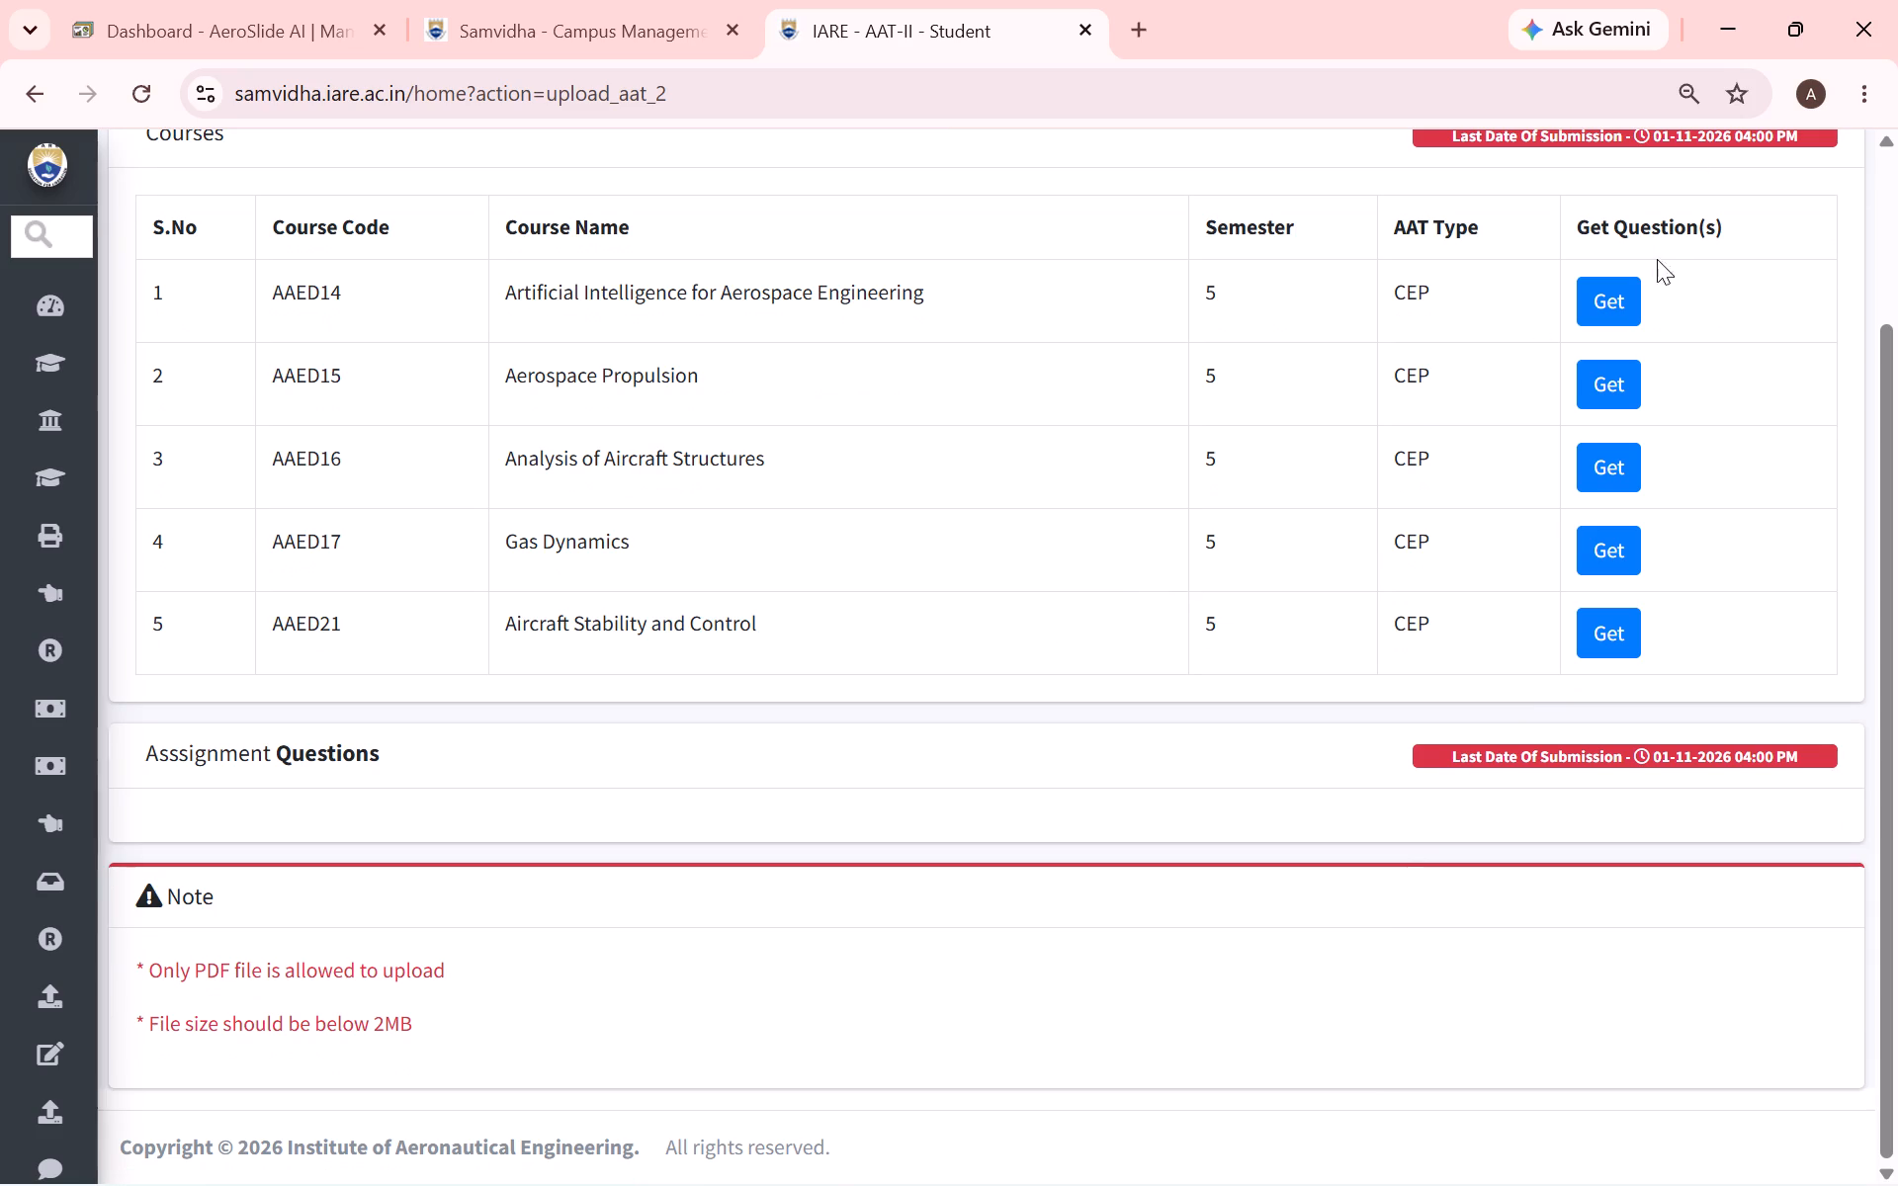
click(1591, 292)
click(935, 836)
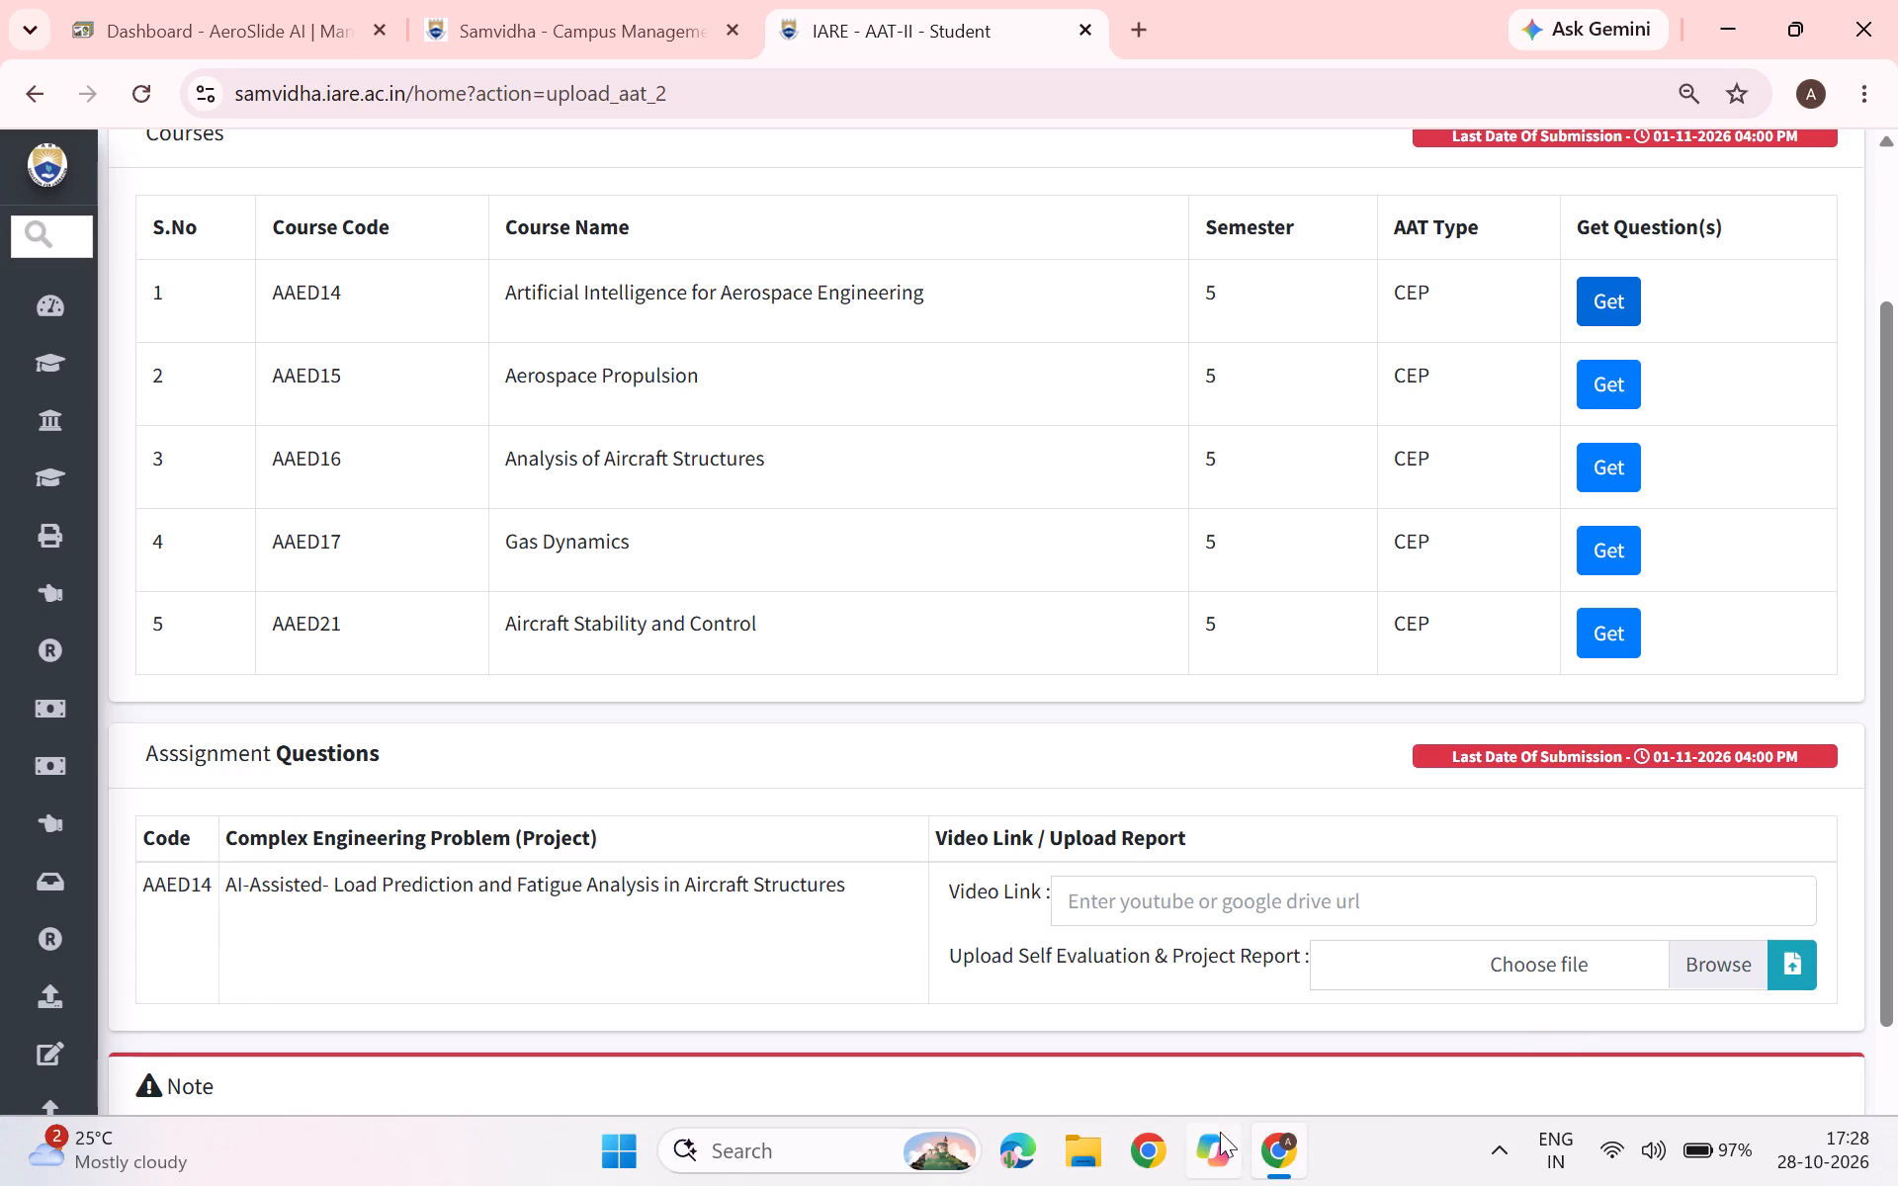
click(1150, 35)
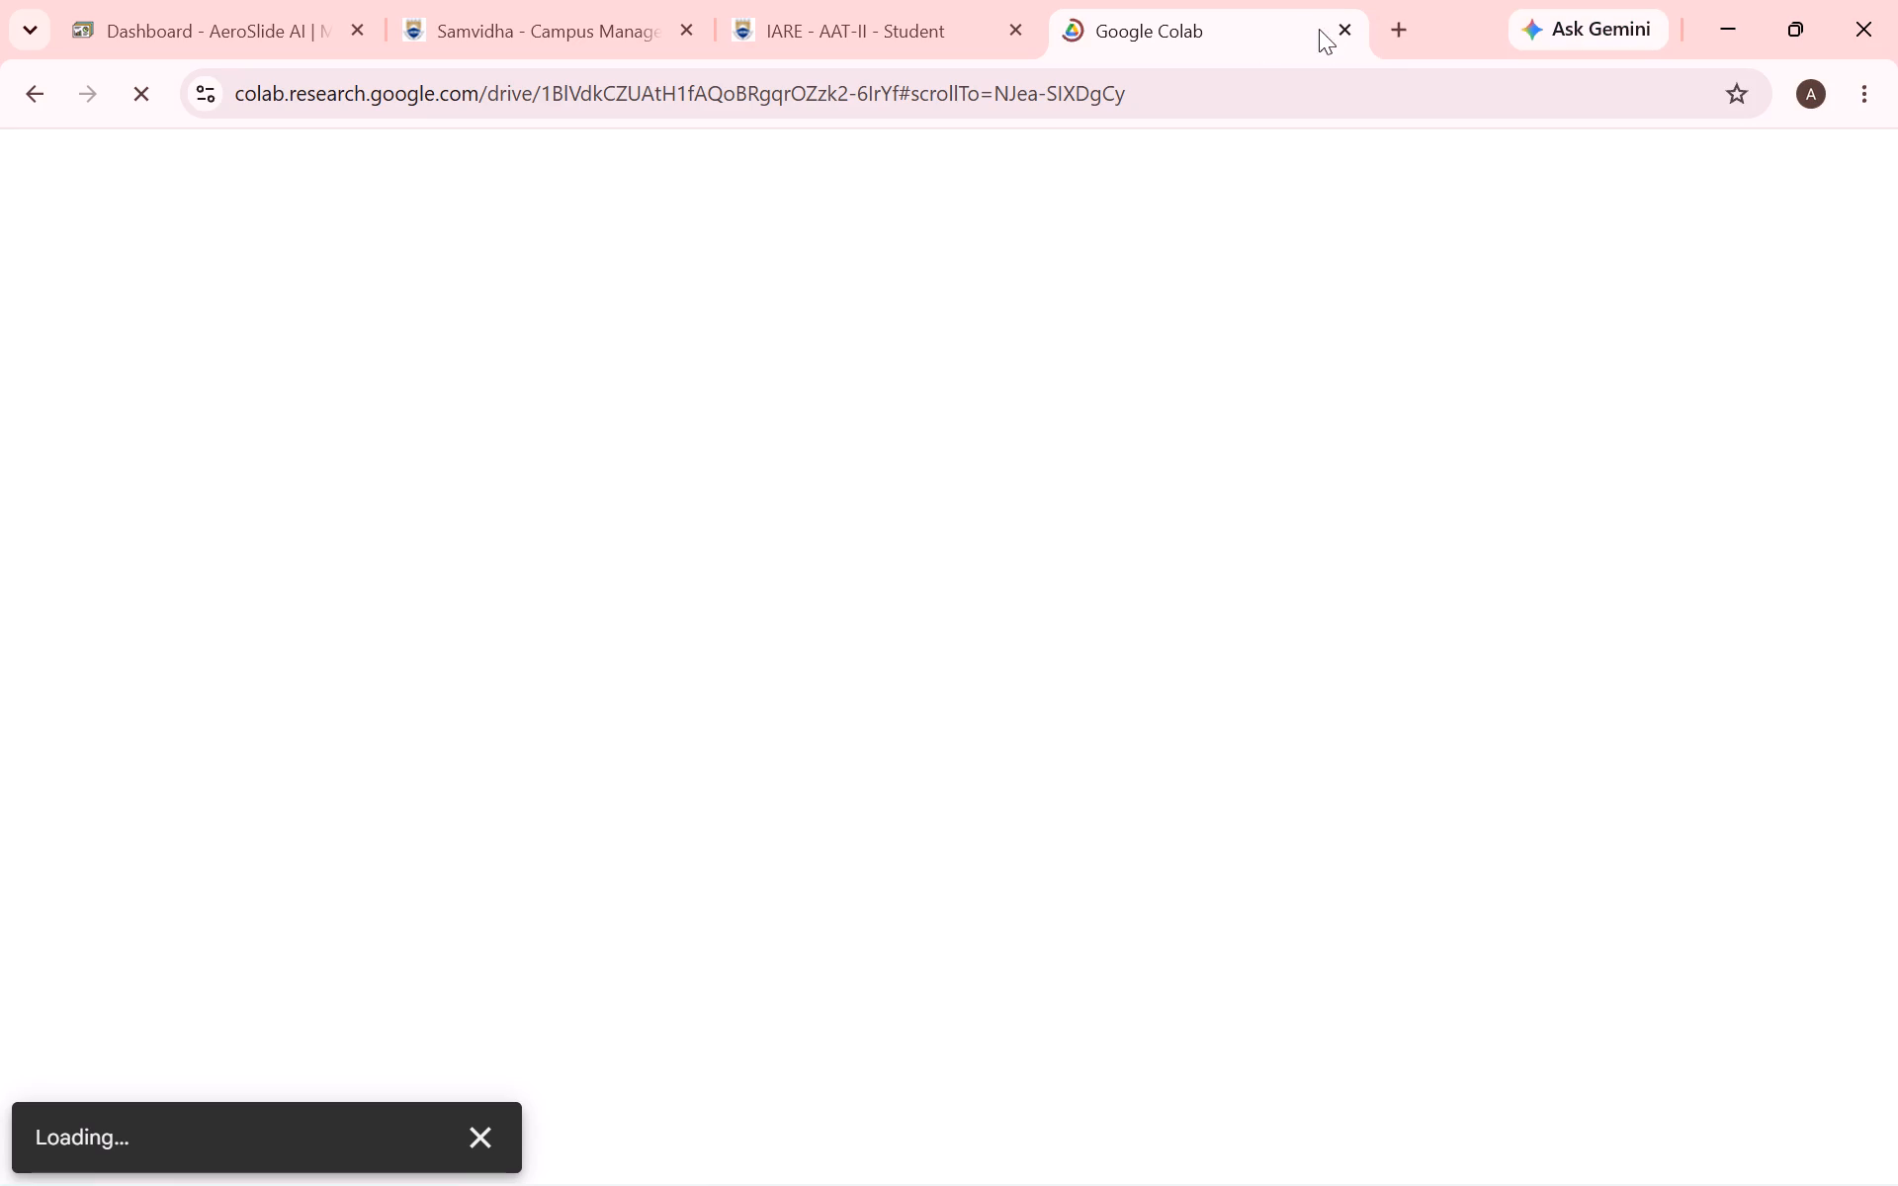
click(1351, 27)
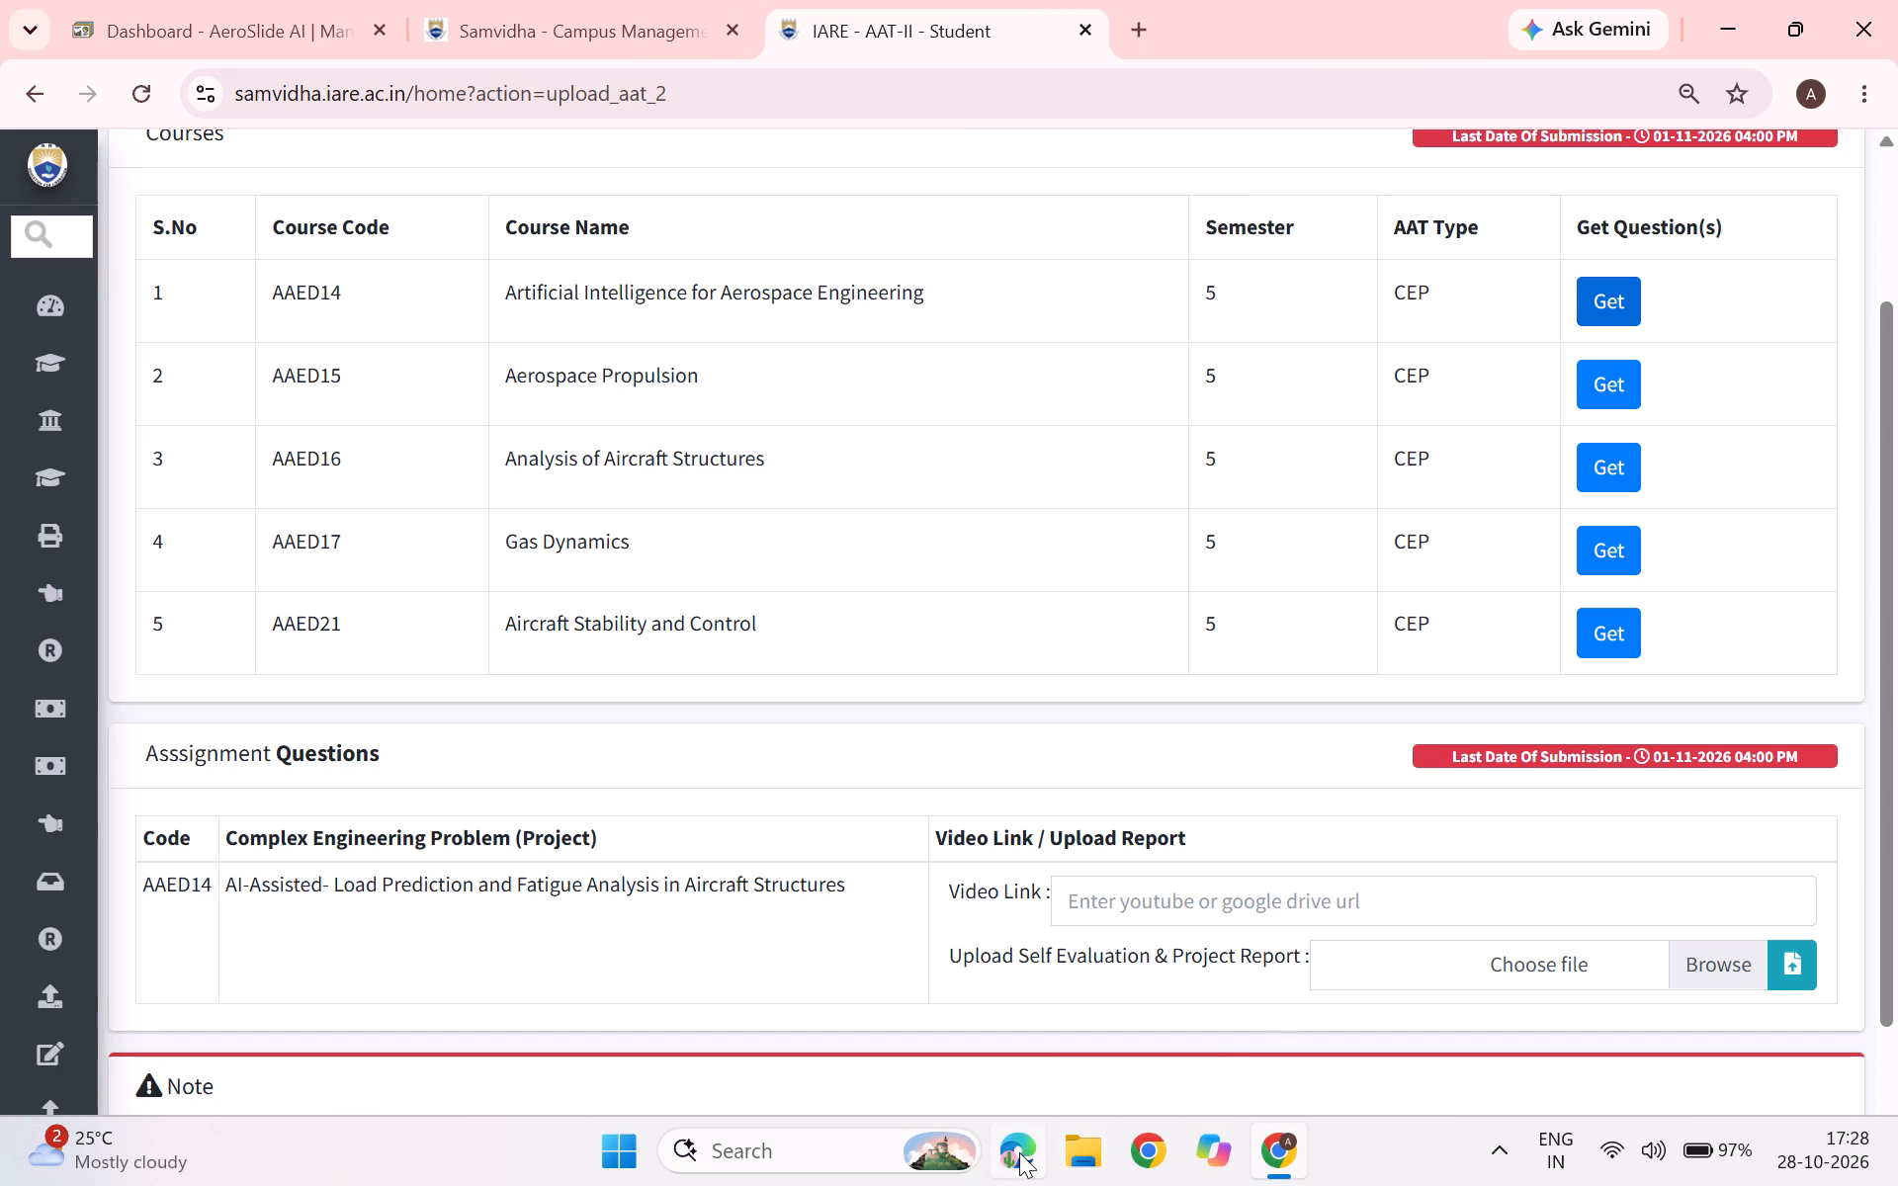
click(850, 1151)
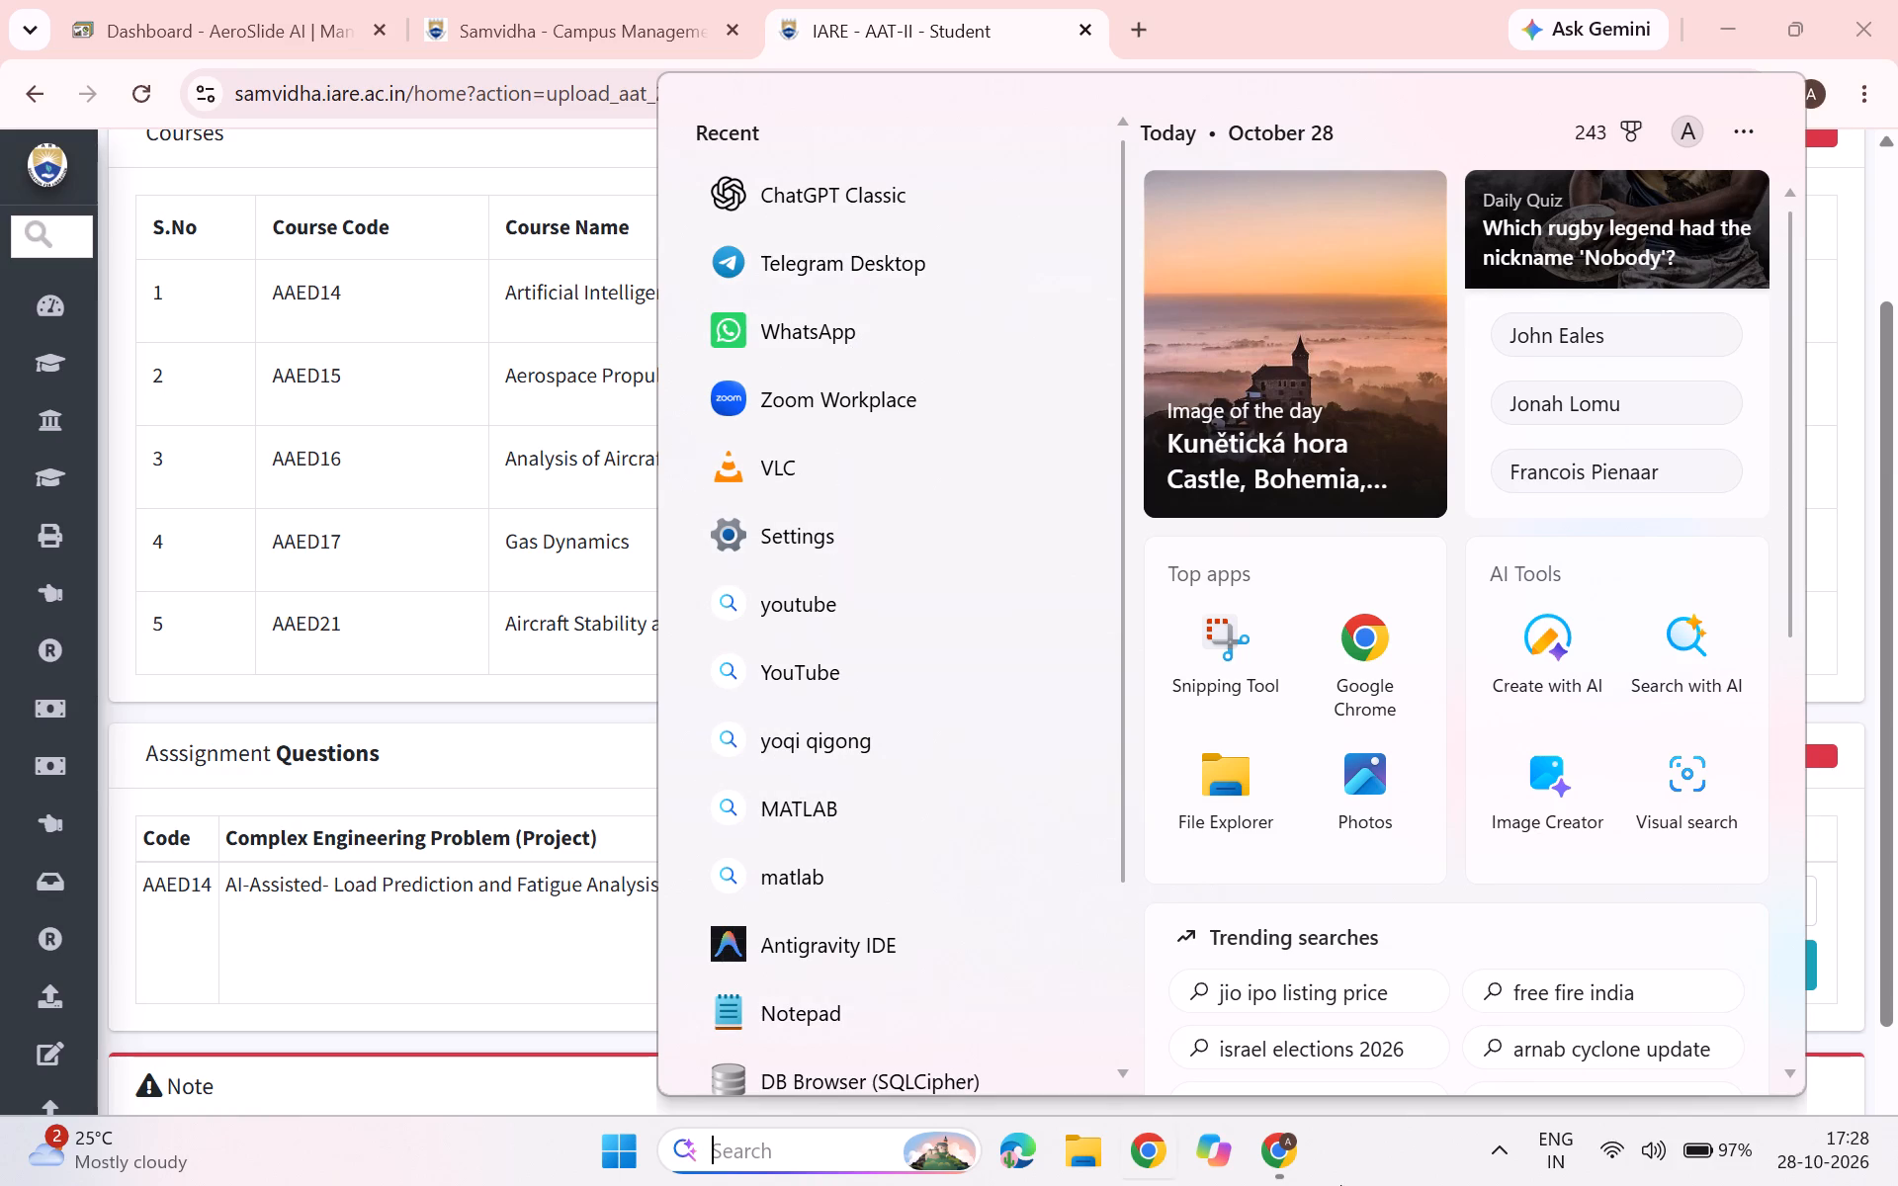
click(1086, 1147)
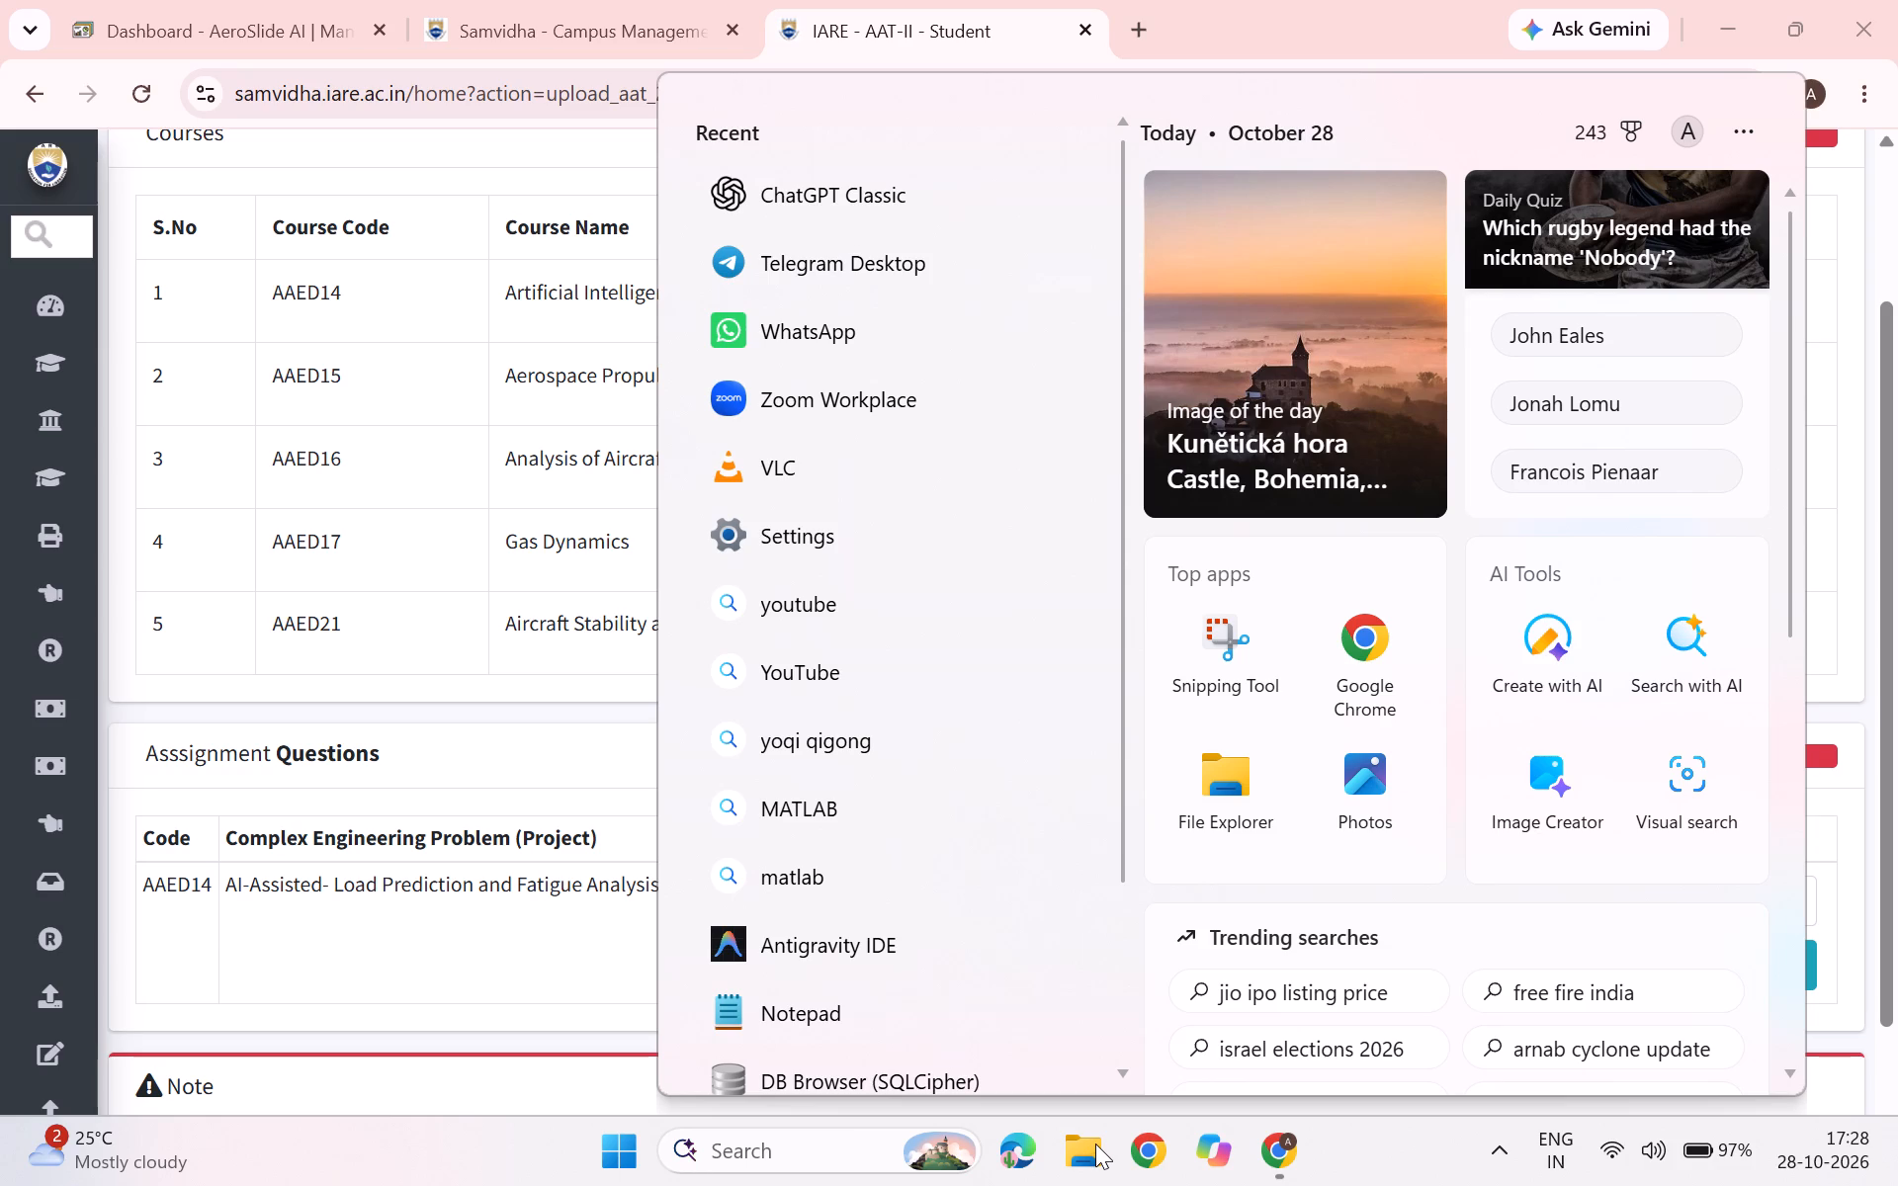
double_click(1095, 1144)
click(1260, 796)
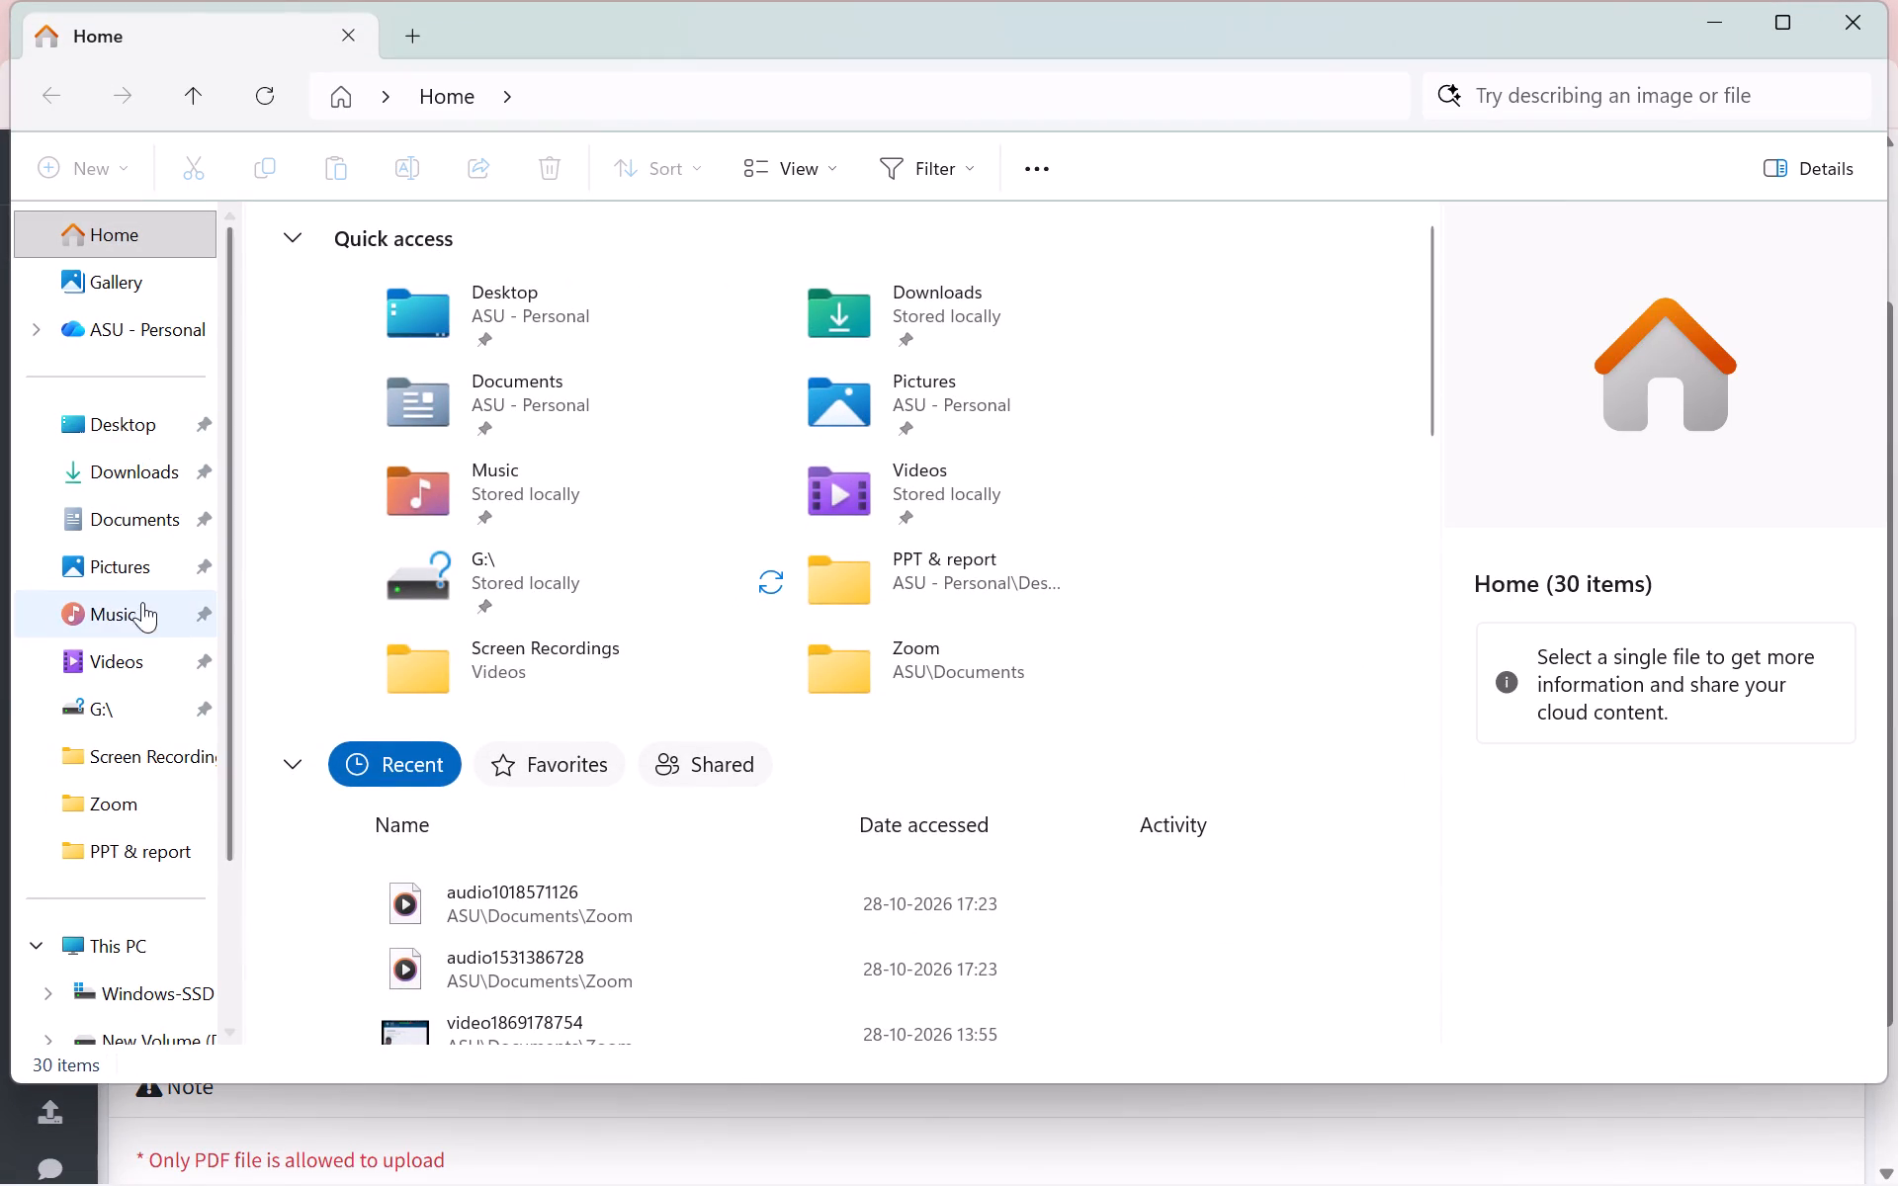
double_click(463, 919)
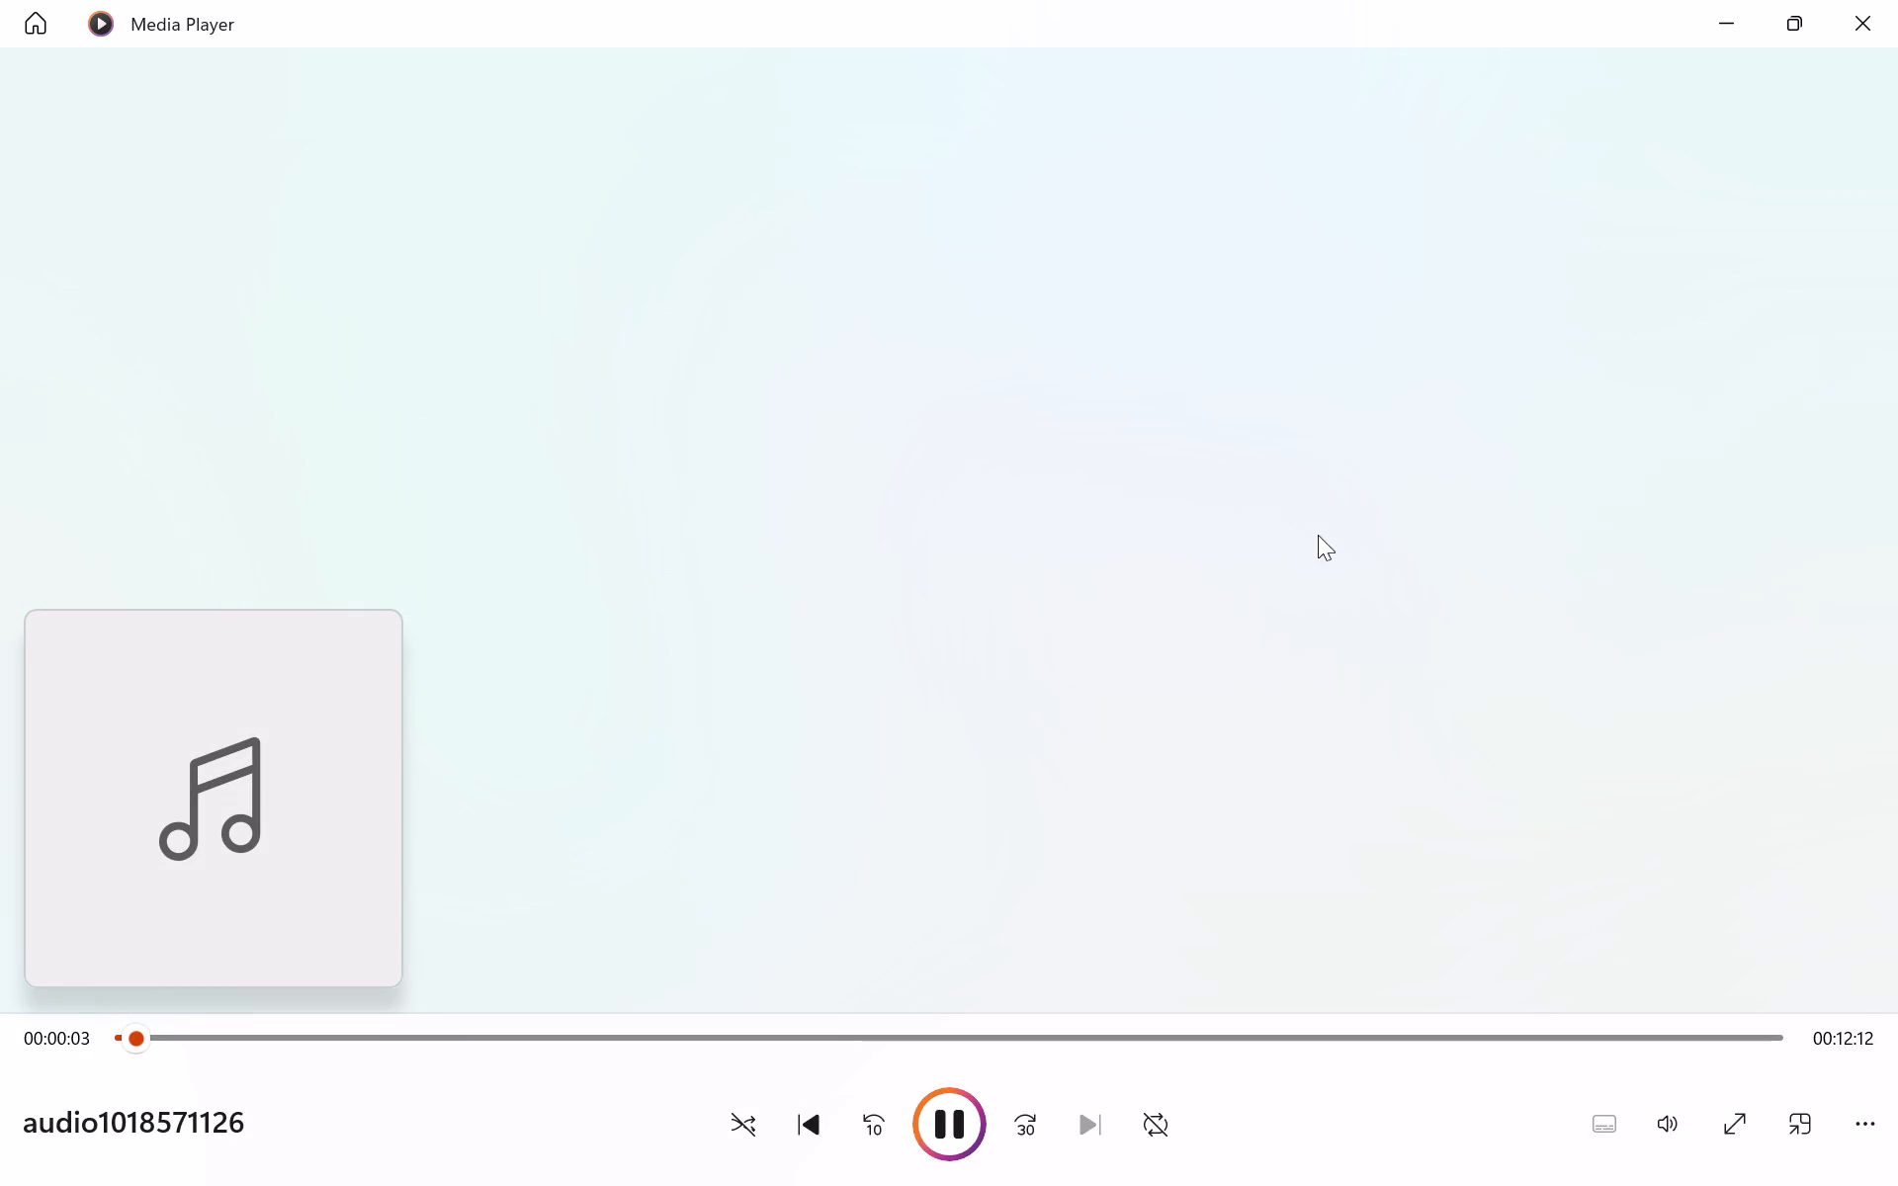
click(1838, 14)
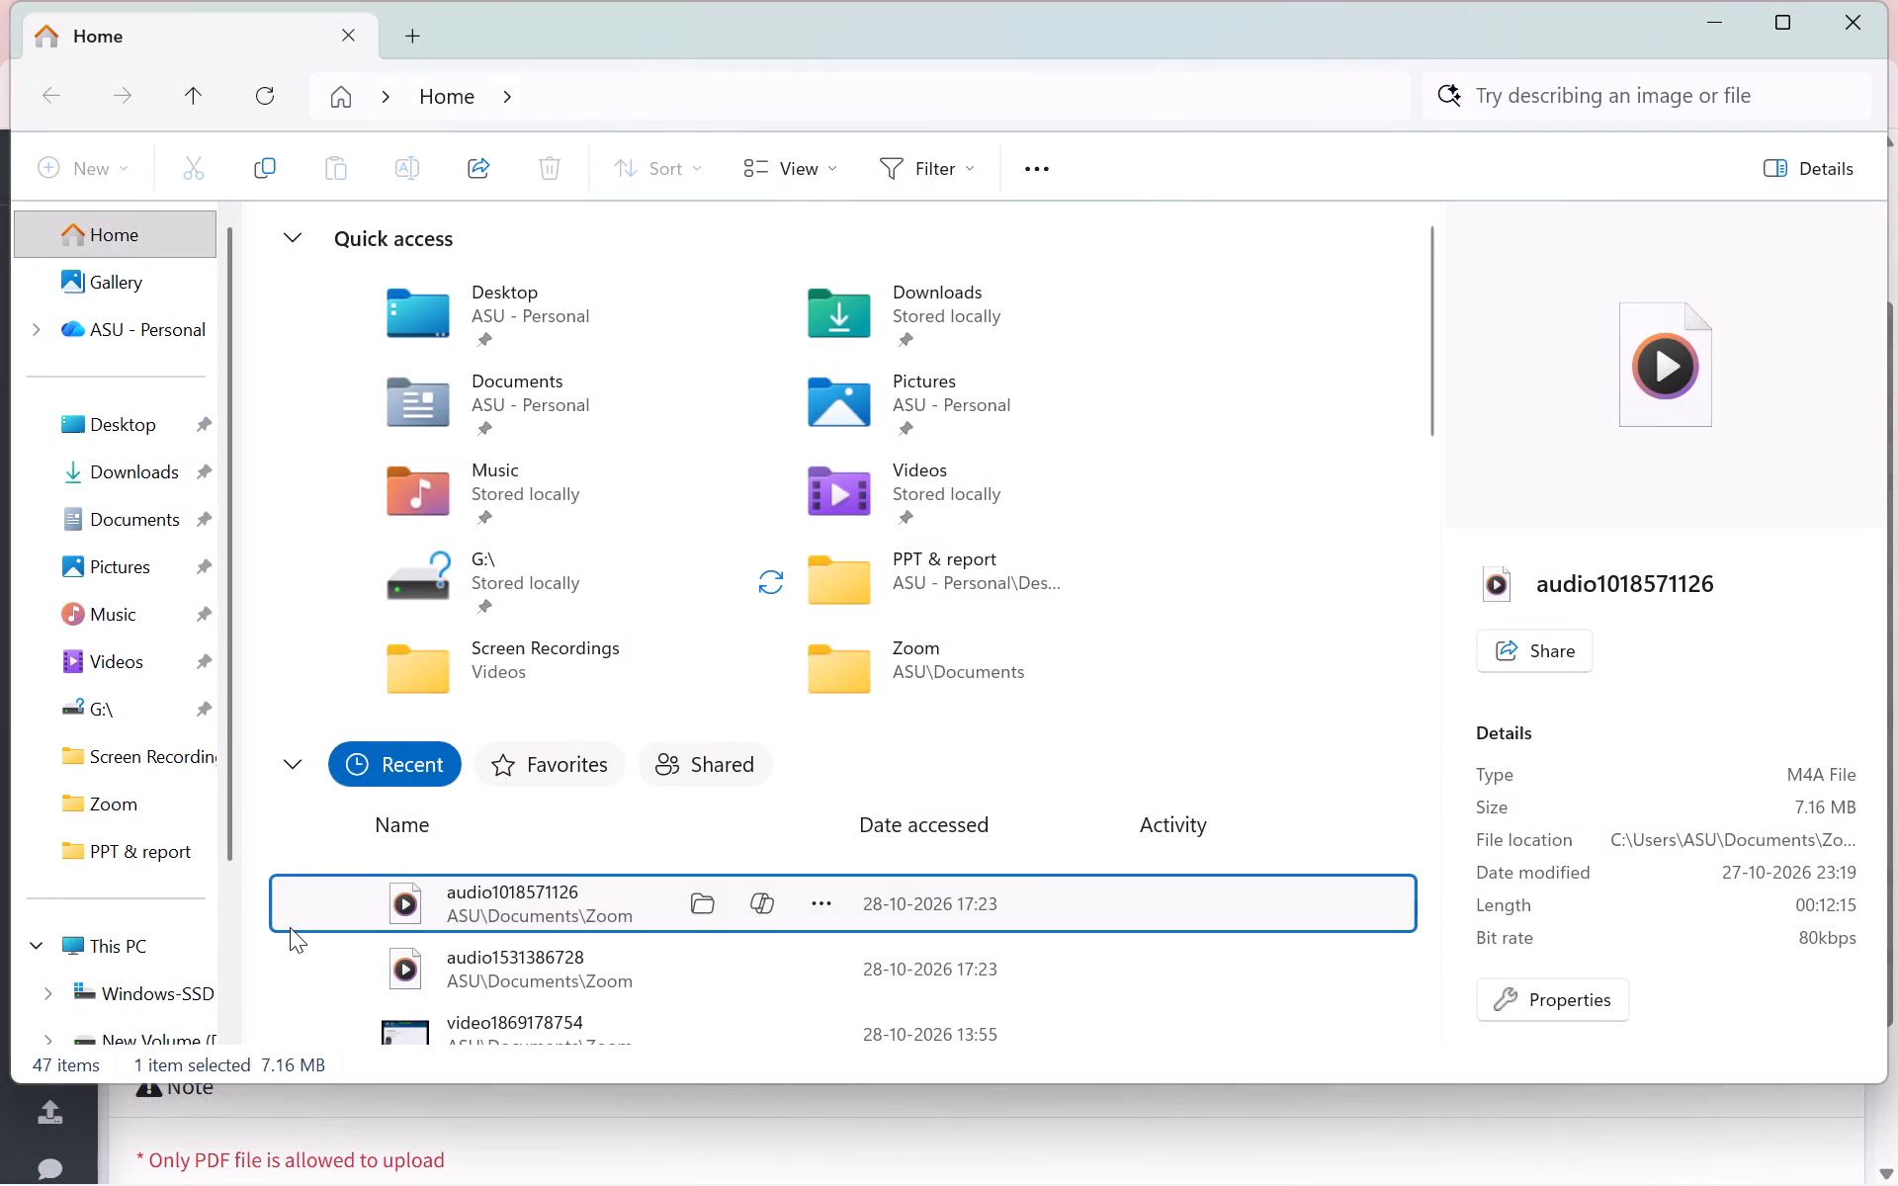
Open the AI-Assisted Load Prediction and Fatigue Analysis presentation from the PPT & report folder and look through slides 2 to 5.
scroll(148, 874, up, 3)
click(106, 461)
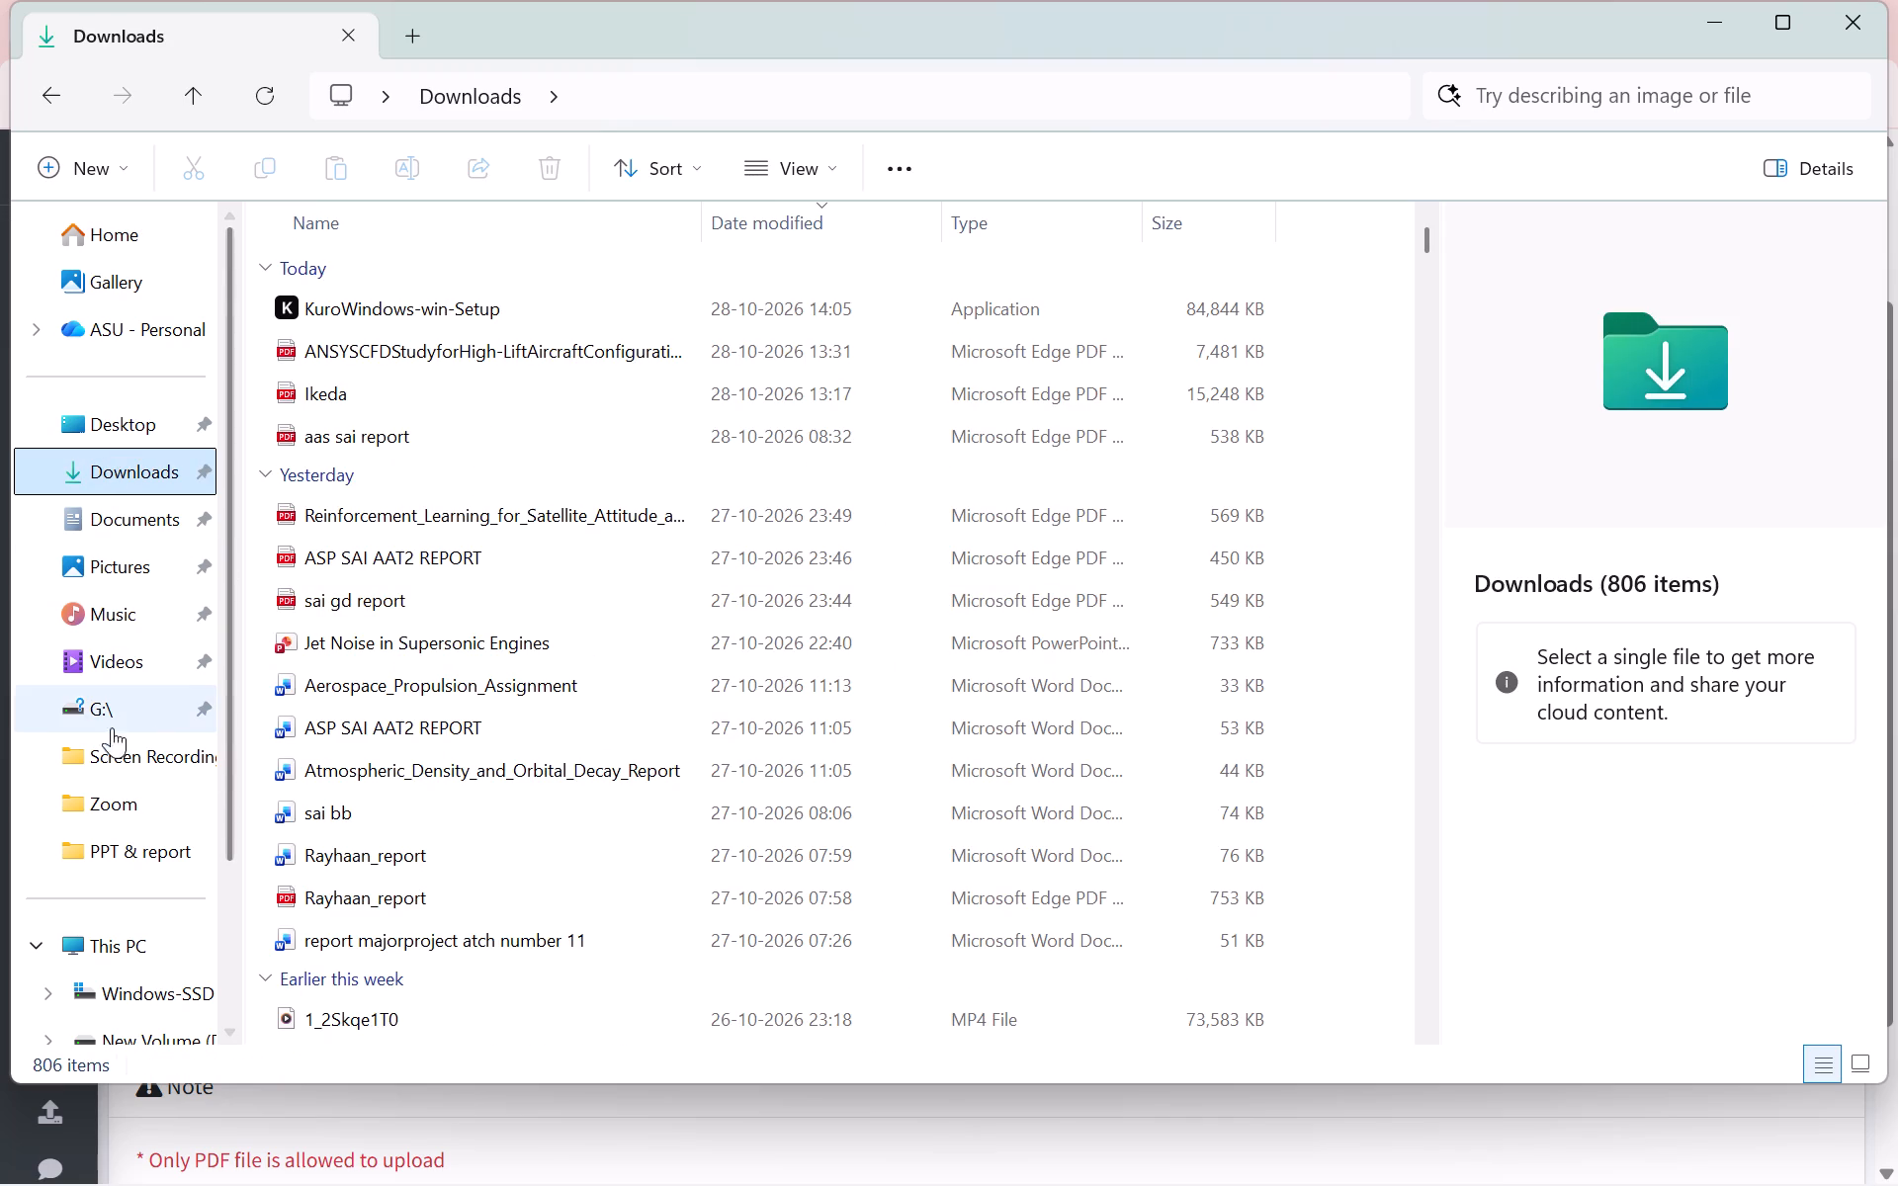
click(141, 857)
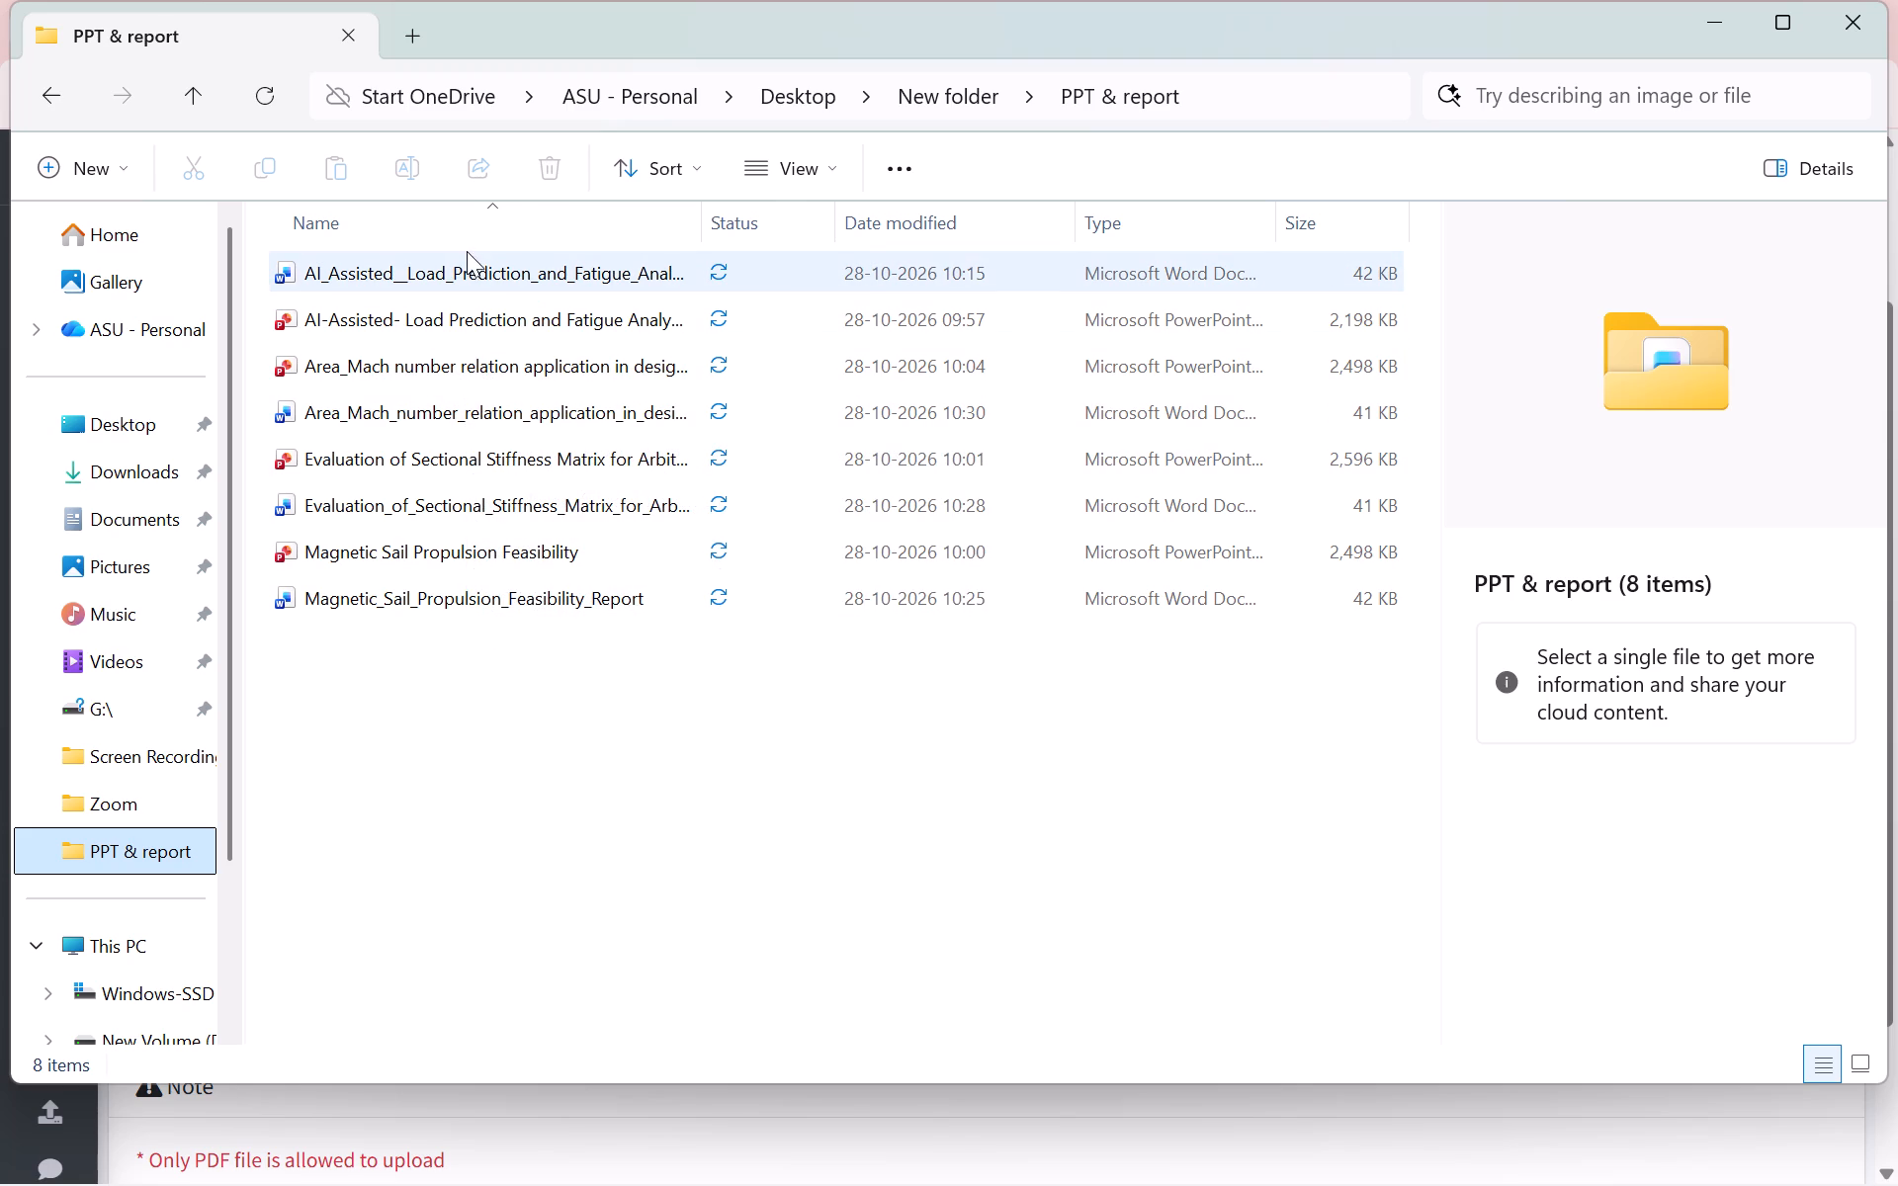
click(444, 313)
double_click(444, 313)
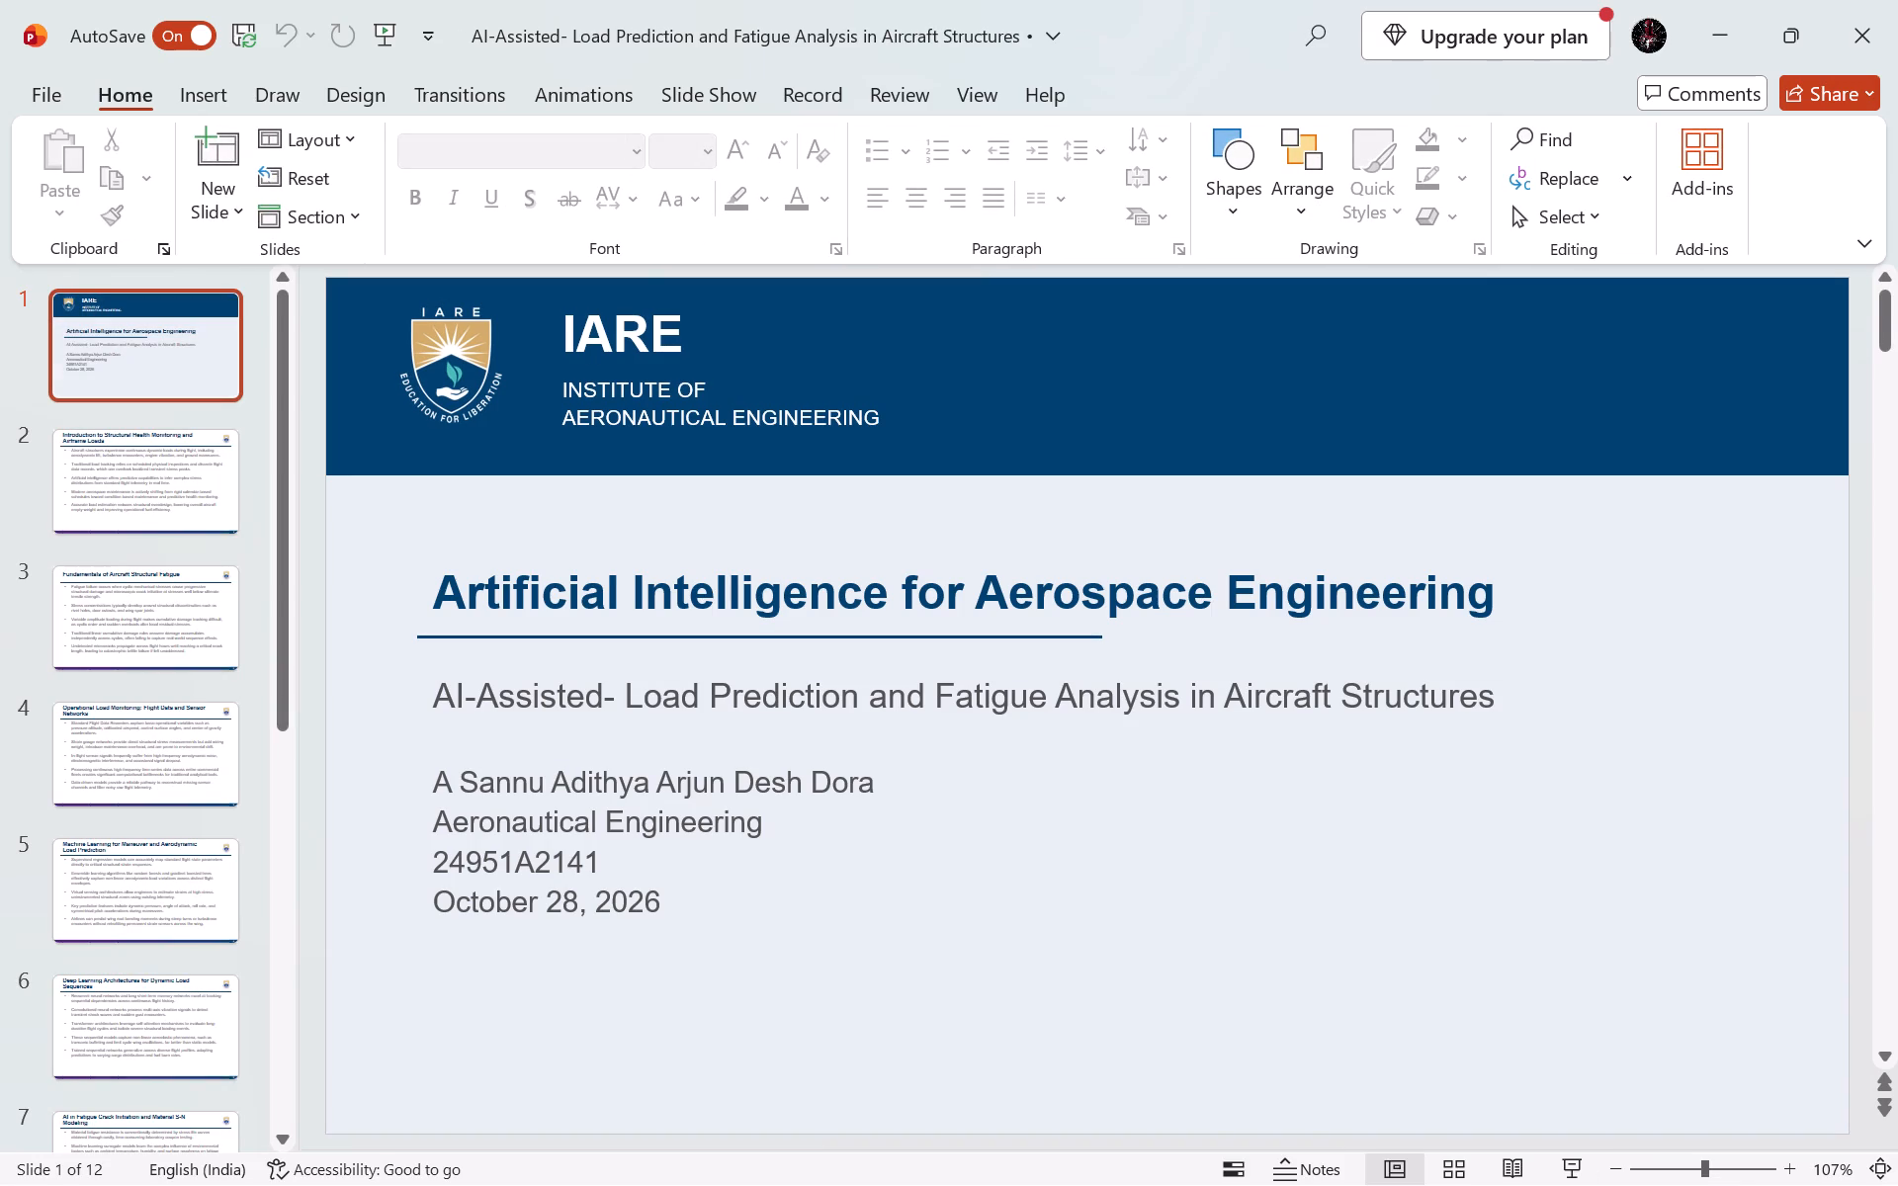
click(152, 510)
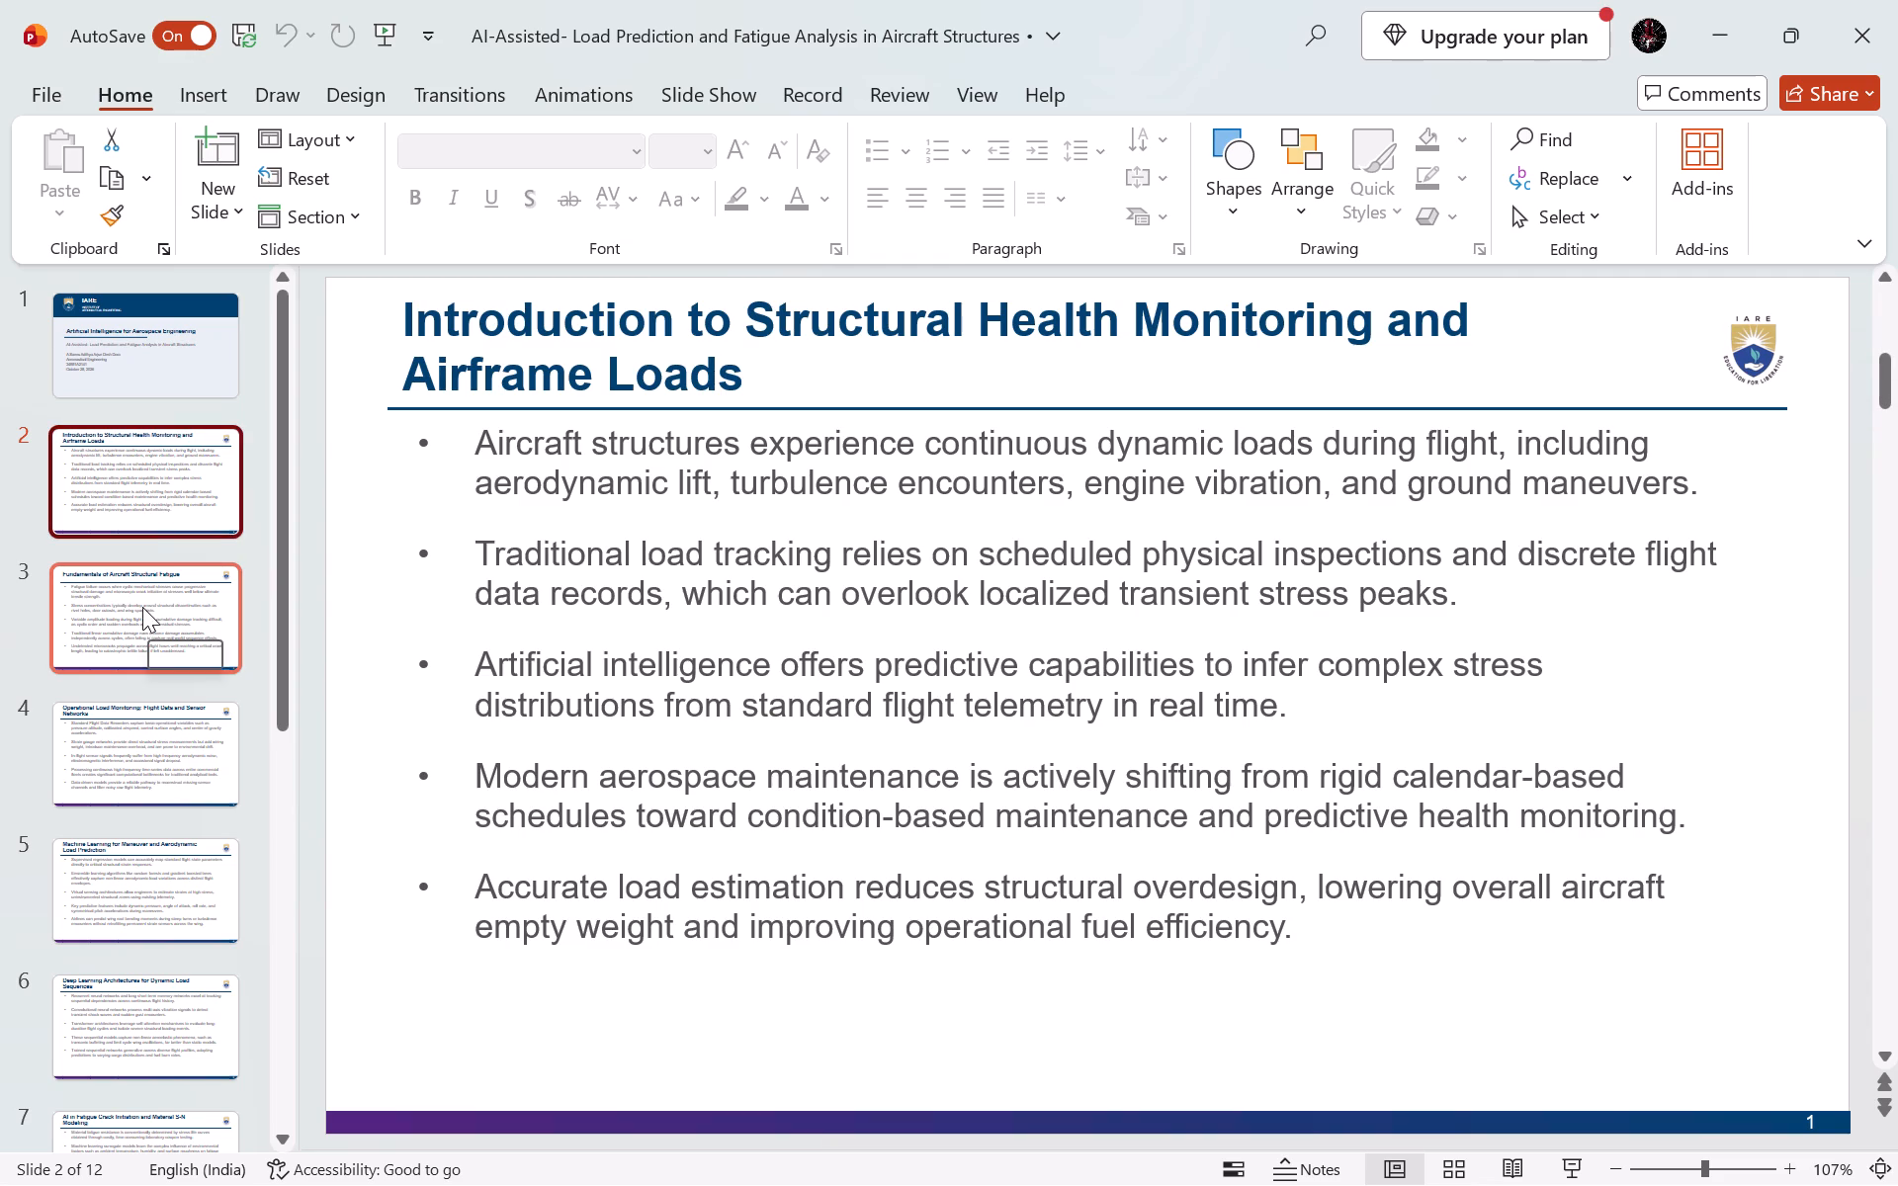
click(141, 606)
click(143, 759)
click(104, 926)
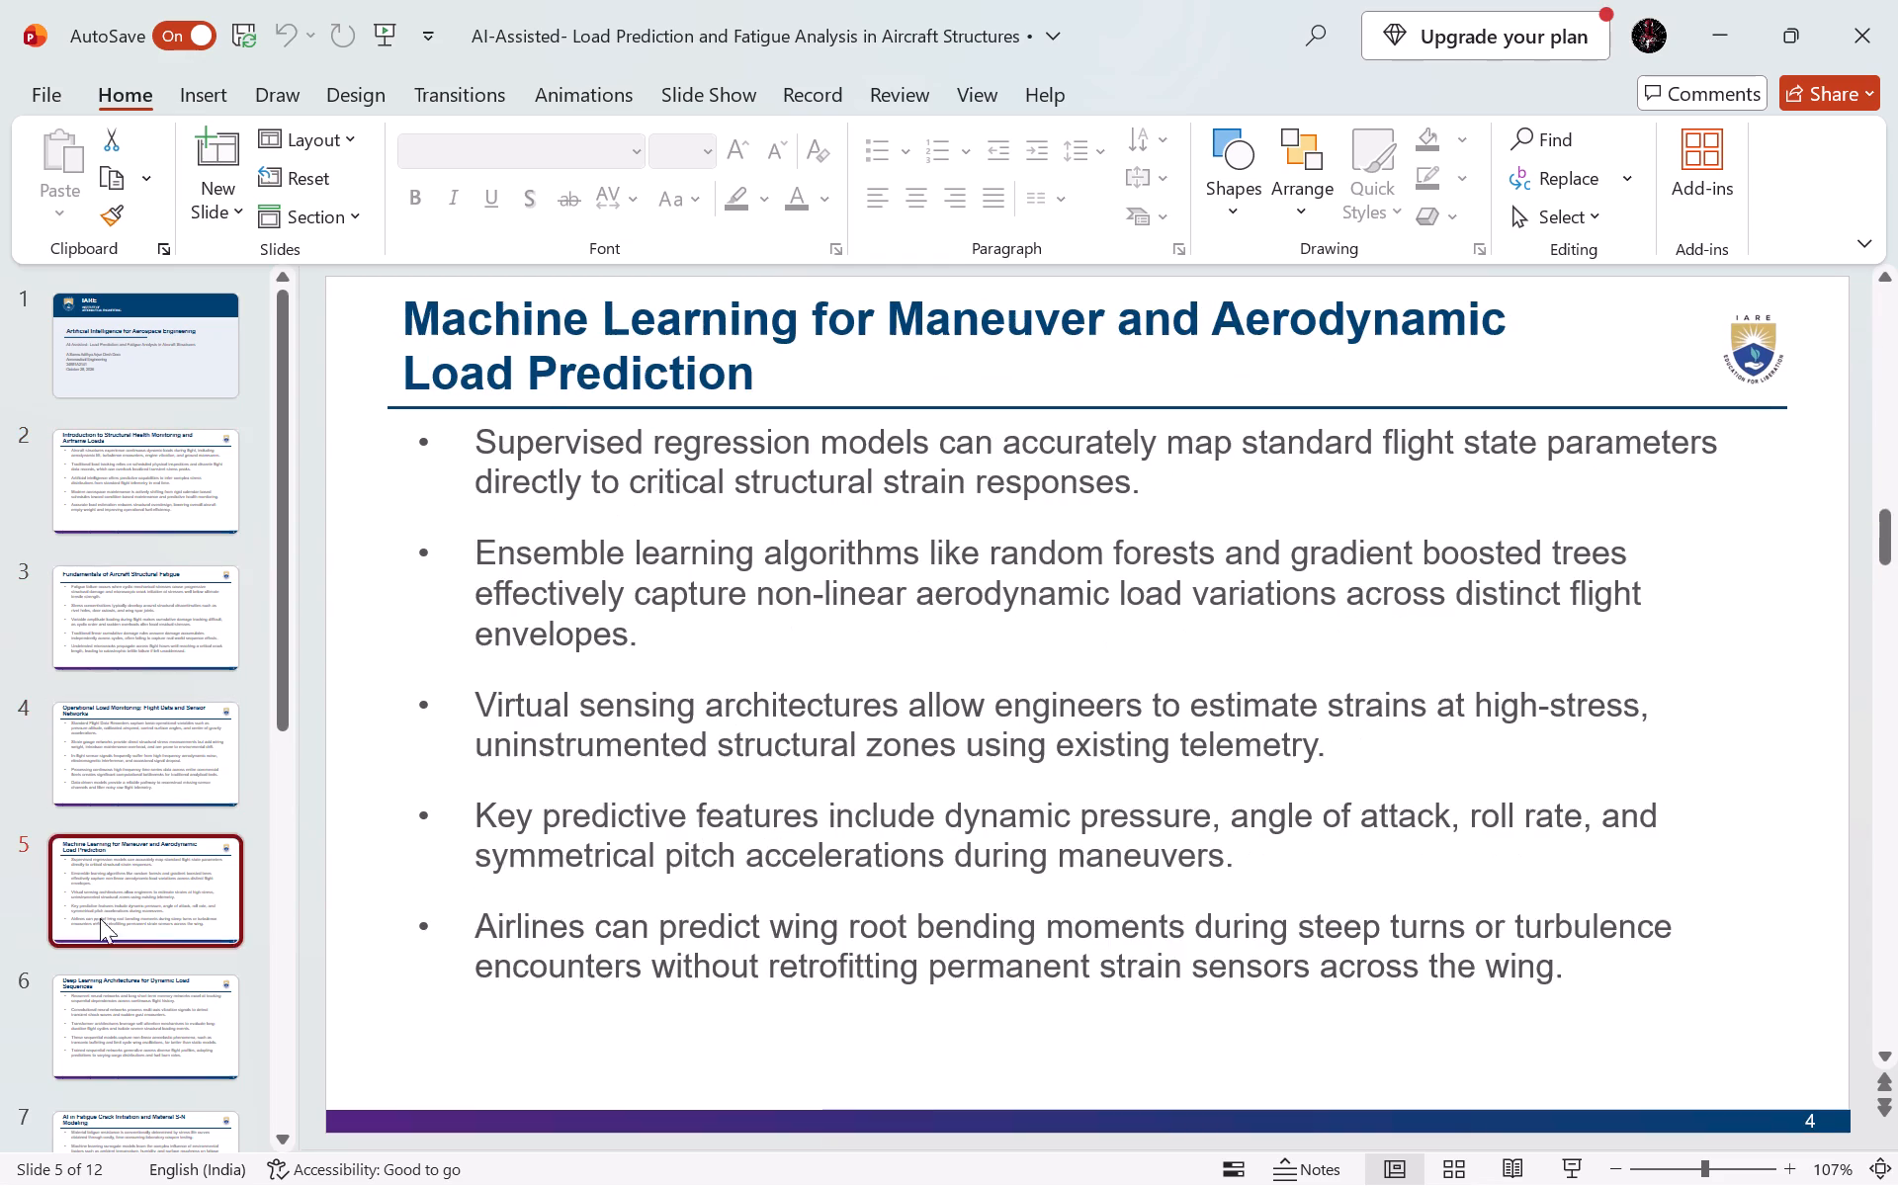
Delete the date line below the roll number on the presentation's title slide.
click(181, 382)
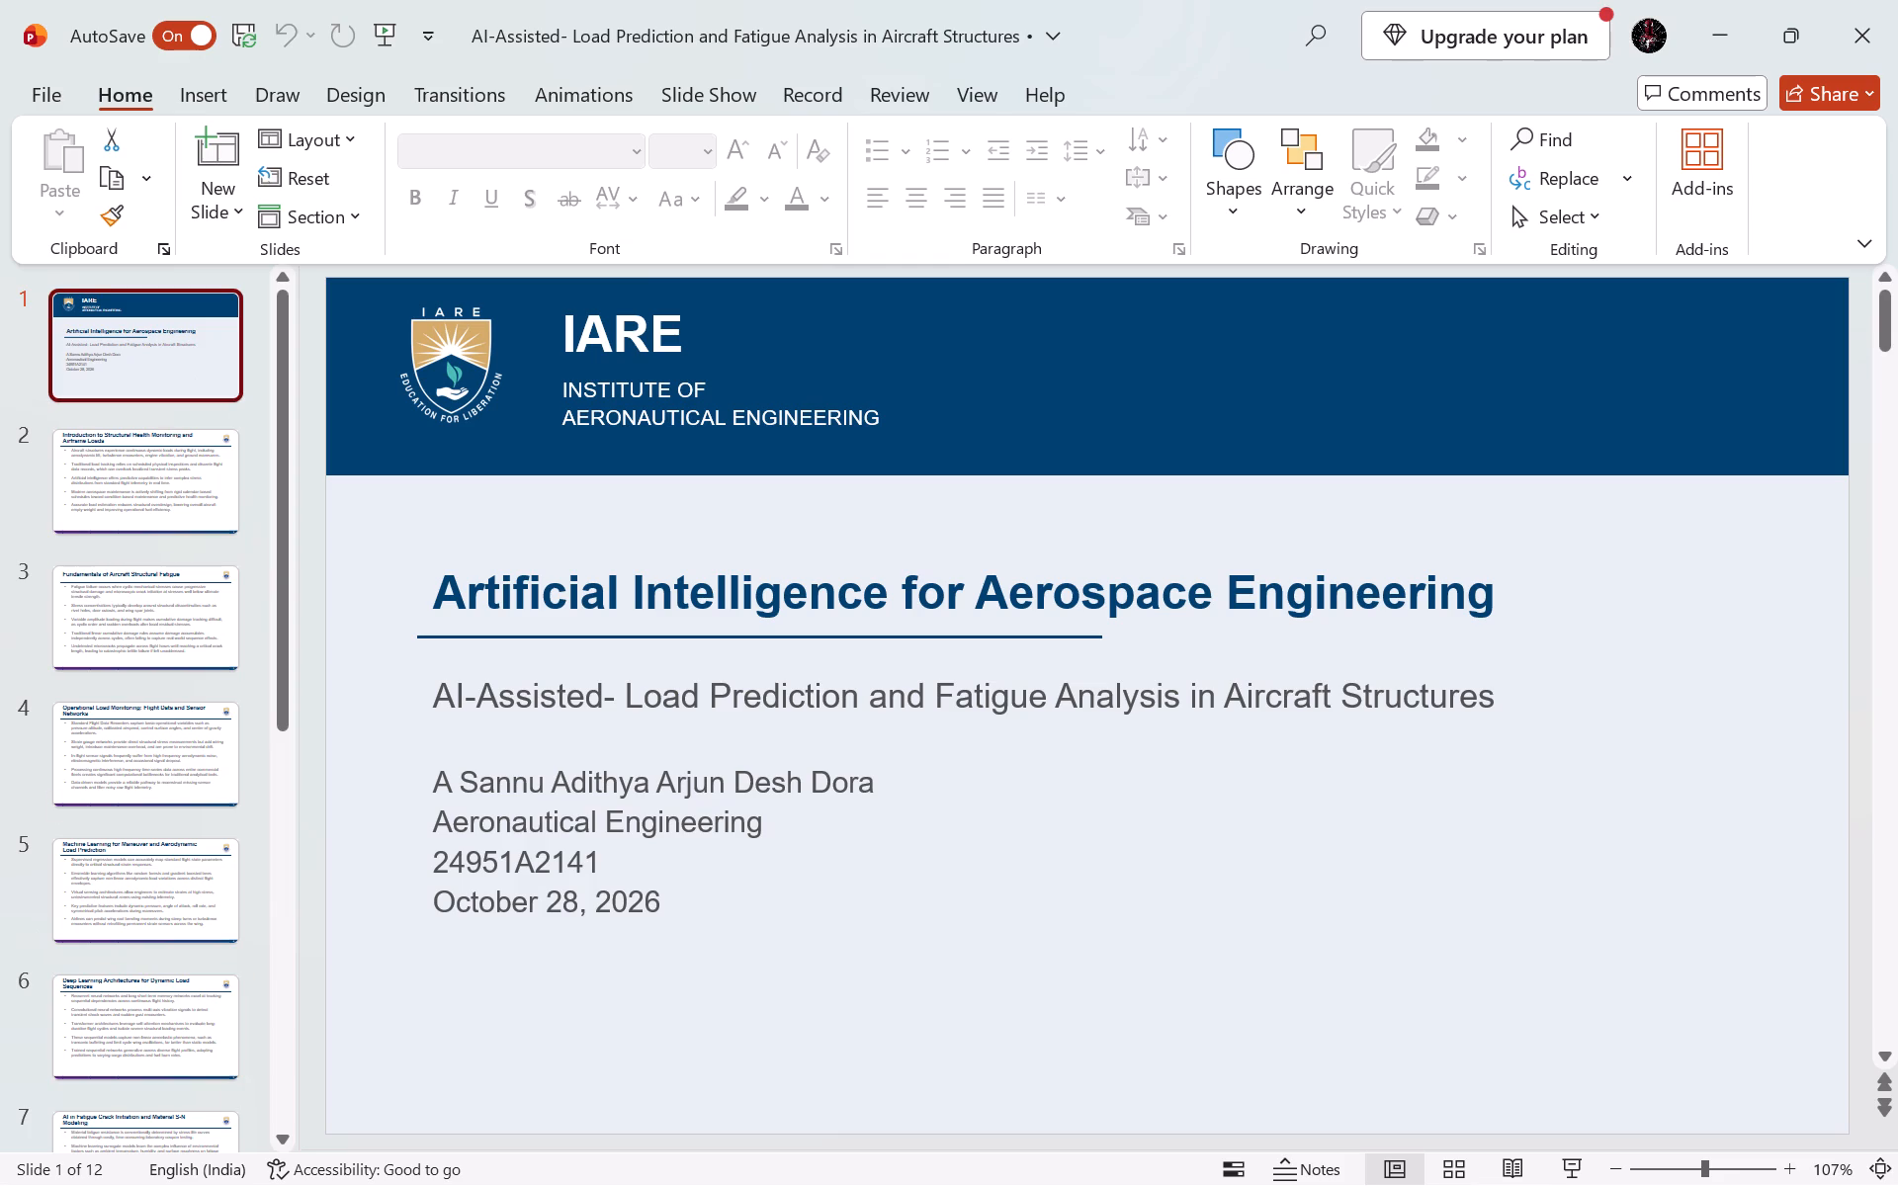
click(668, 898)
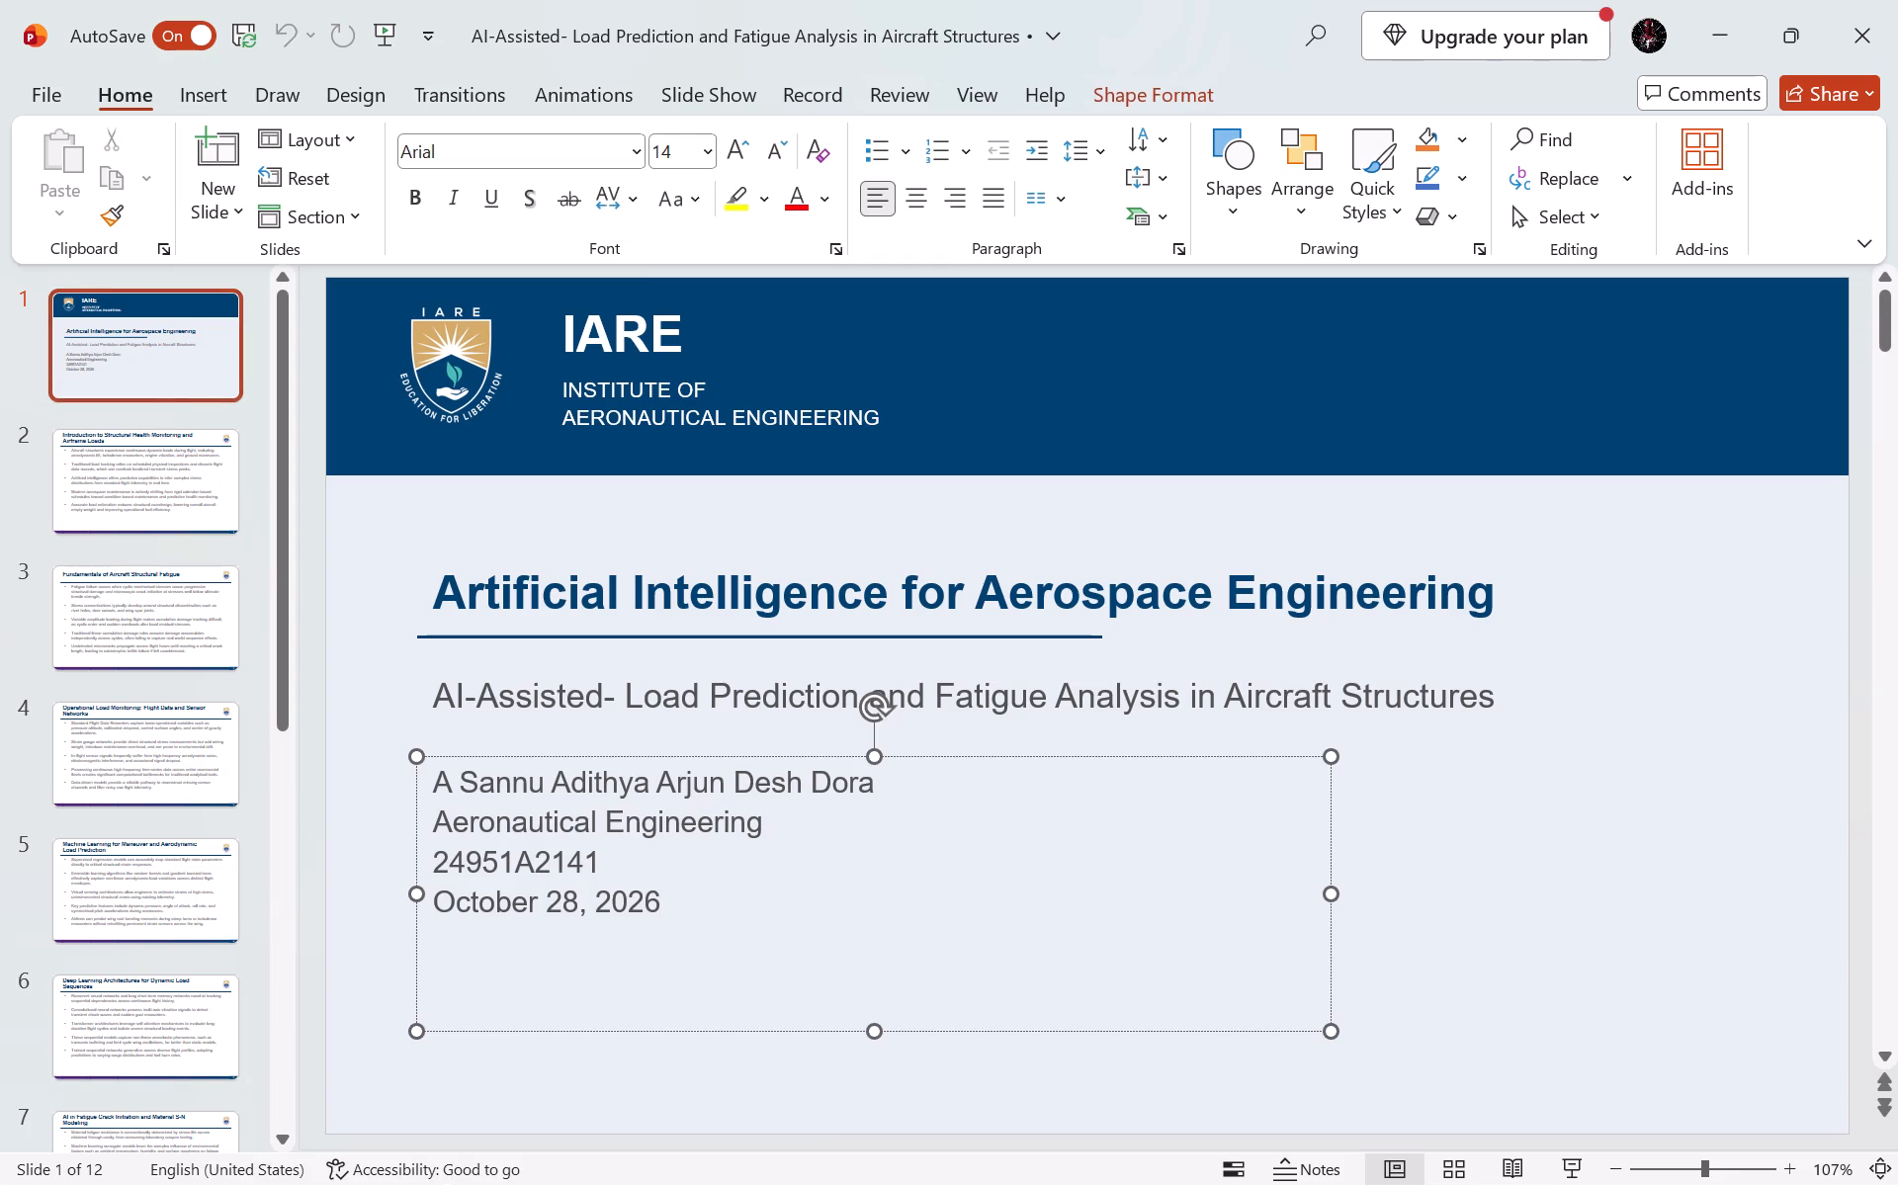
key(BackSpace)
key(BackSpace)
key(BackSpace)
key(BackSpace)
key(BackSpace)
key(BackSpace)
key(BackSpace)
key(BackSpace)
key(BackSpace)
key(BackSpace)
key(BackSpace)
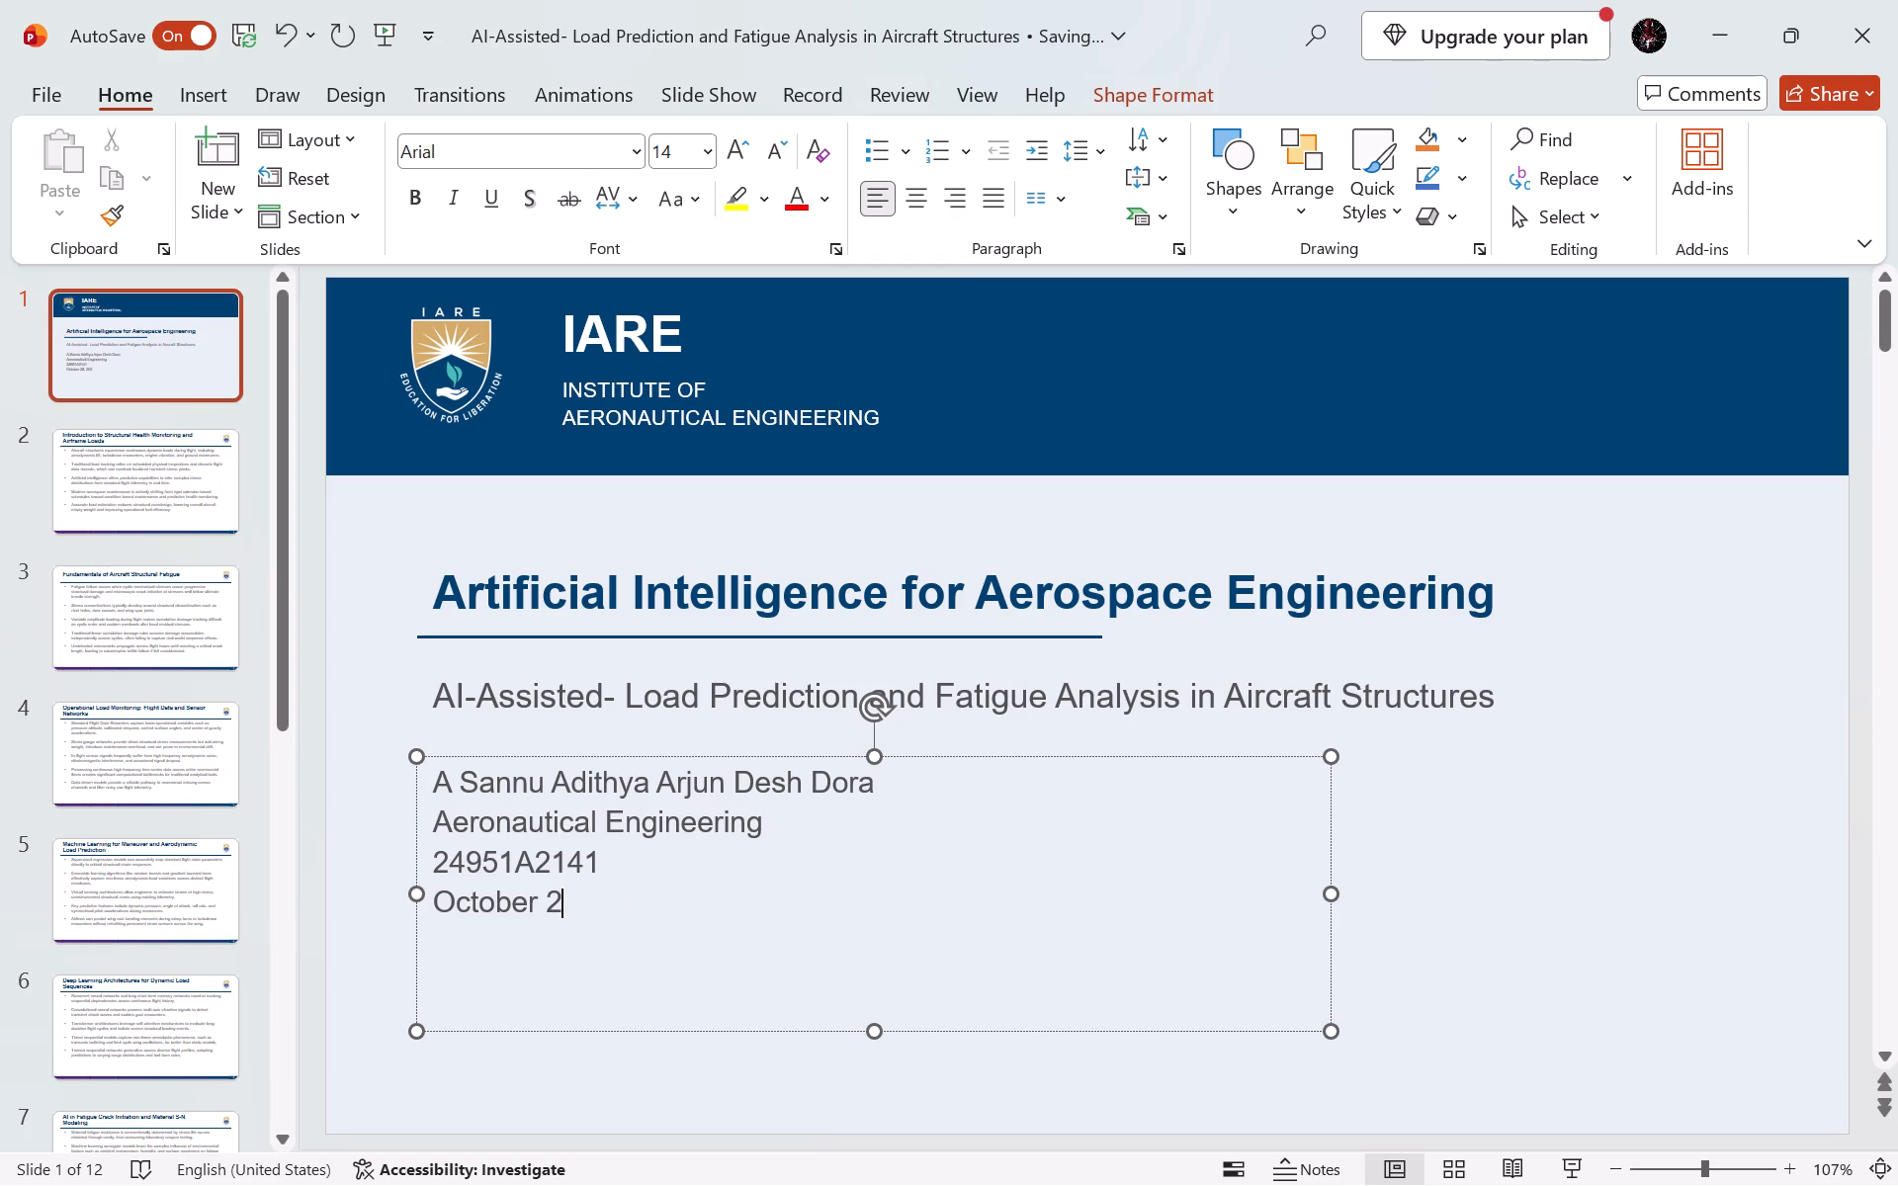
key(BackSpace)
key(BackSpace)
key(BackSpace)
key(BackSpace)
key(BackSpace)
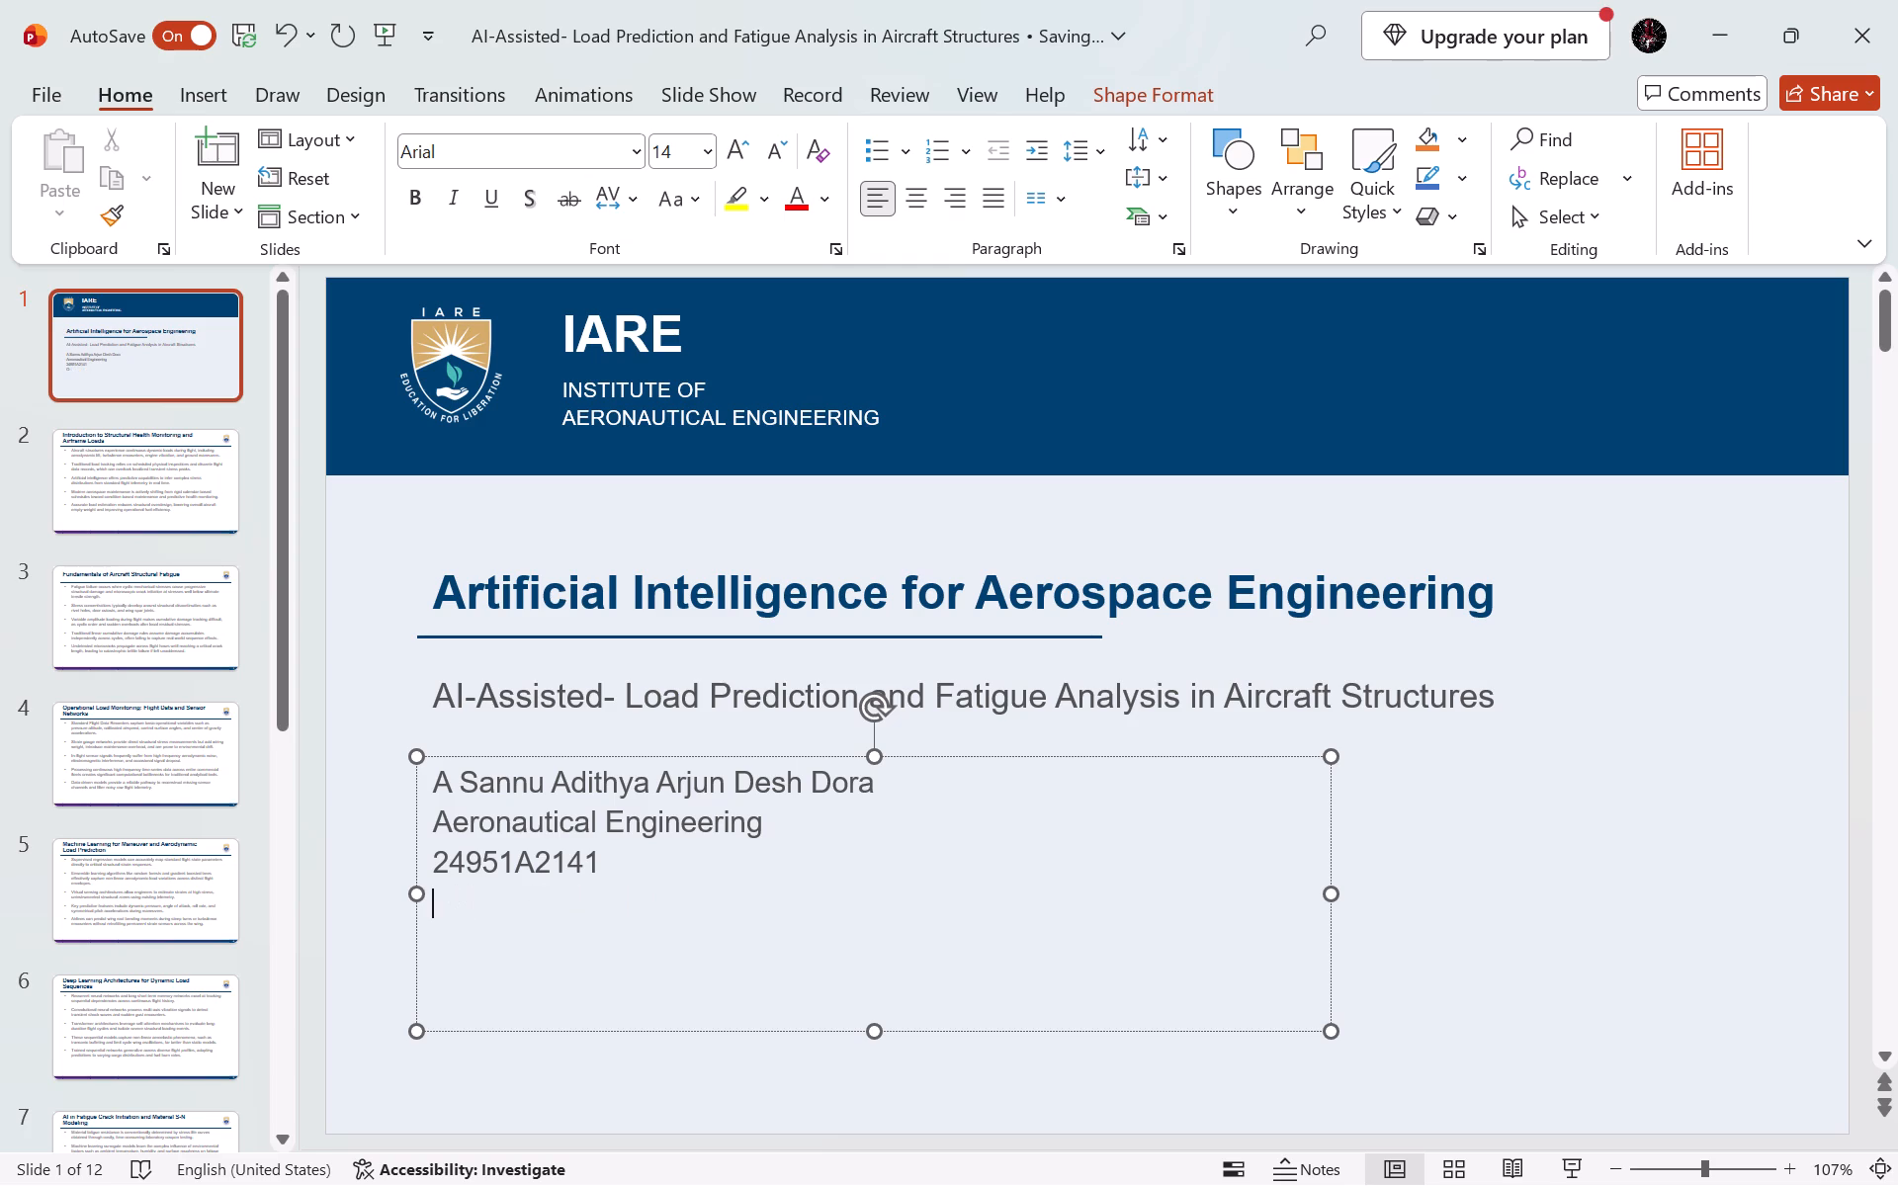
click(618, 858)
click(1639, 774)
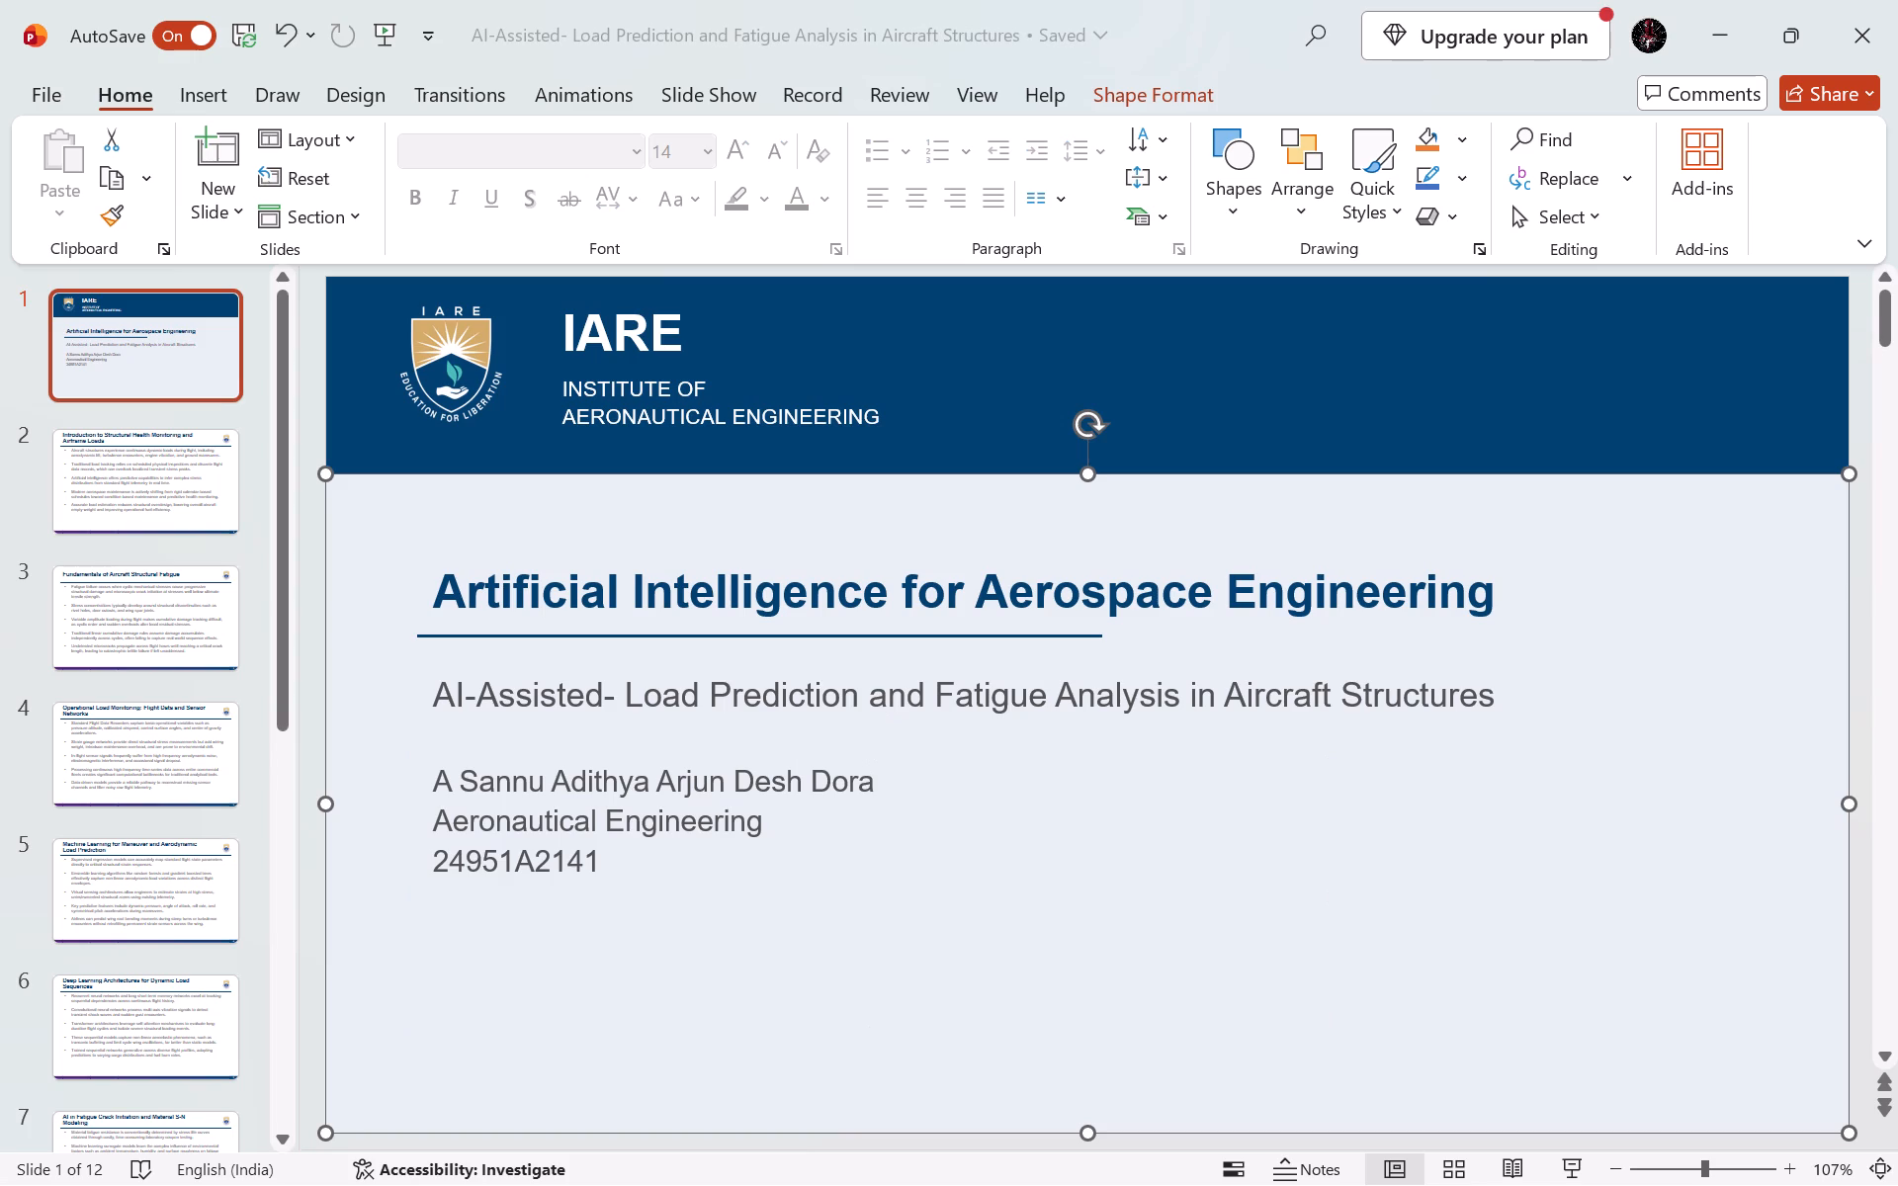
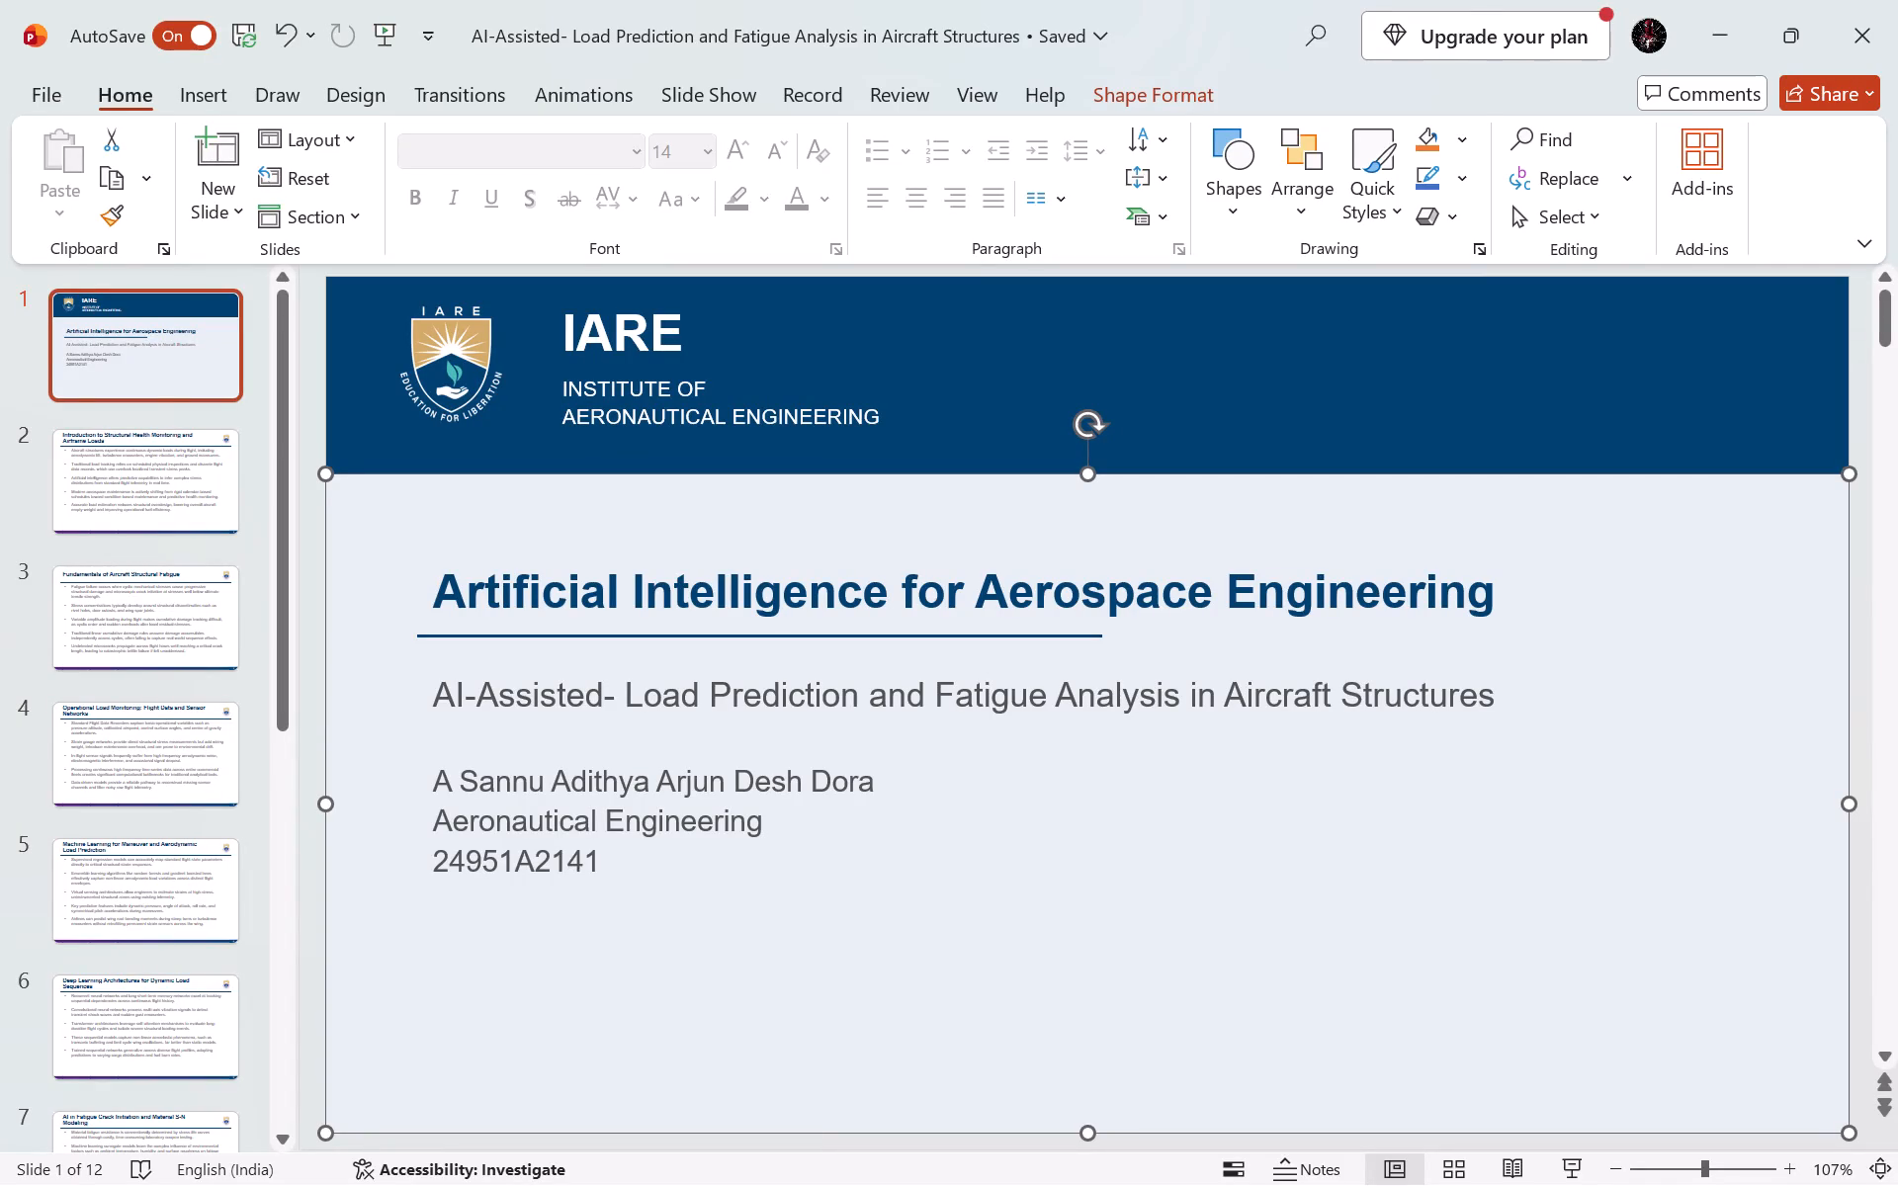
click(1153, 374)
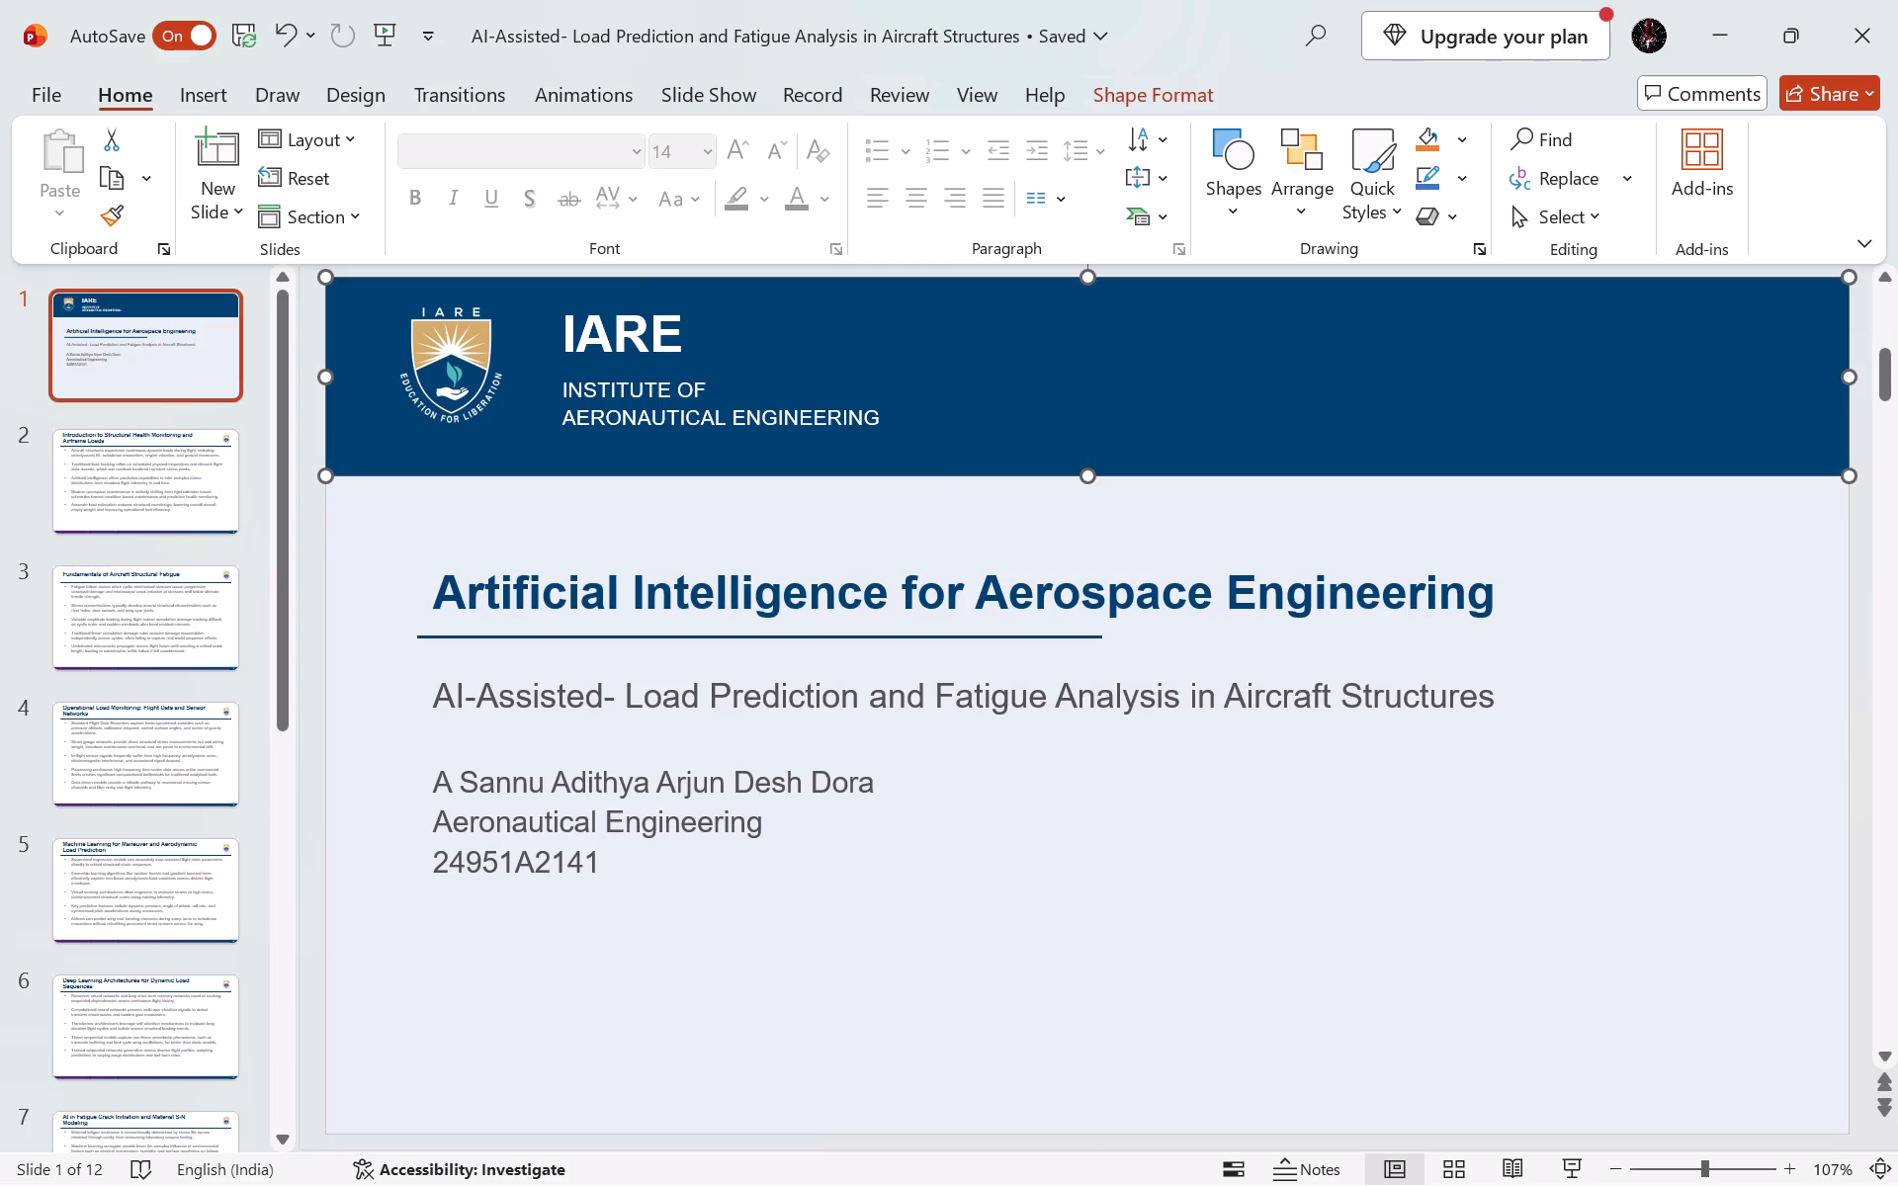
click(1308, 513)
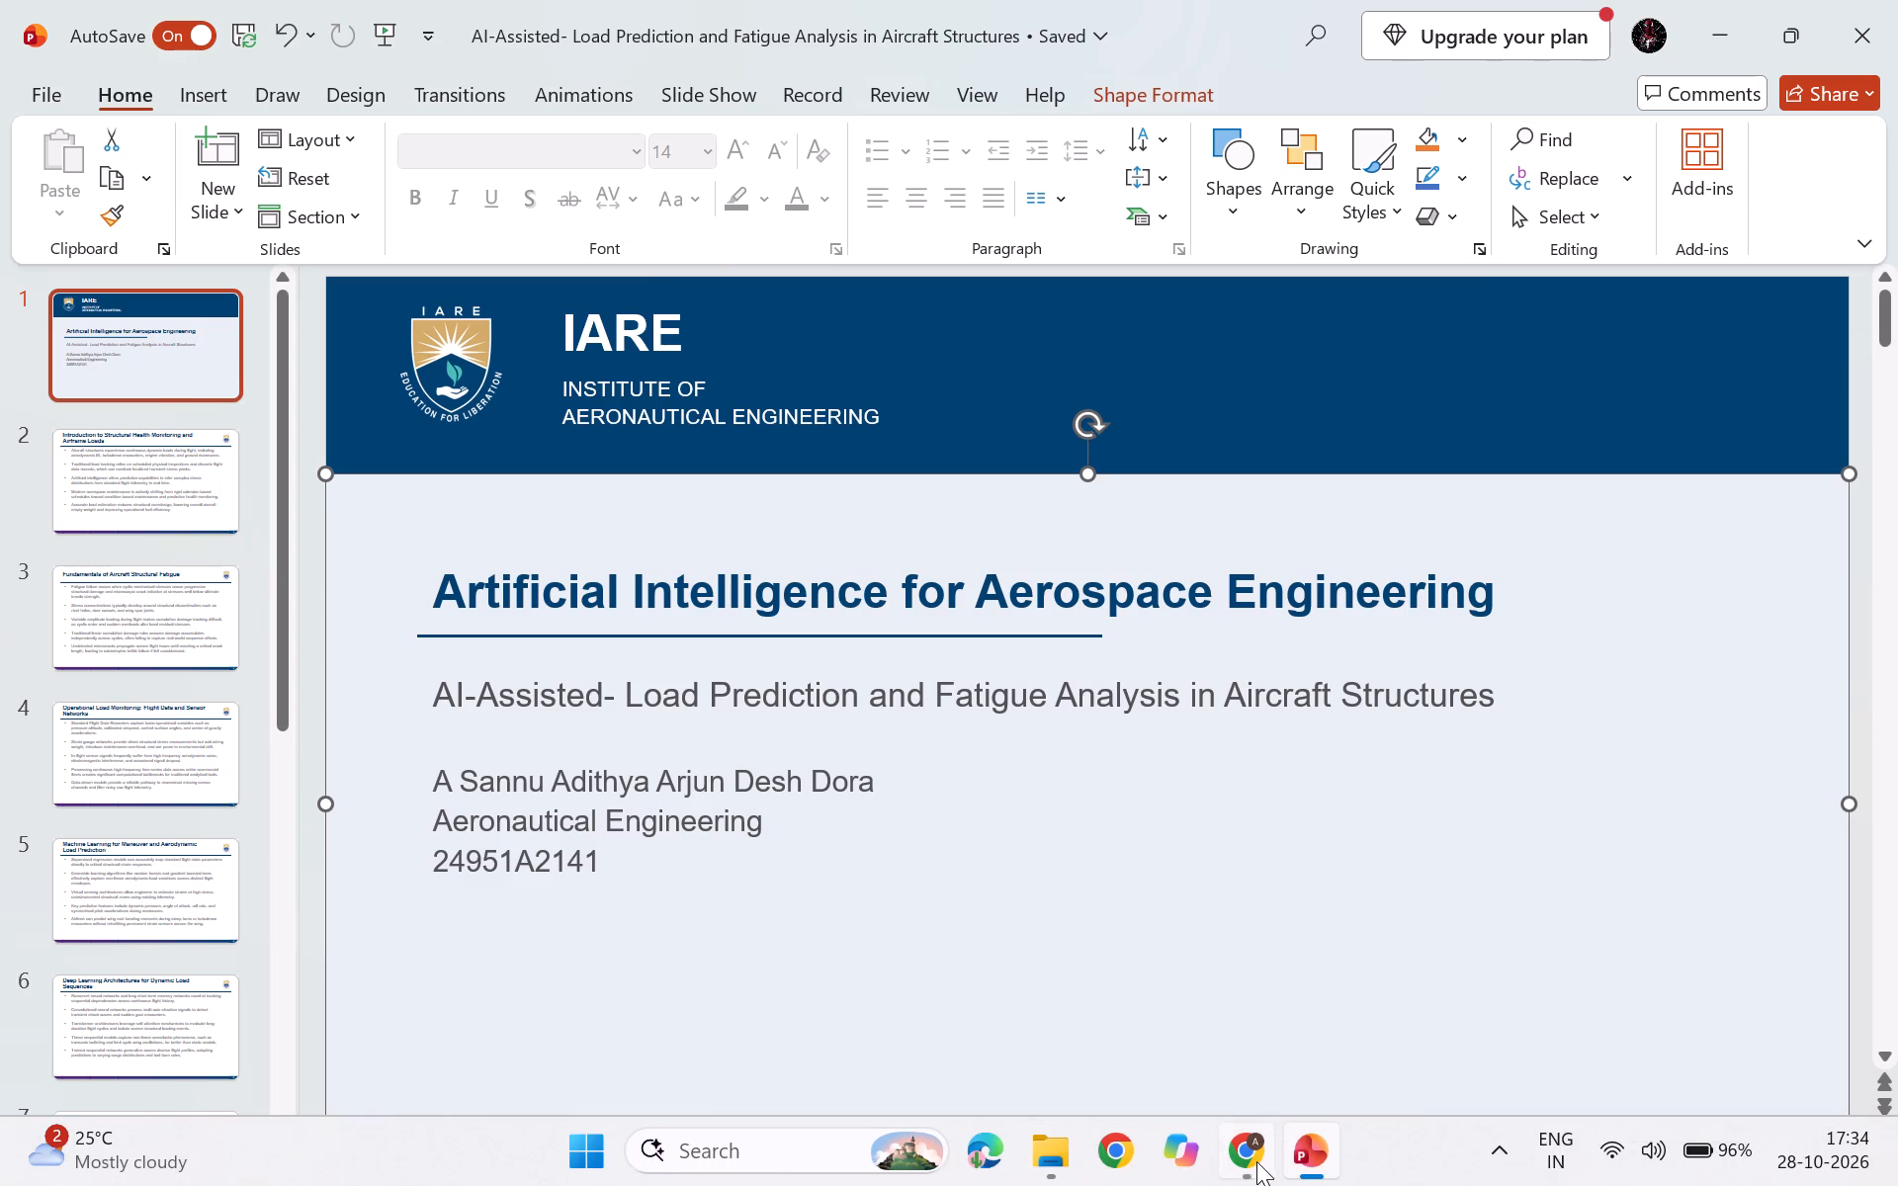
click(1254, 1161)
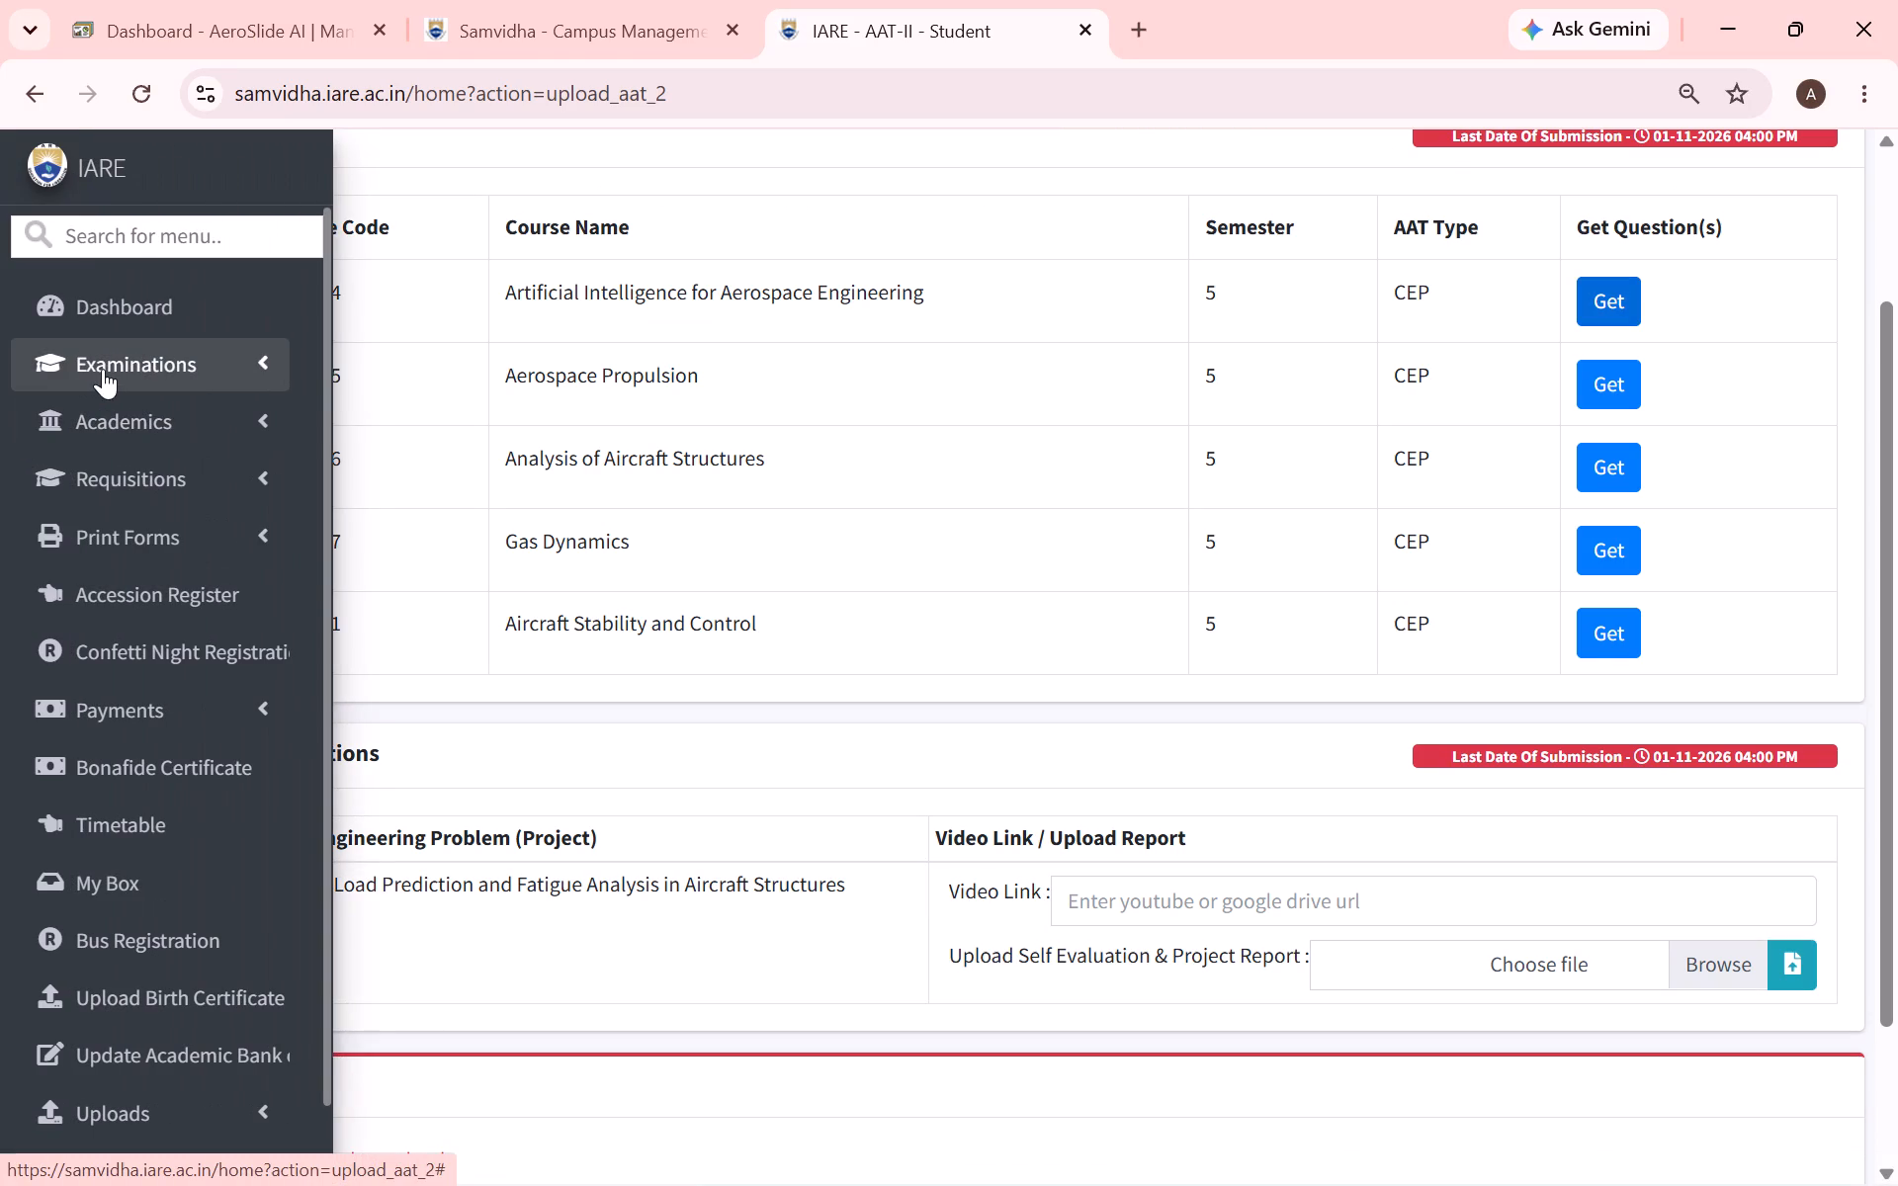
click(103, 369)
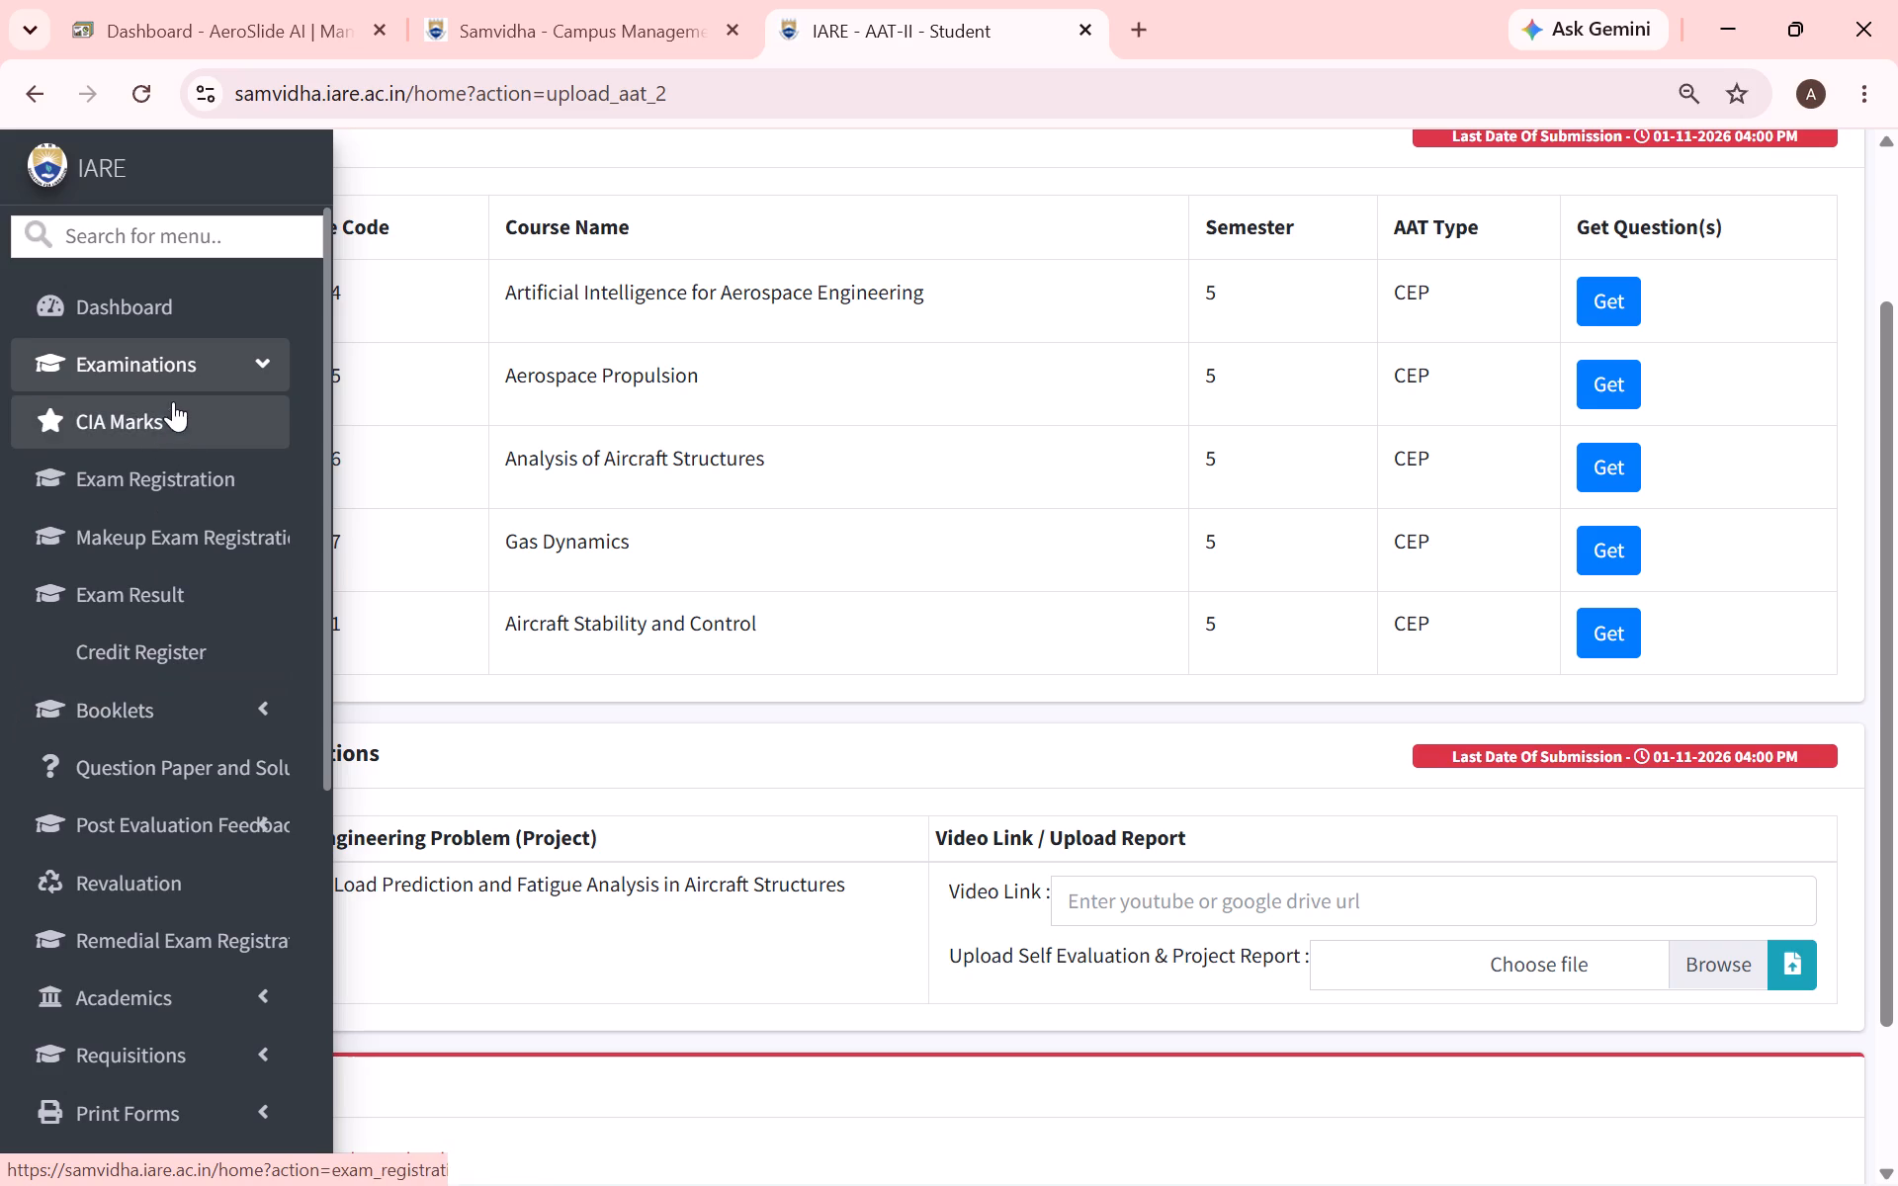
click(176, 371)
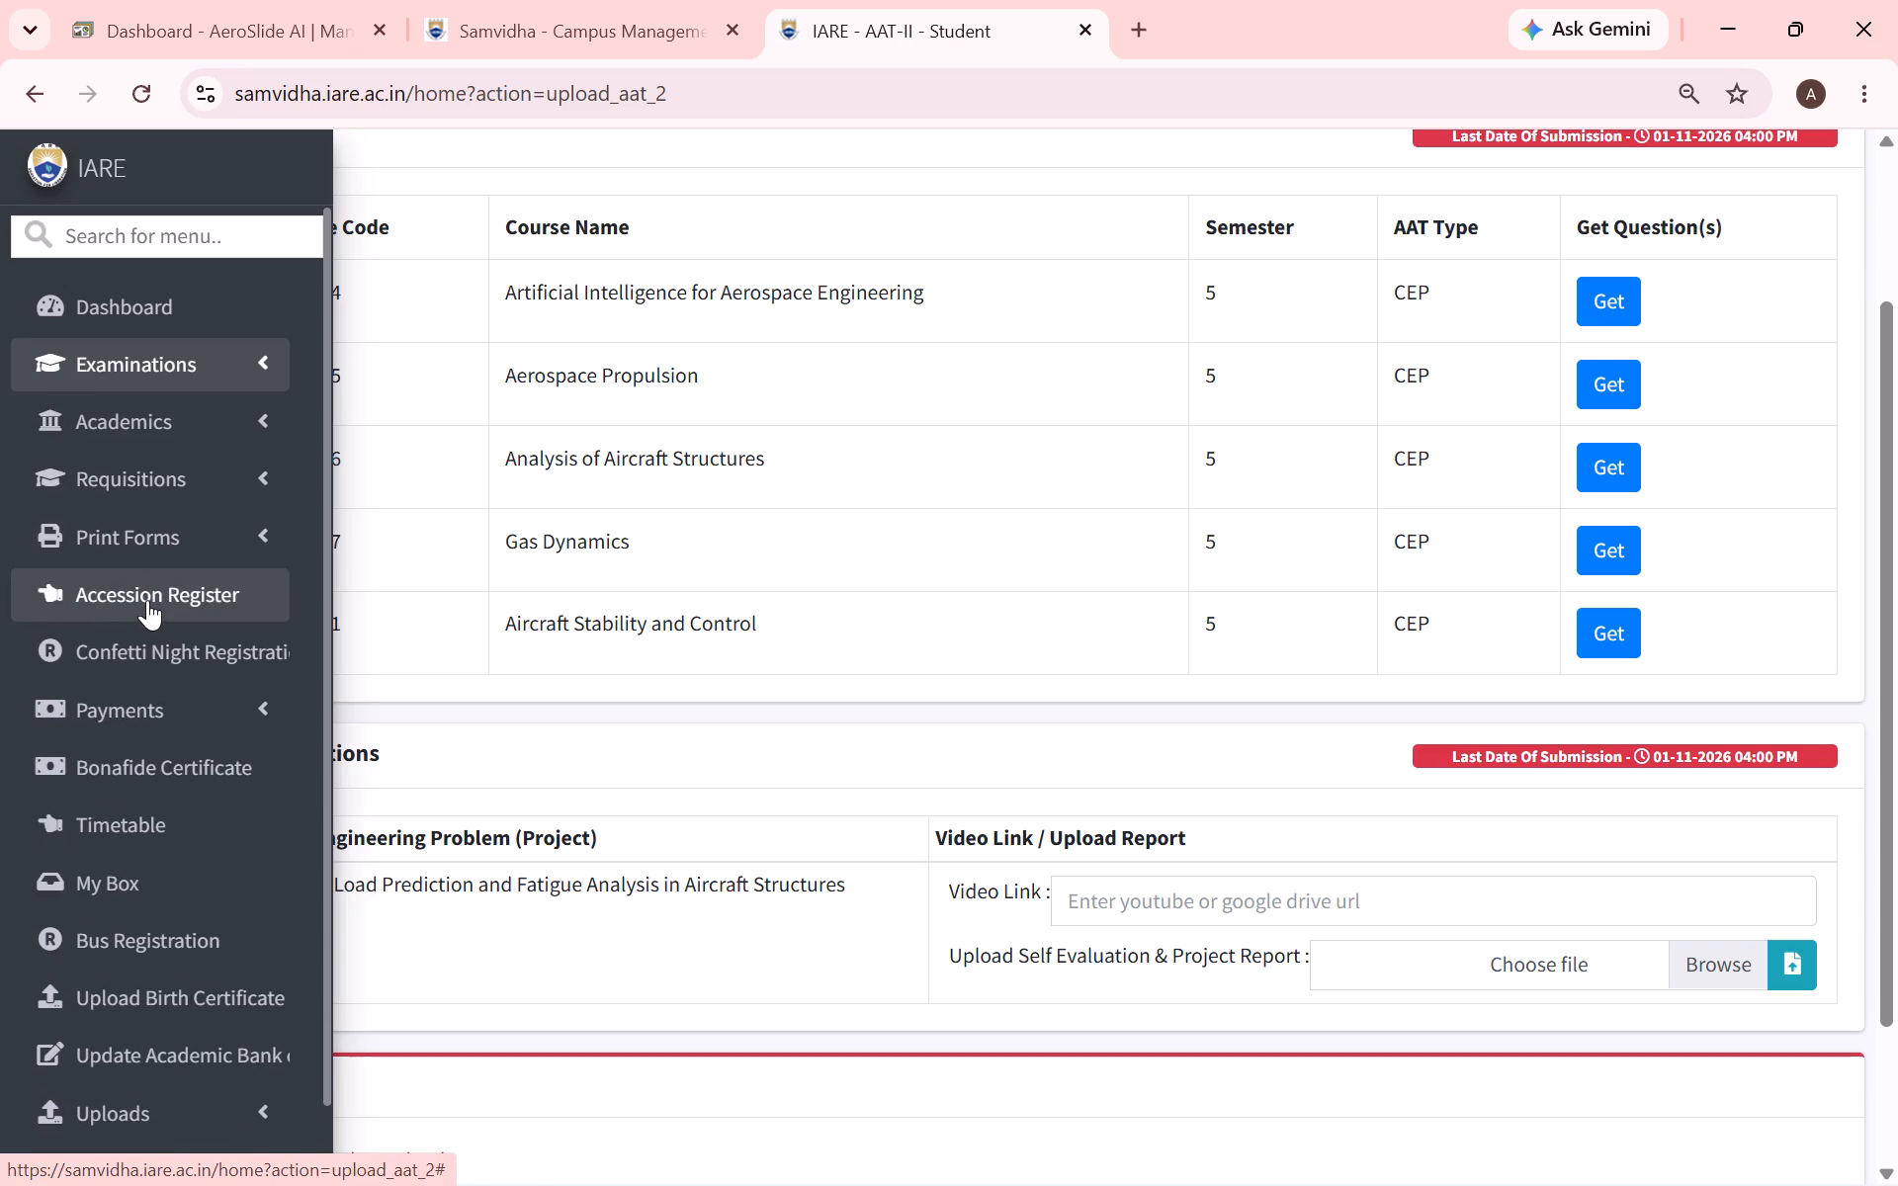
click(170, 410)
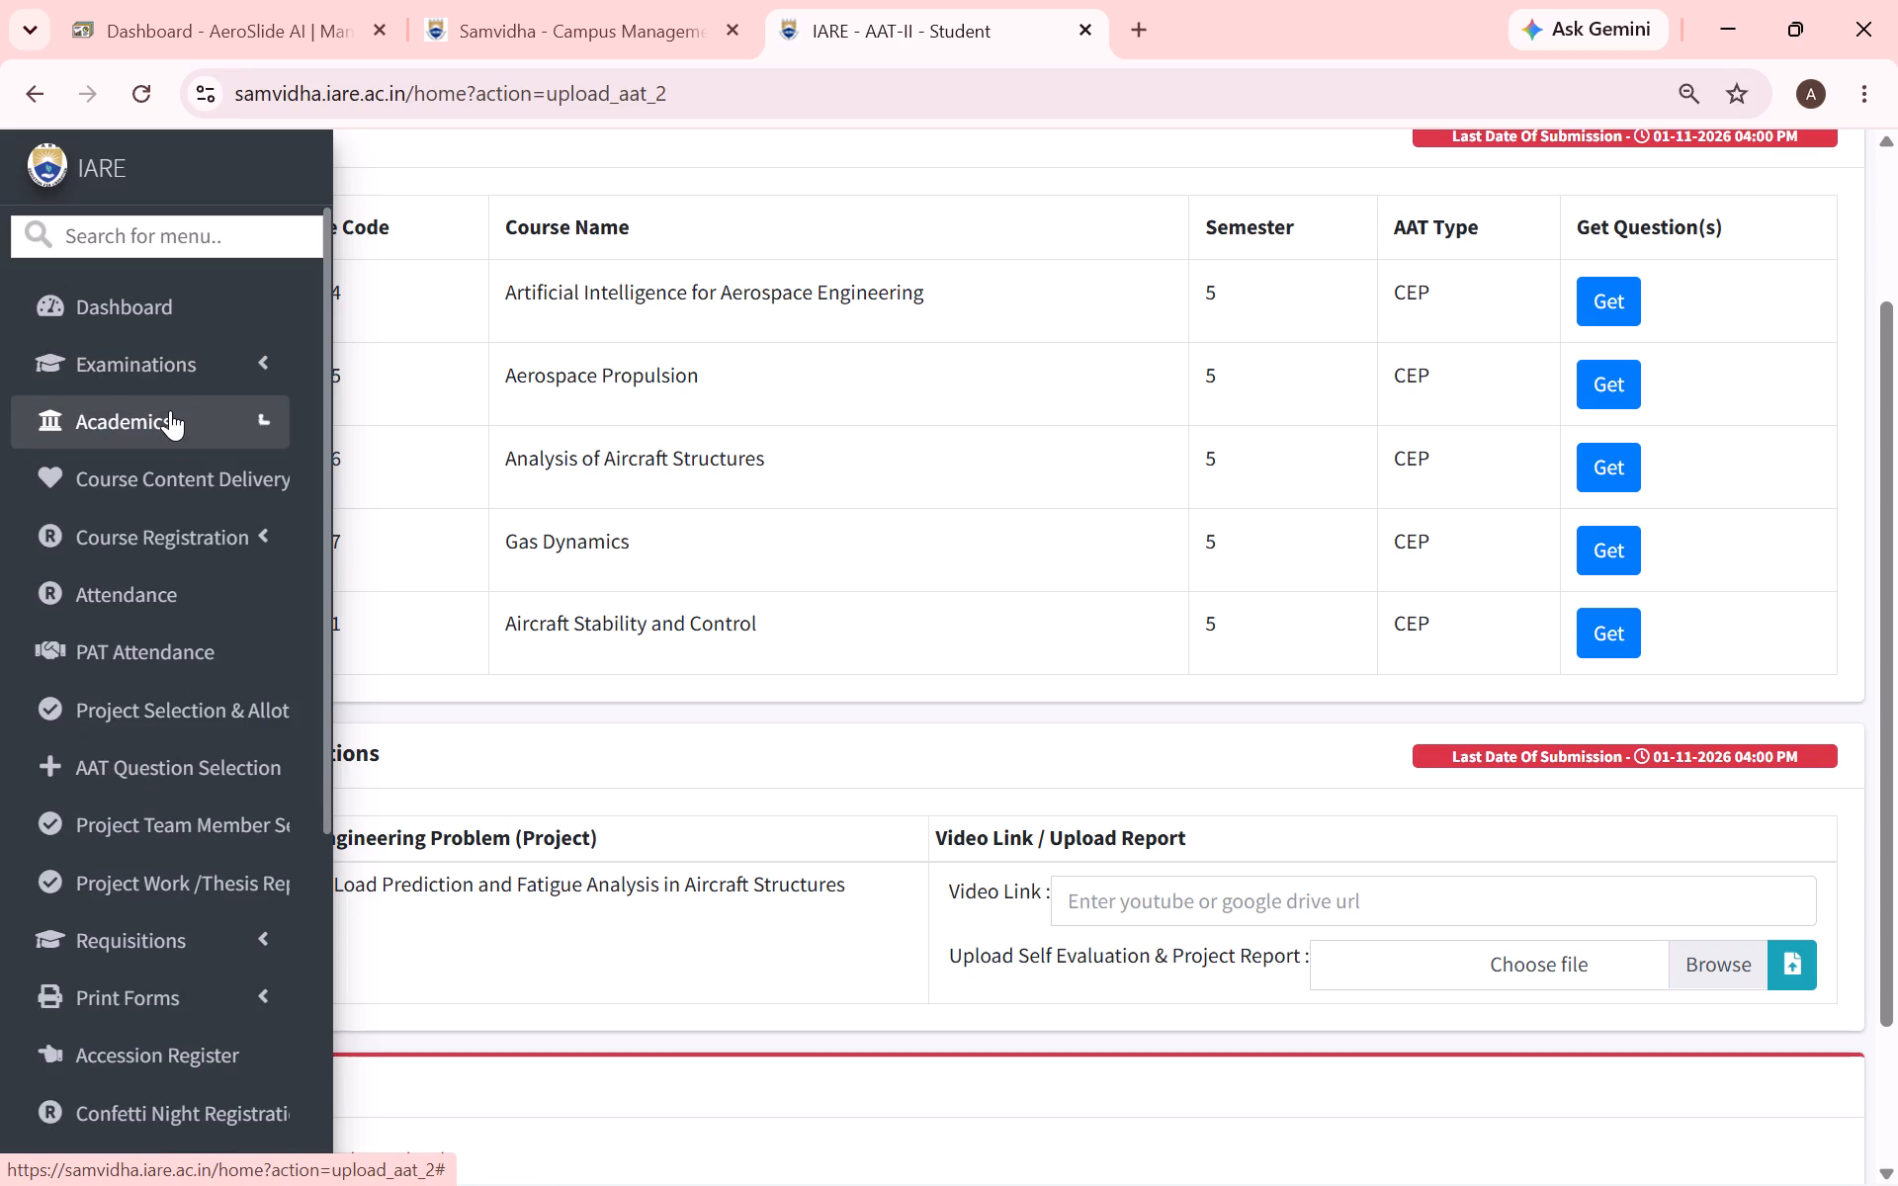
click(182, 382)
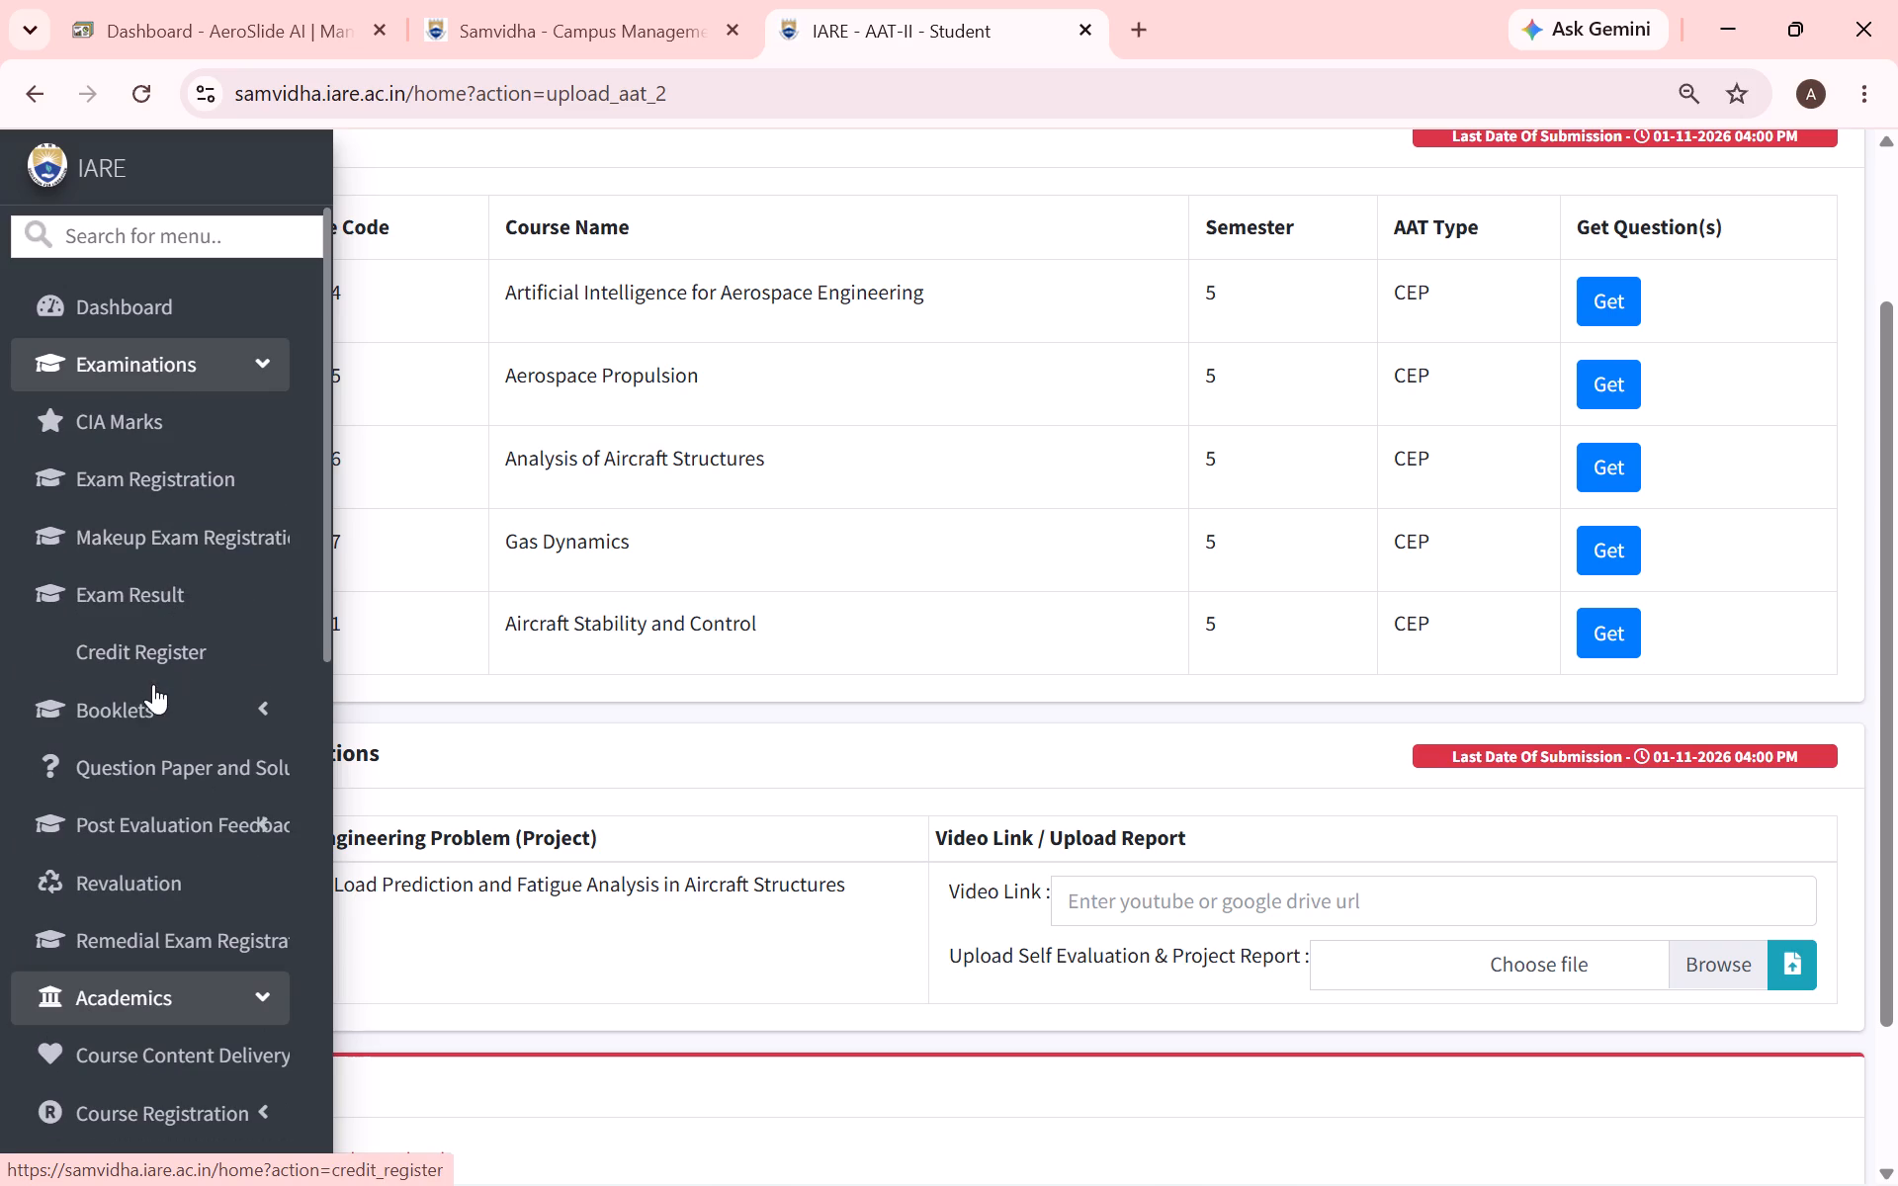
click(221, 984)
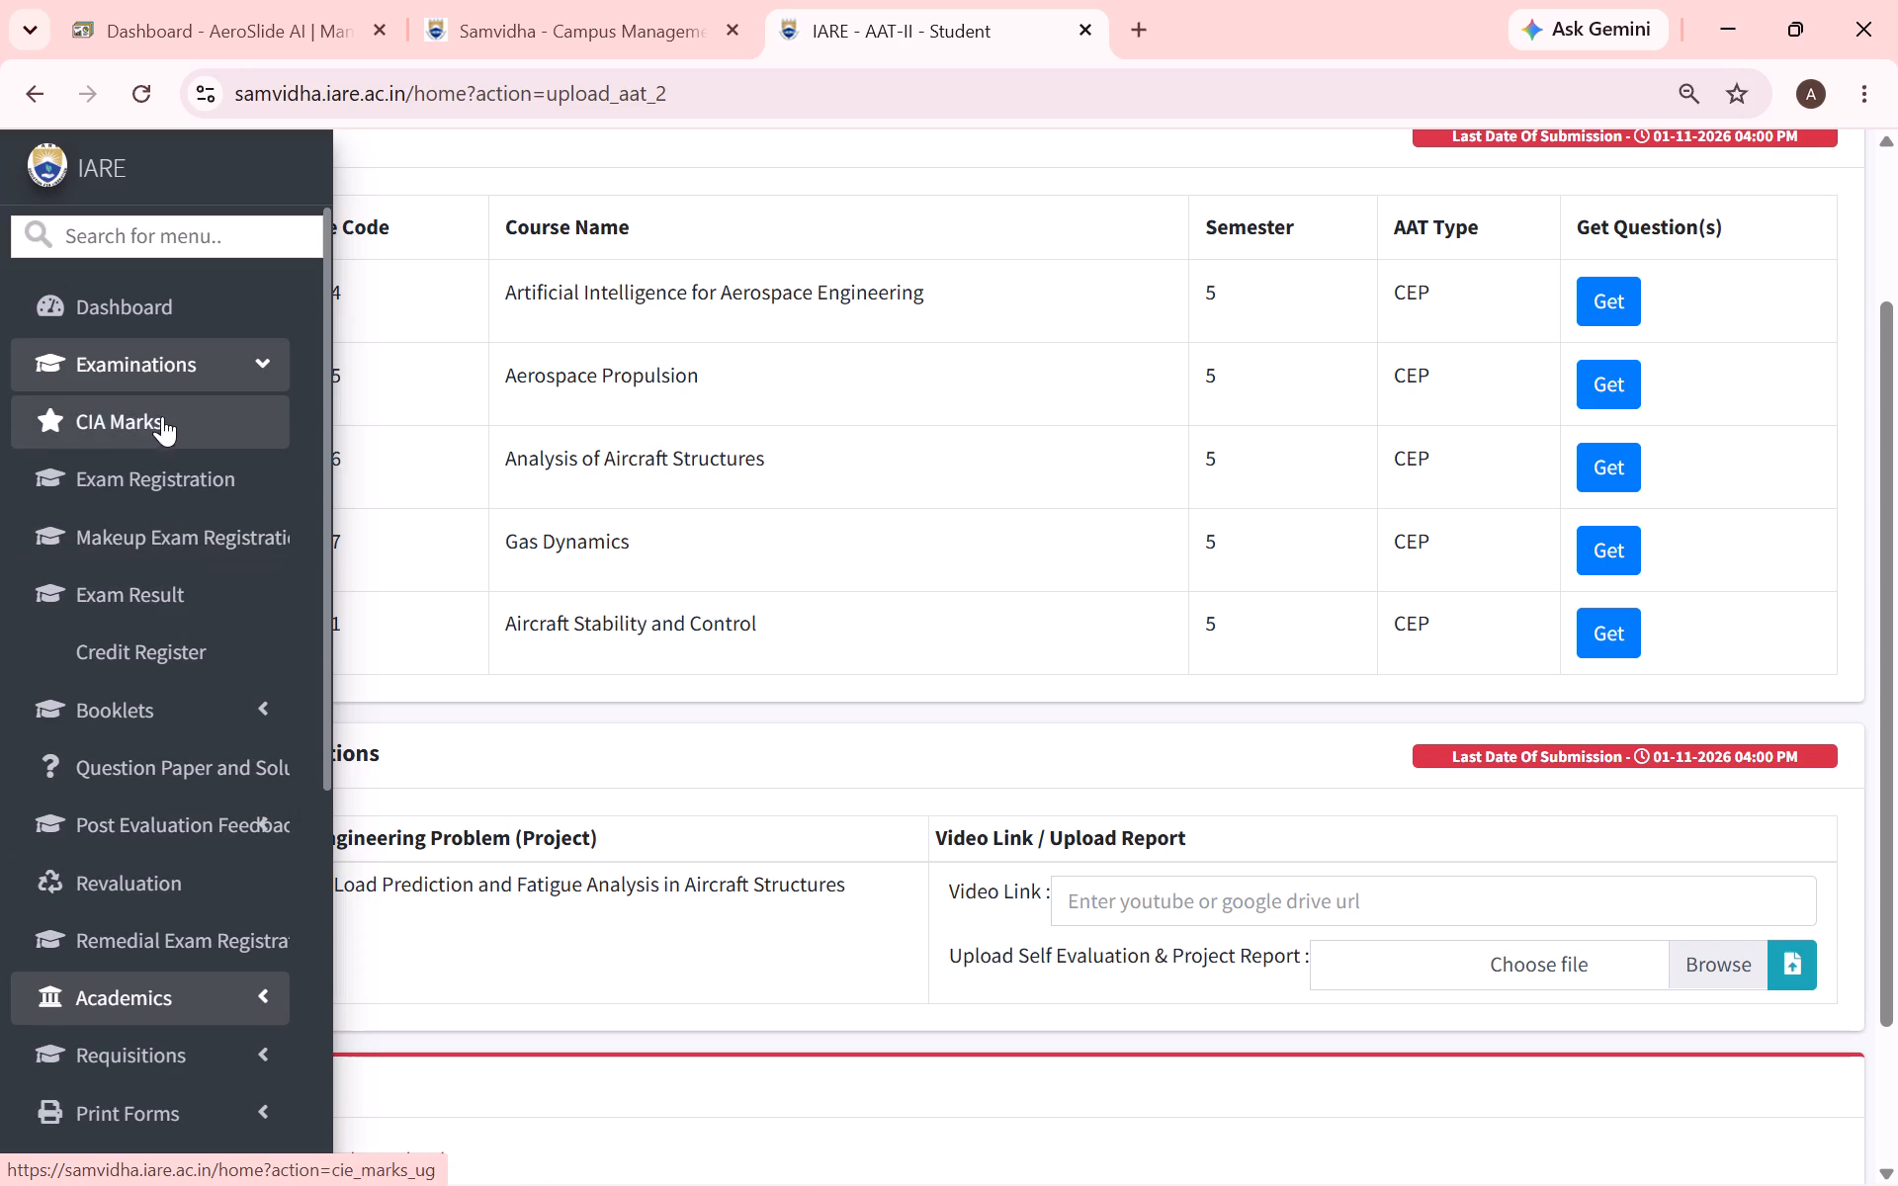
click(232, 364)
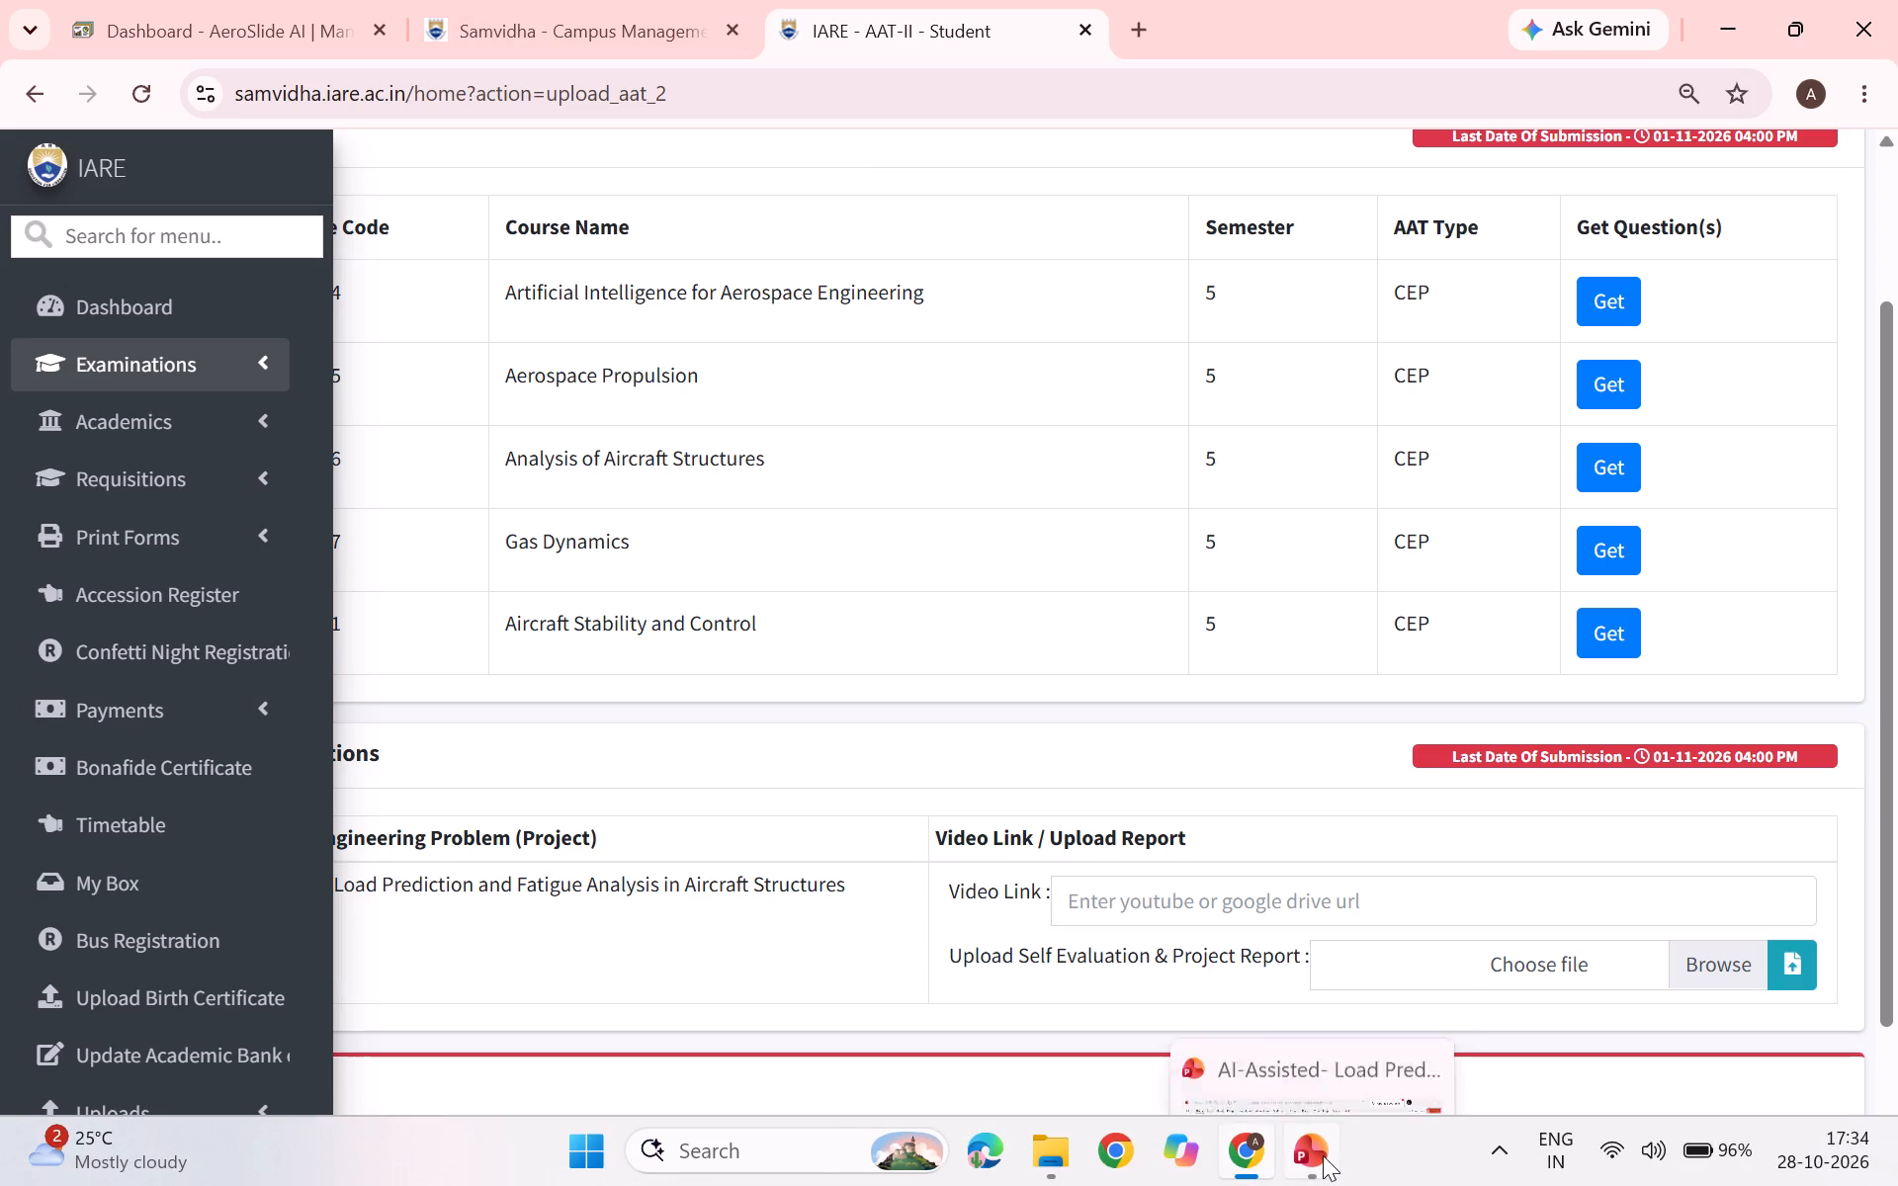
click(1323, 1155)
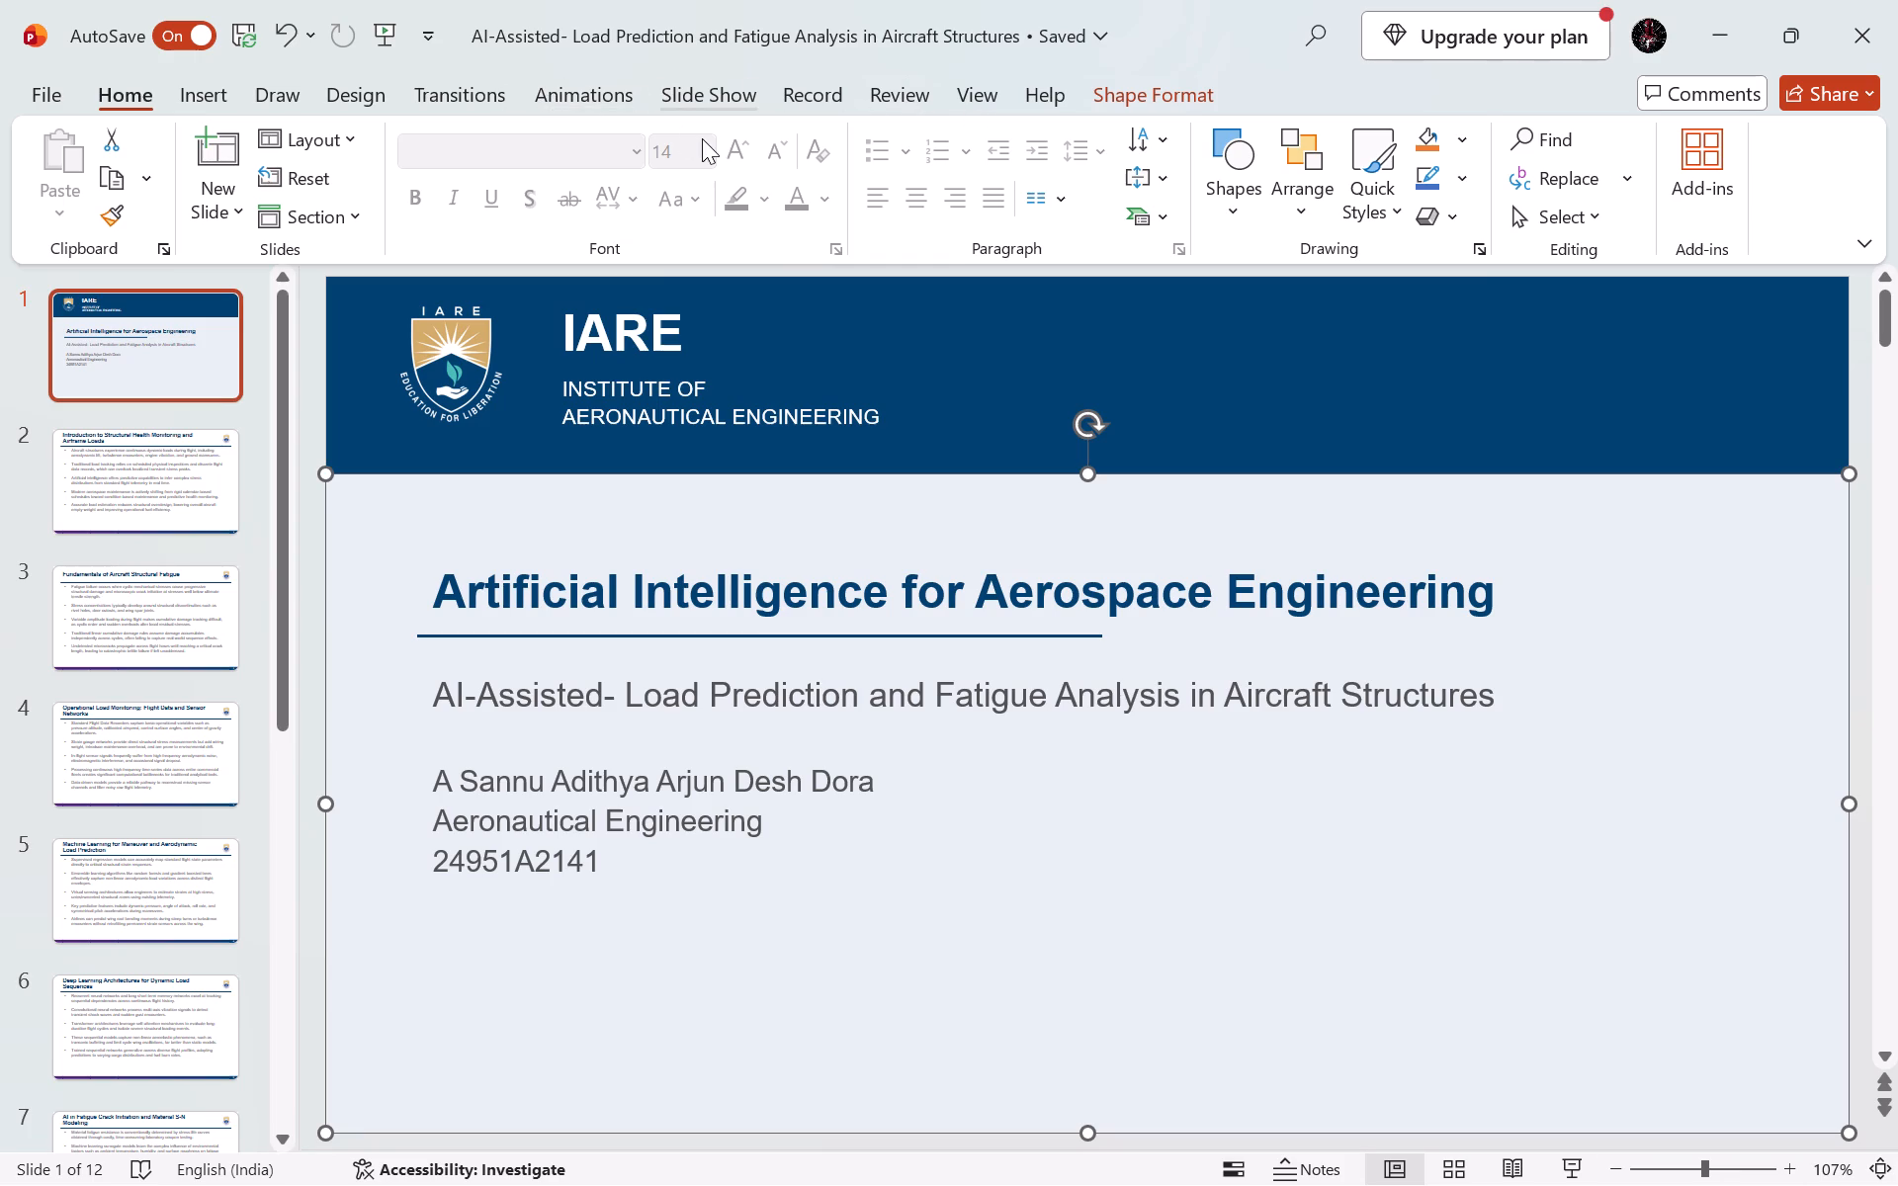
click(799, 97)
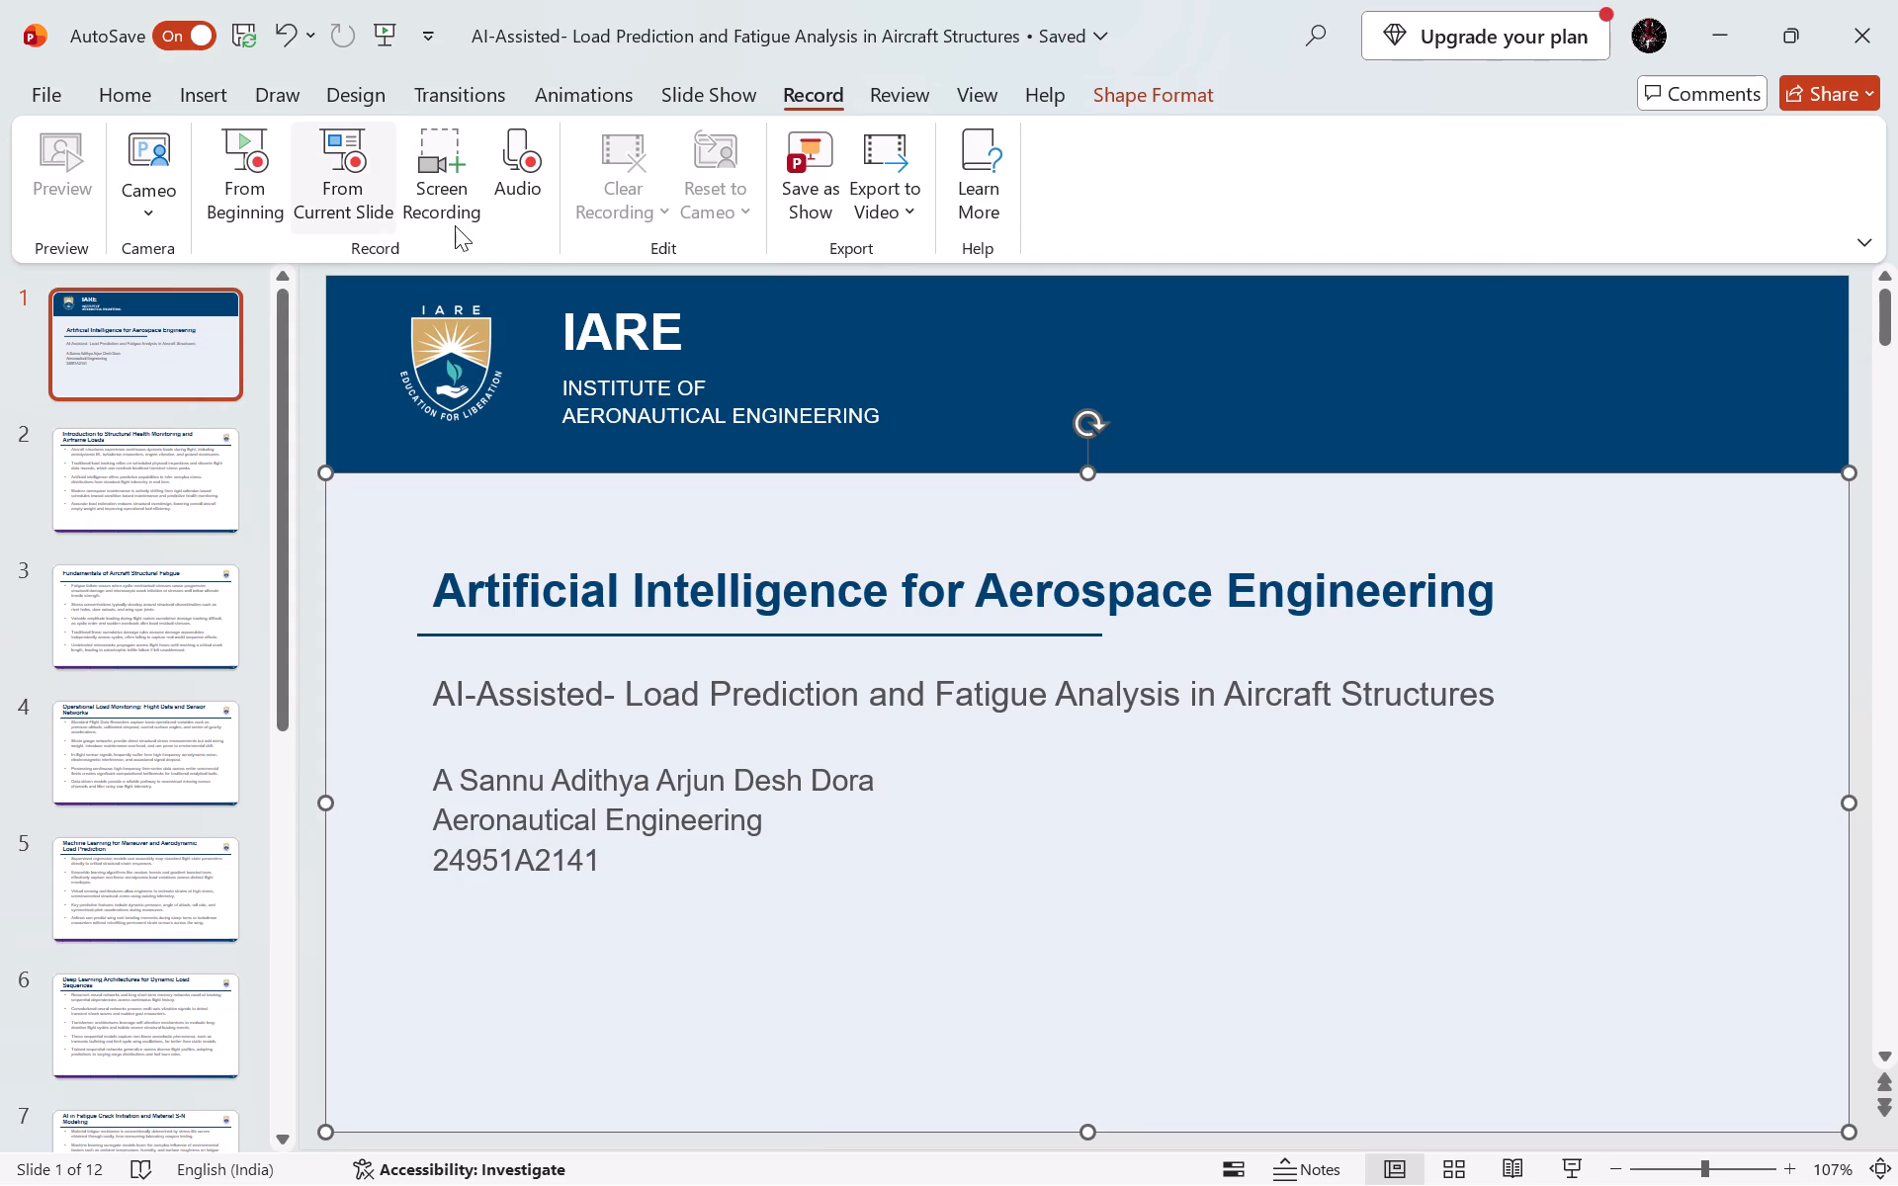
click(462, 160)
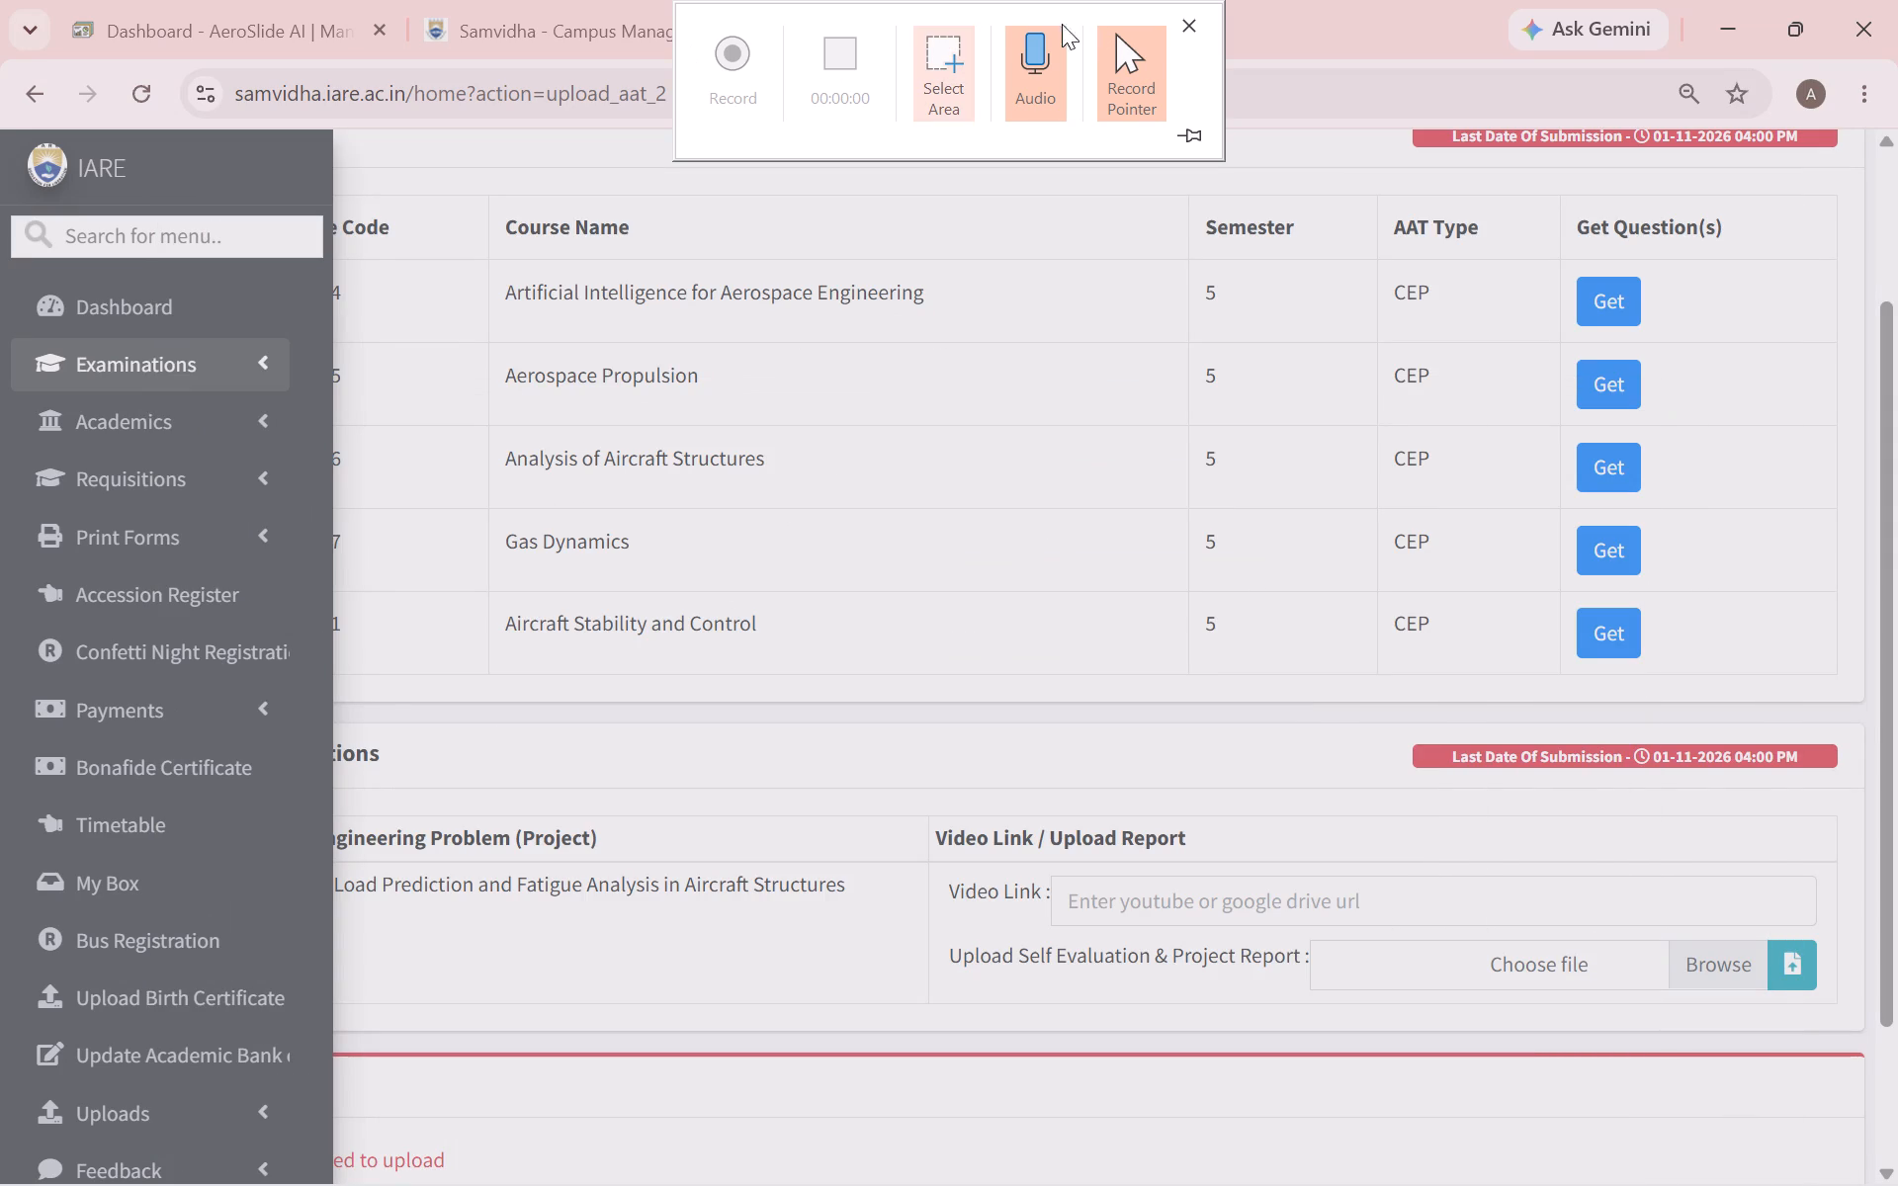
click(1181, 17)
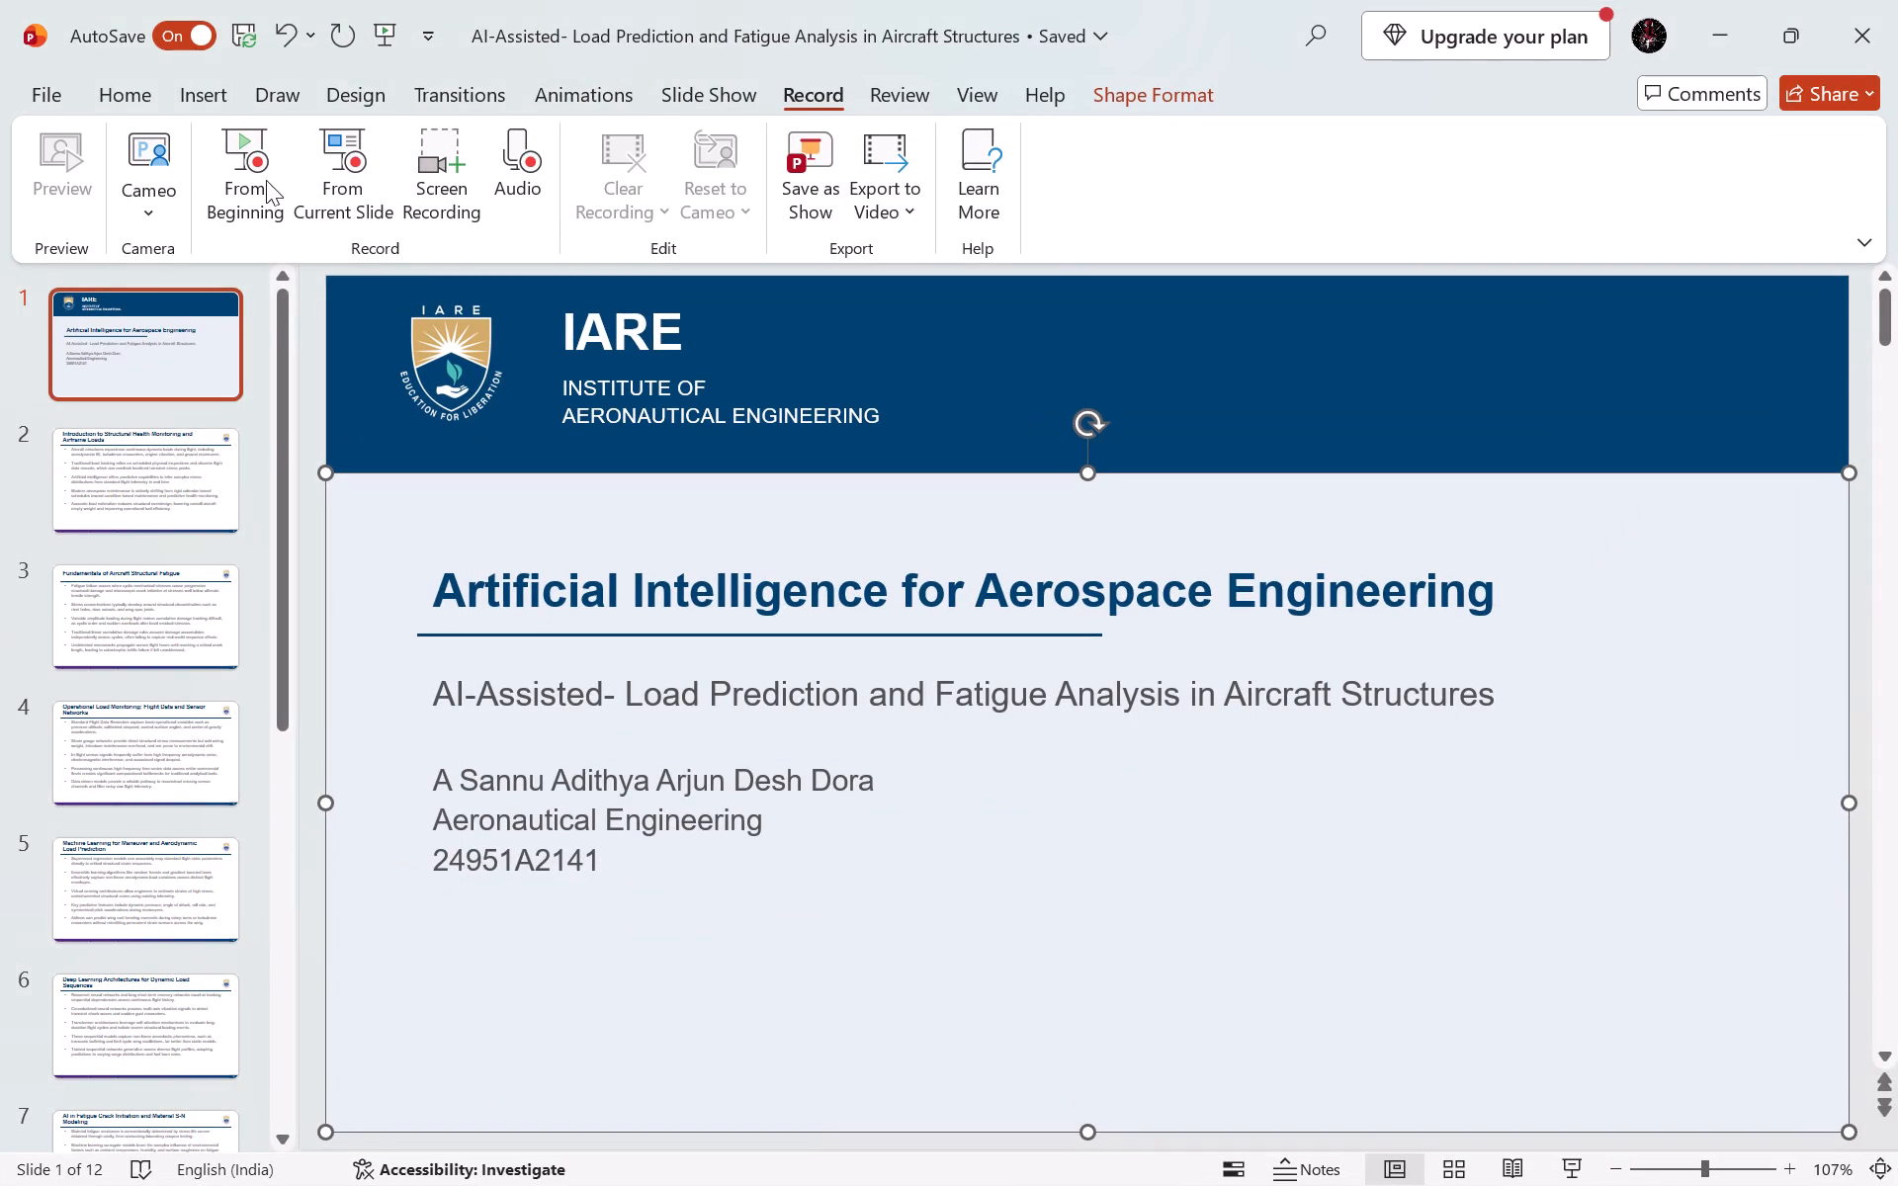
Insert a camera cameo on all slides and turn on its live preview using the Integrated Camera.
click(145, 214)
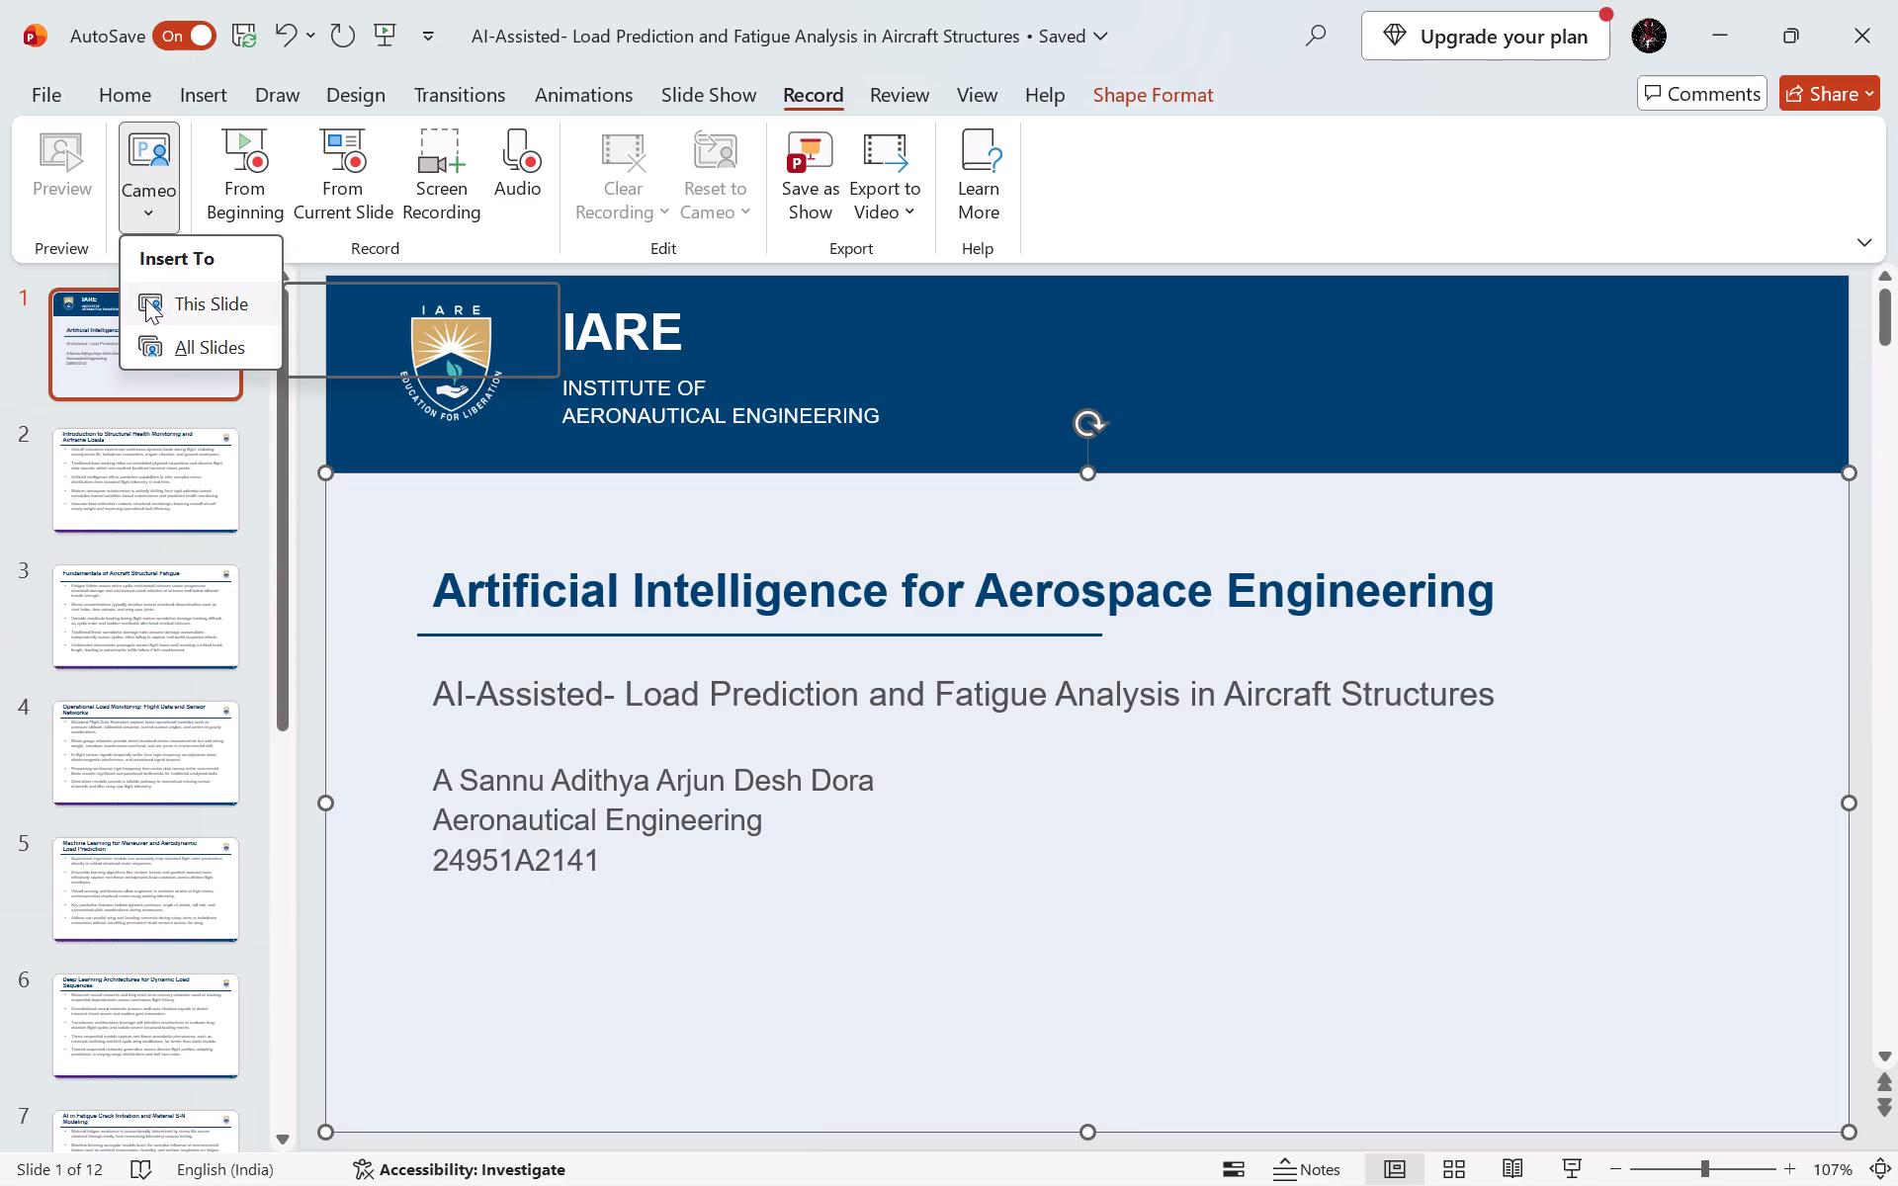
click(166, 348)
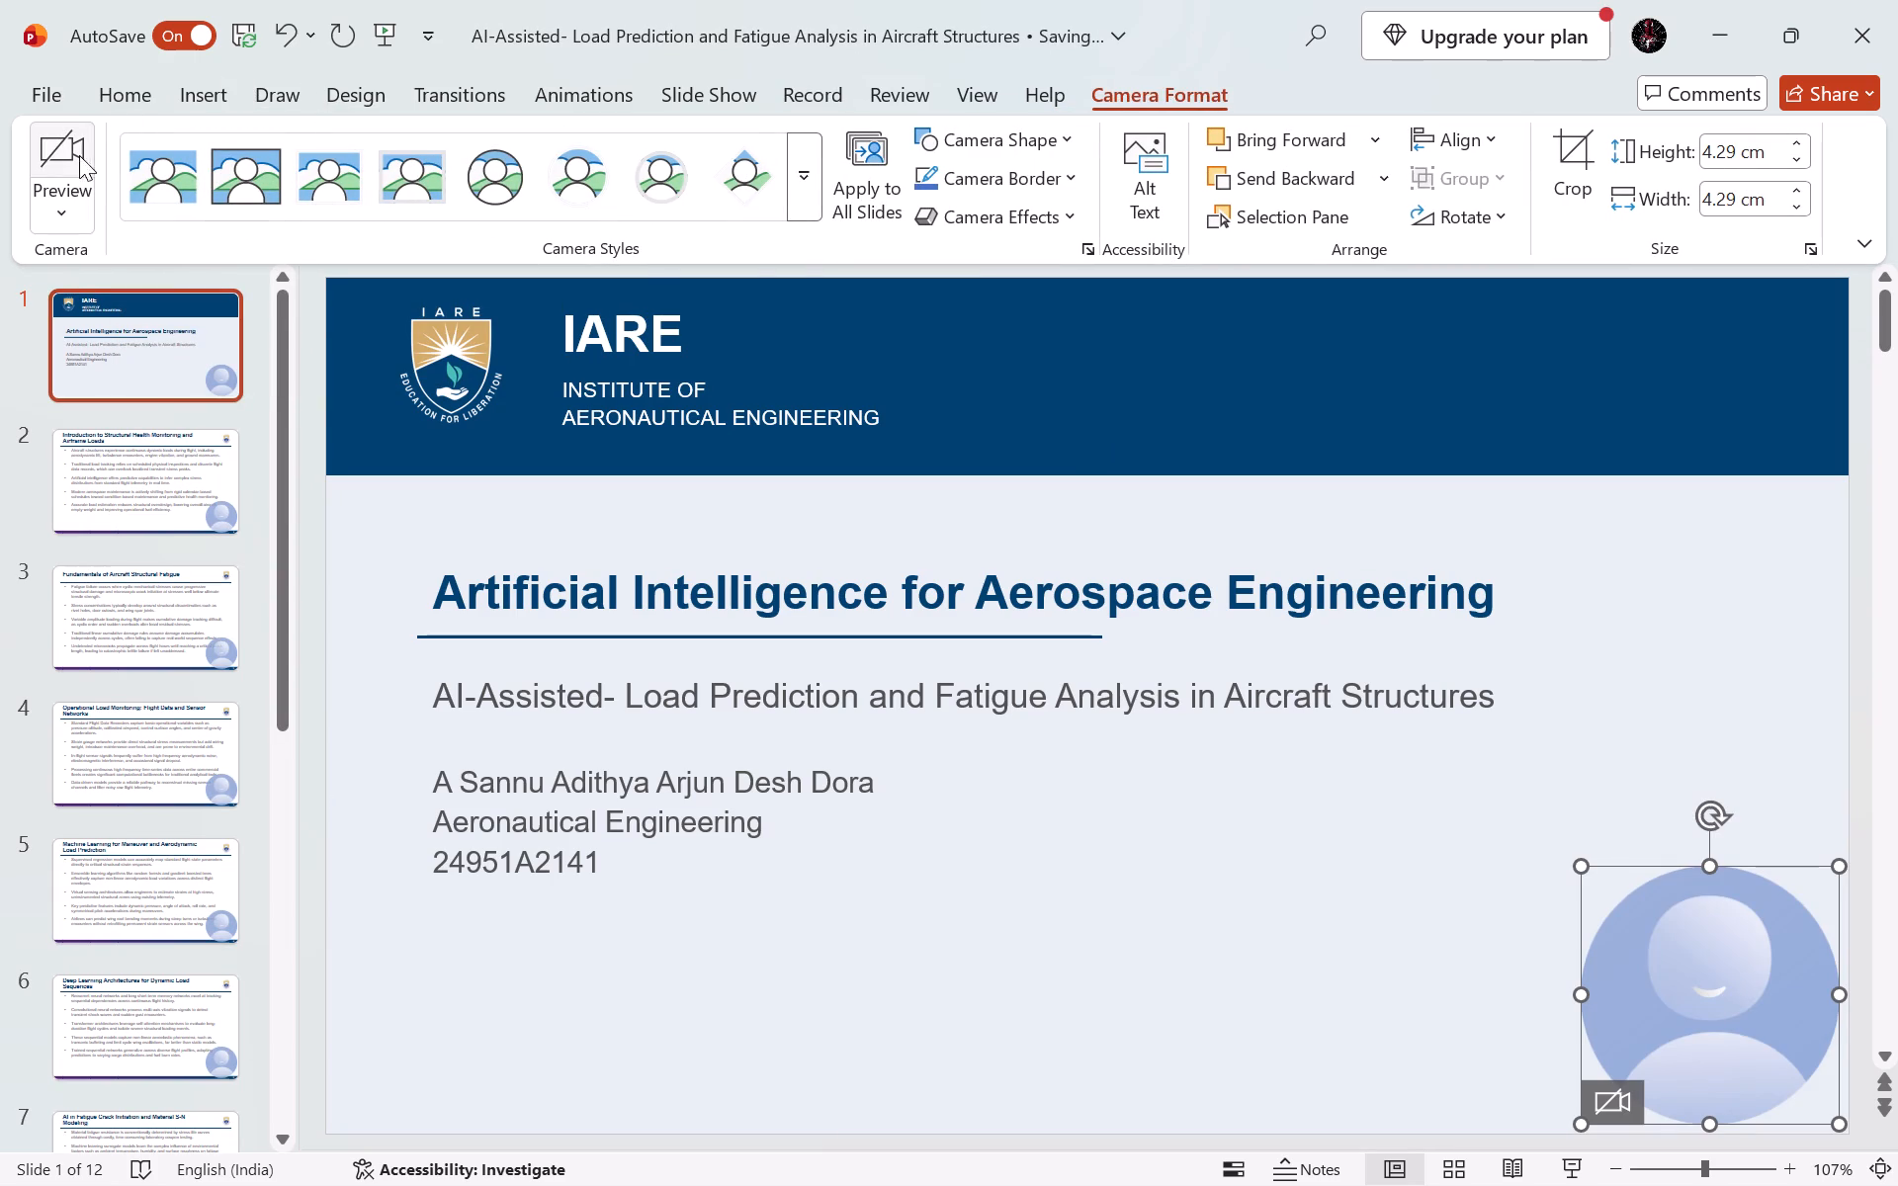
click(61, 206)
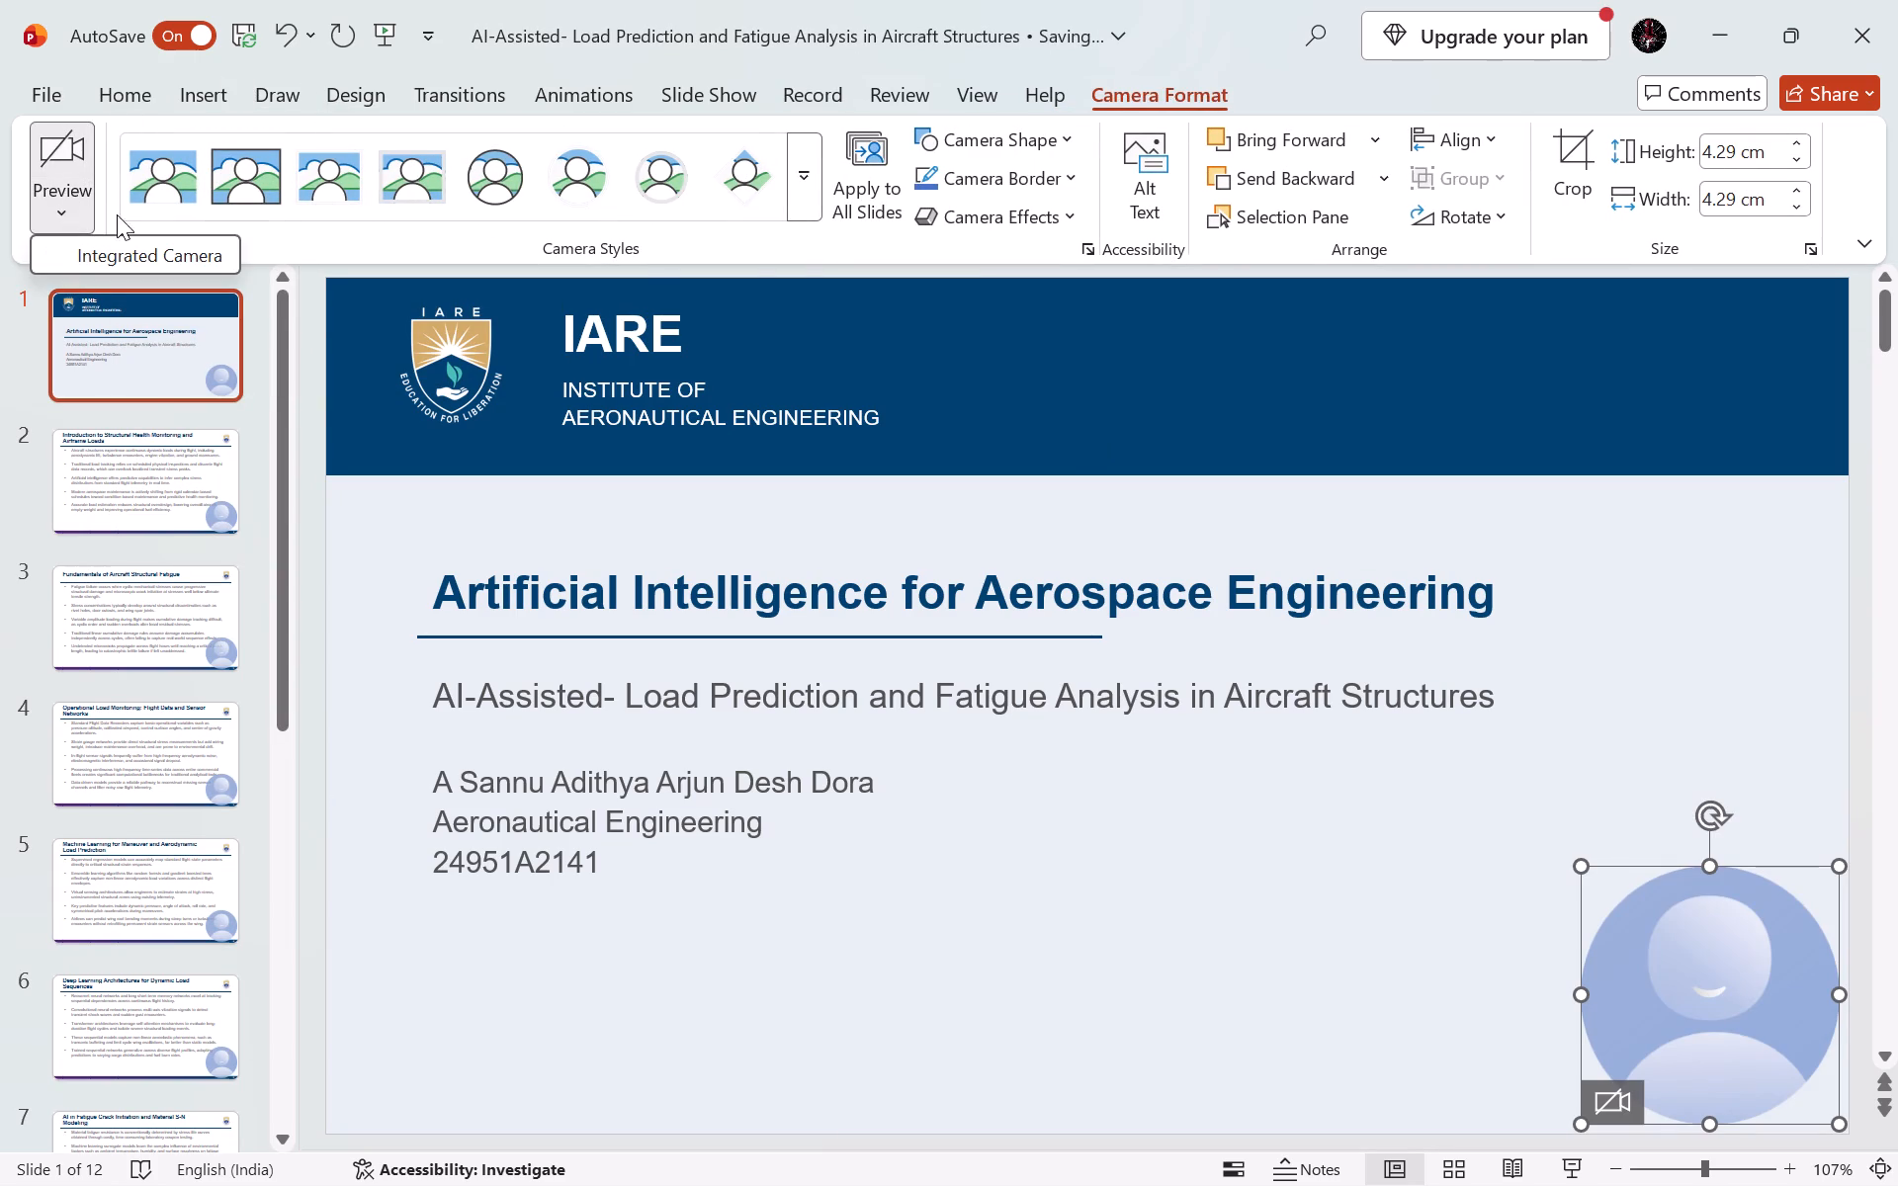
click(73, 268)
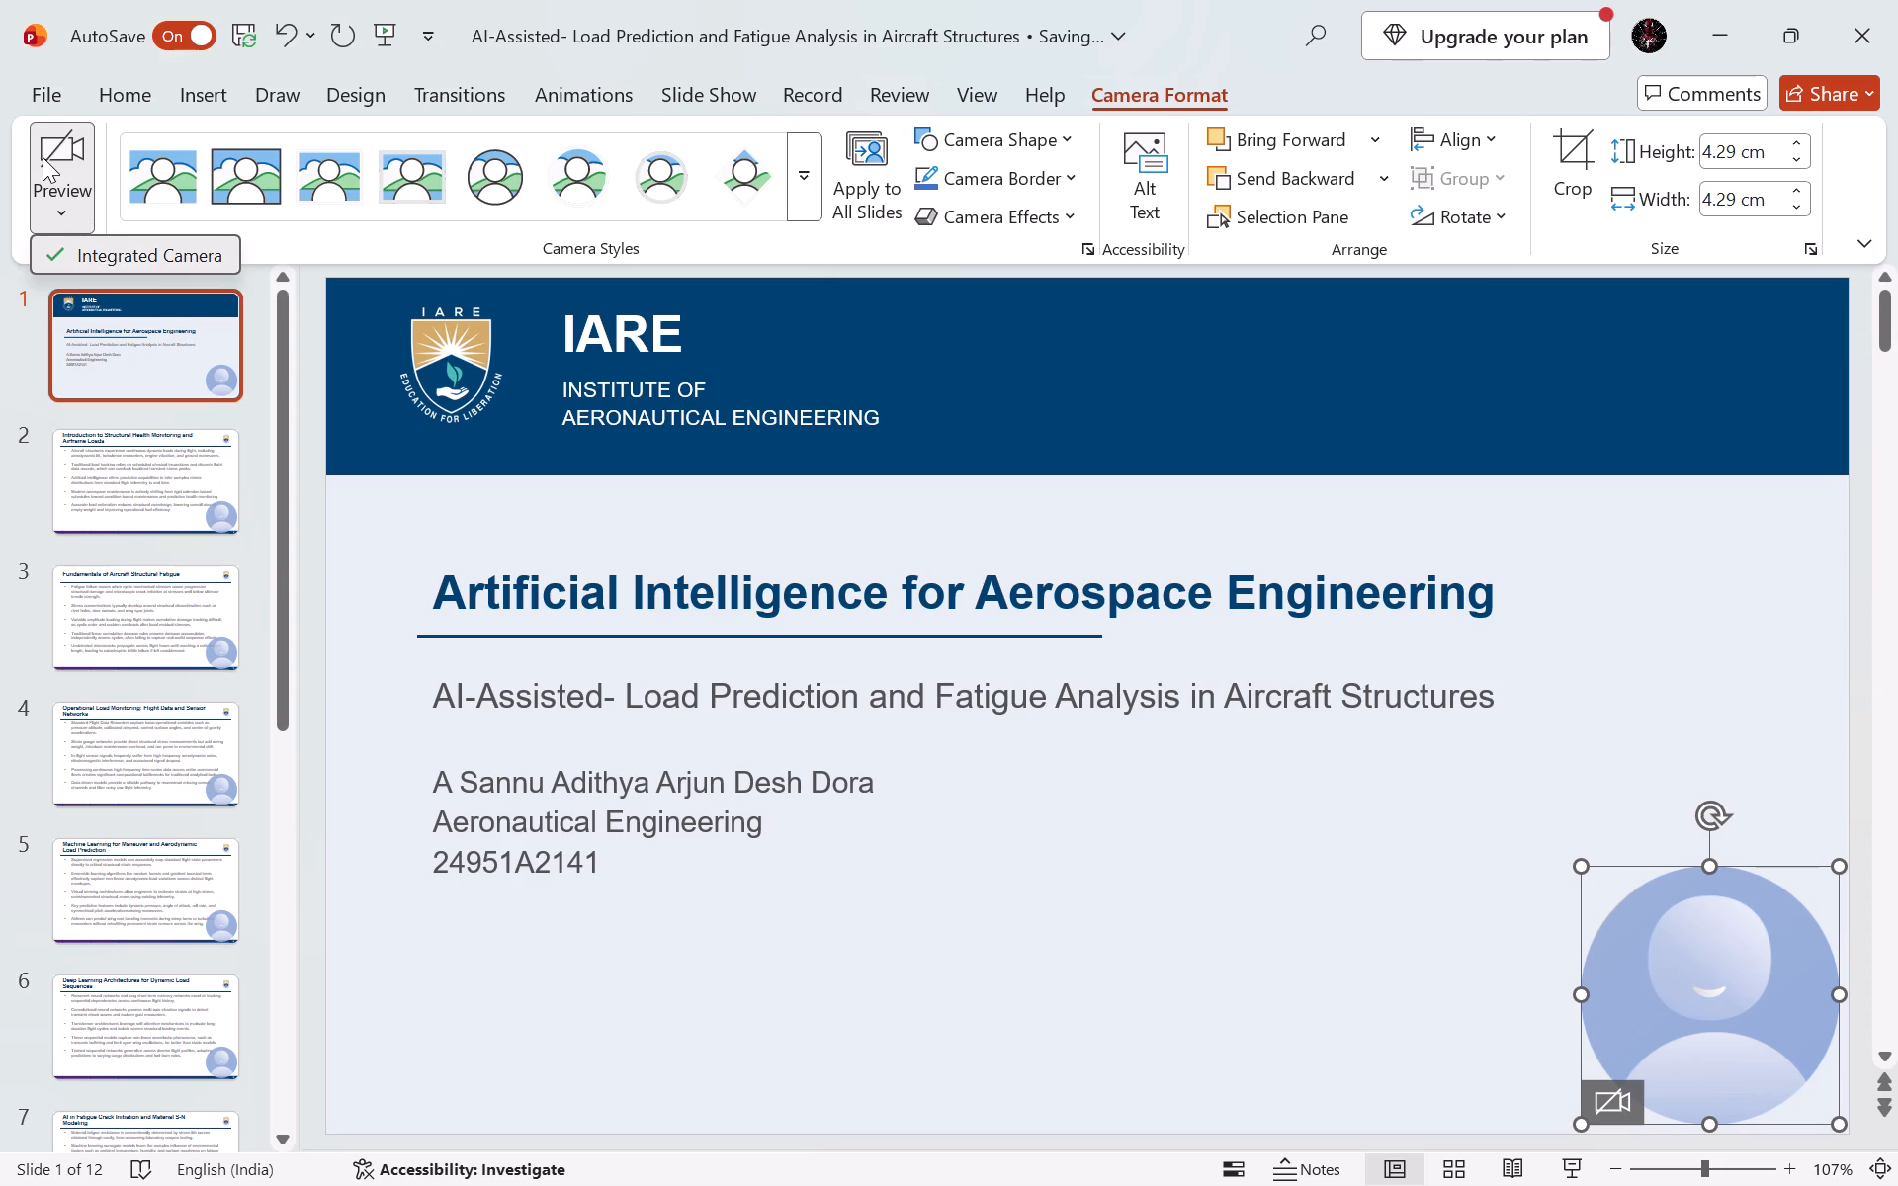
click(43, 157)
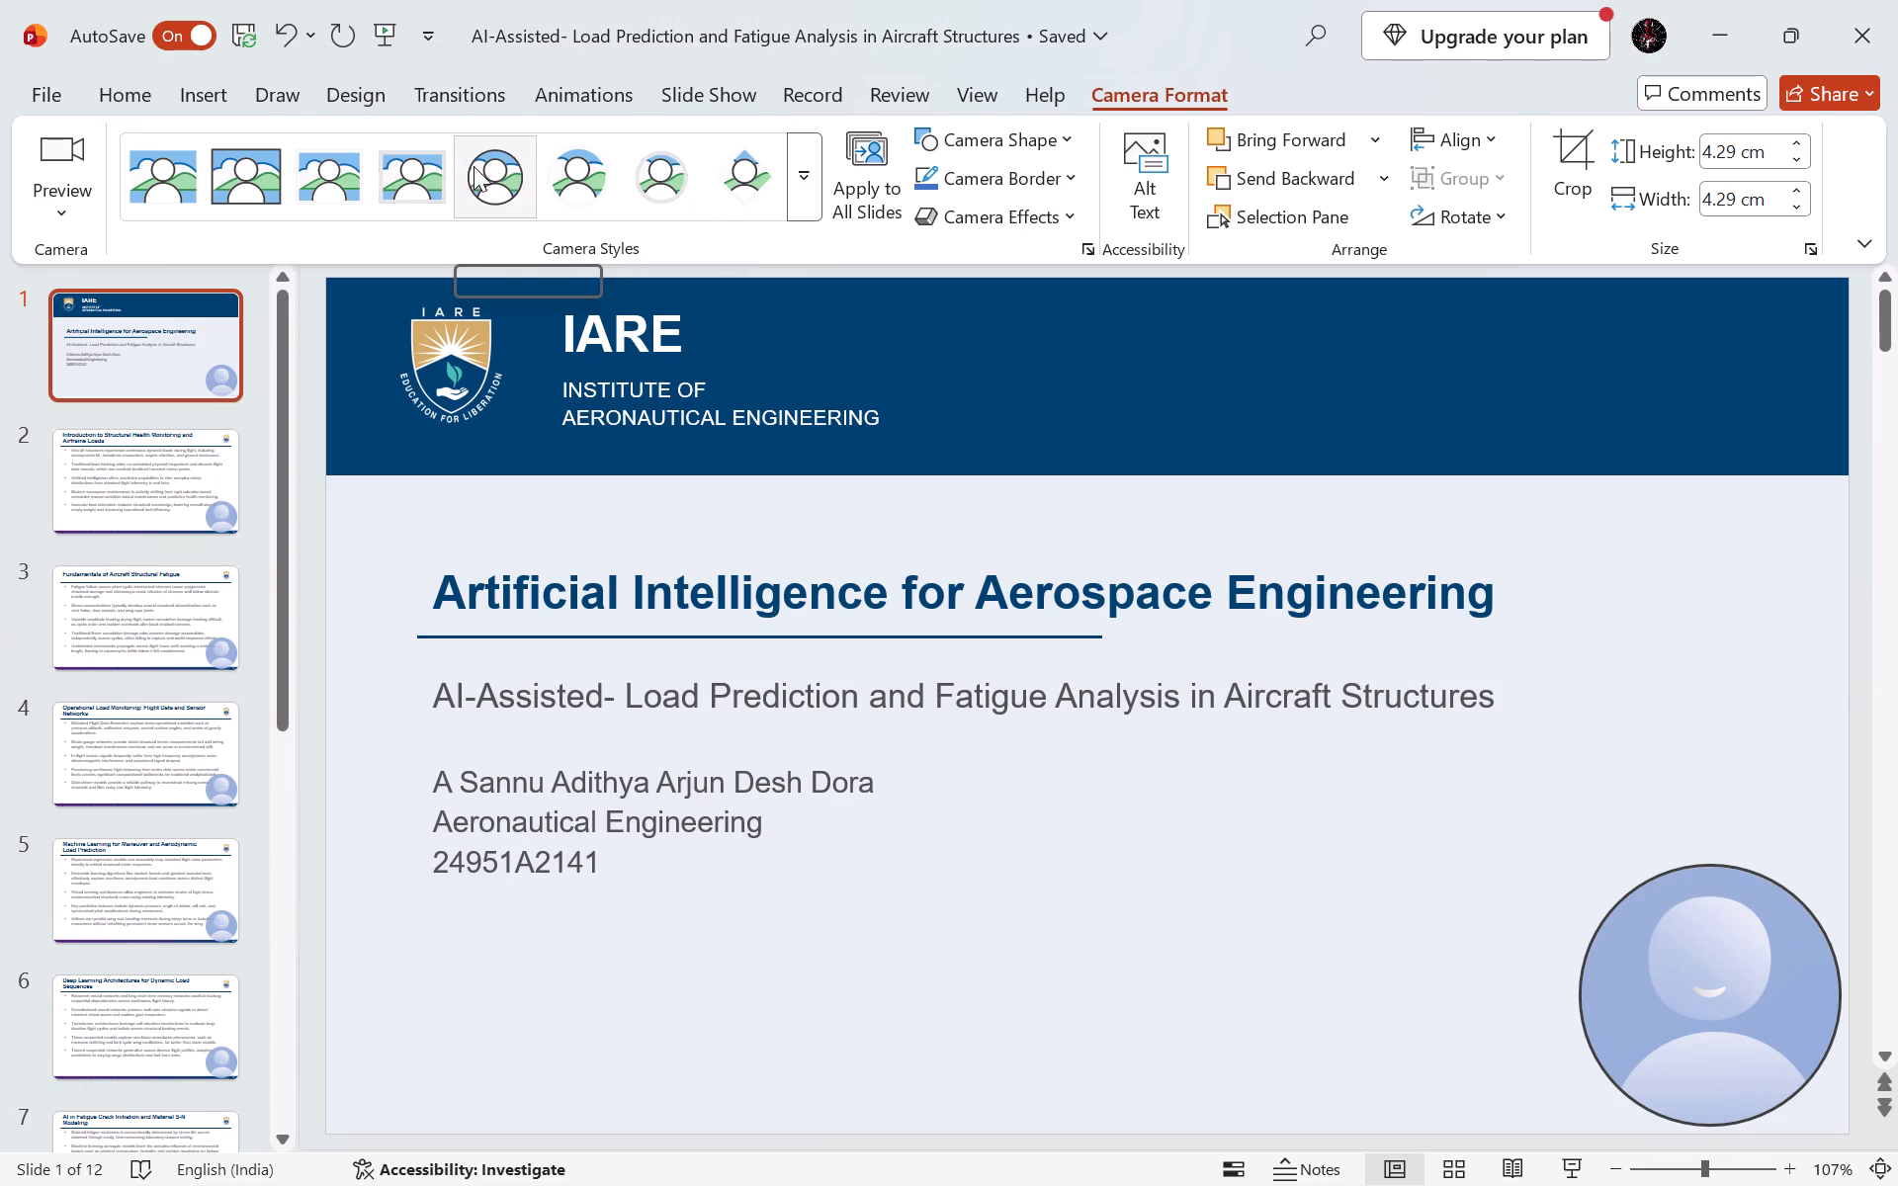
Try the soft-edged rectangular camera style on the title slide's cameo, and settle on the circular style with a thin dark outline.
click(409, 177)
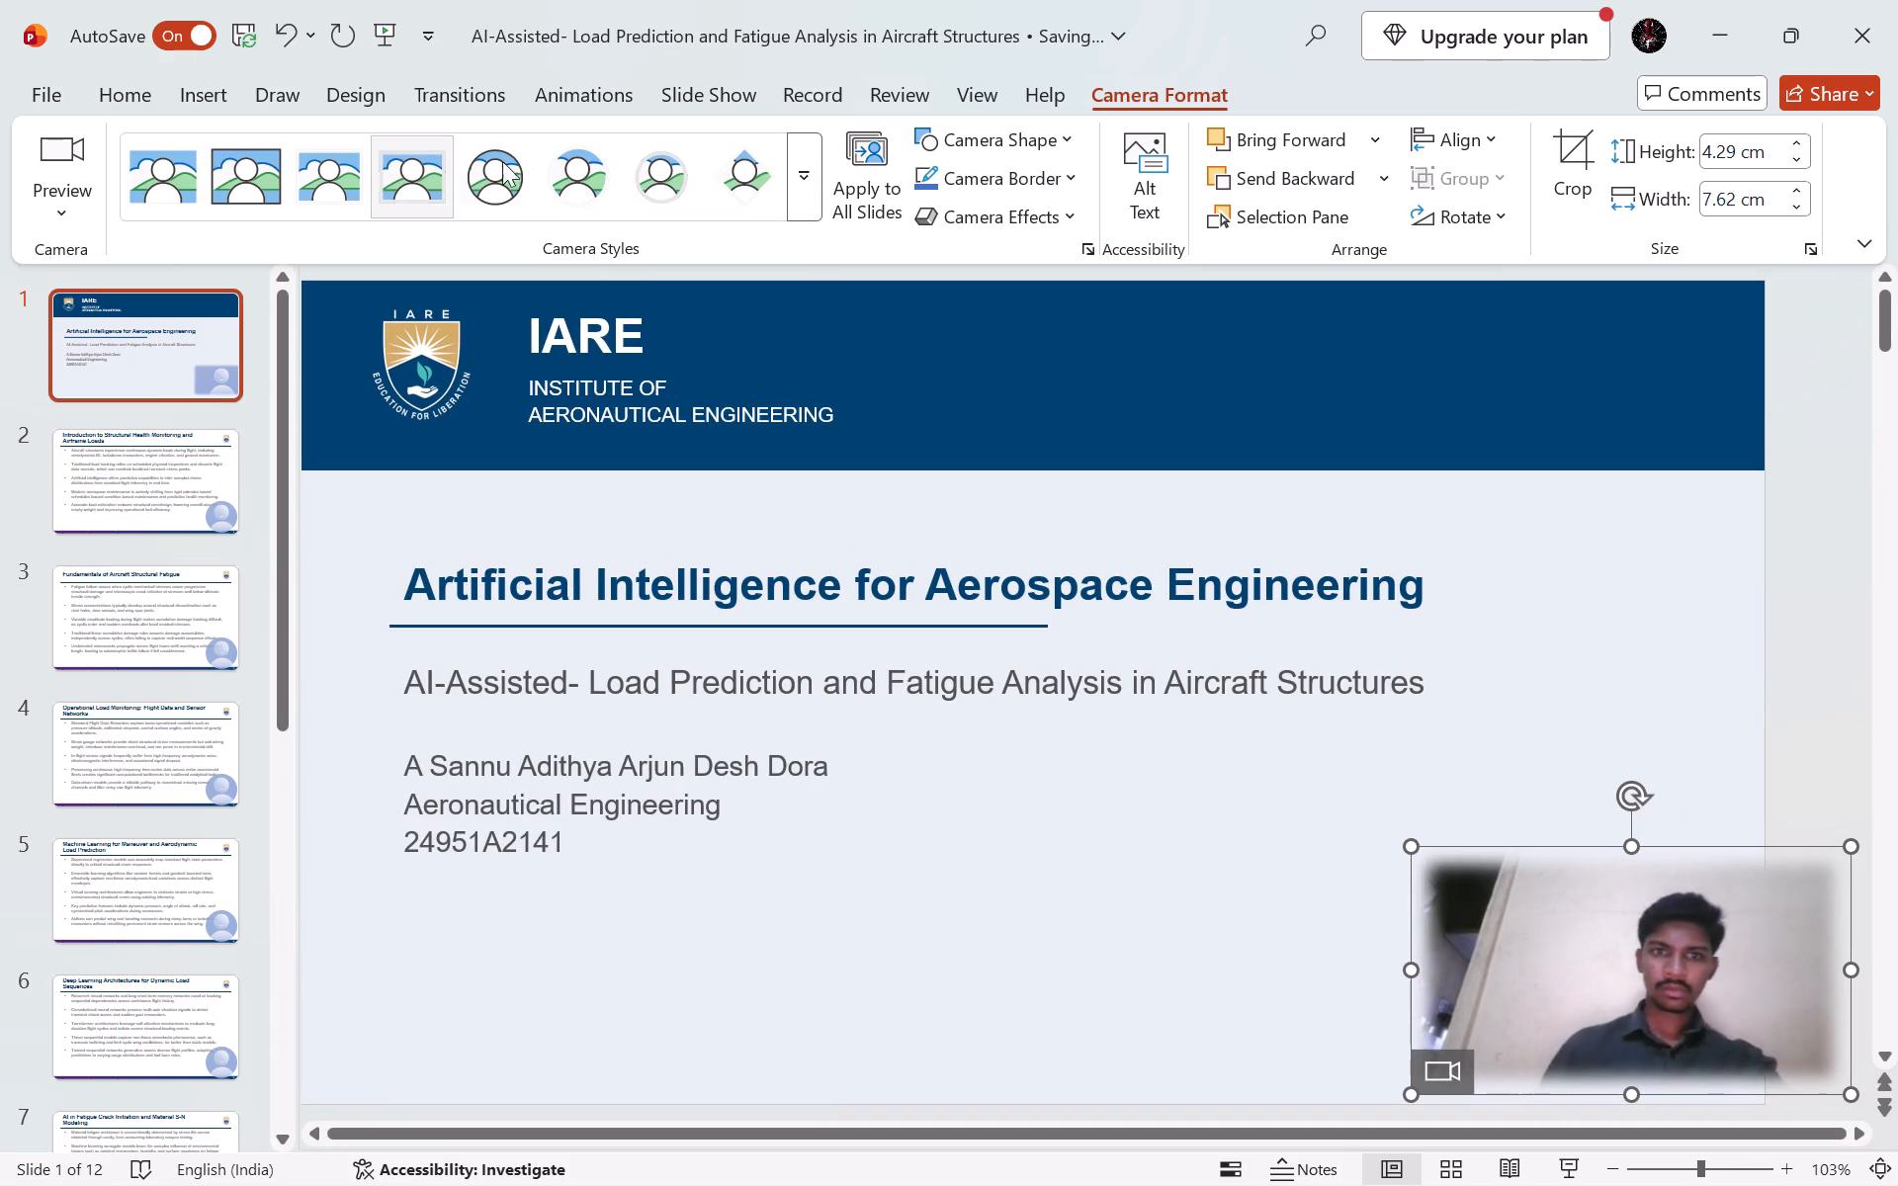
click(530, 171)
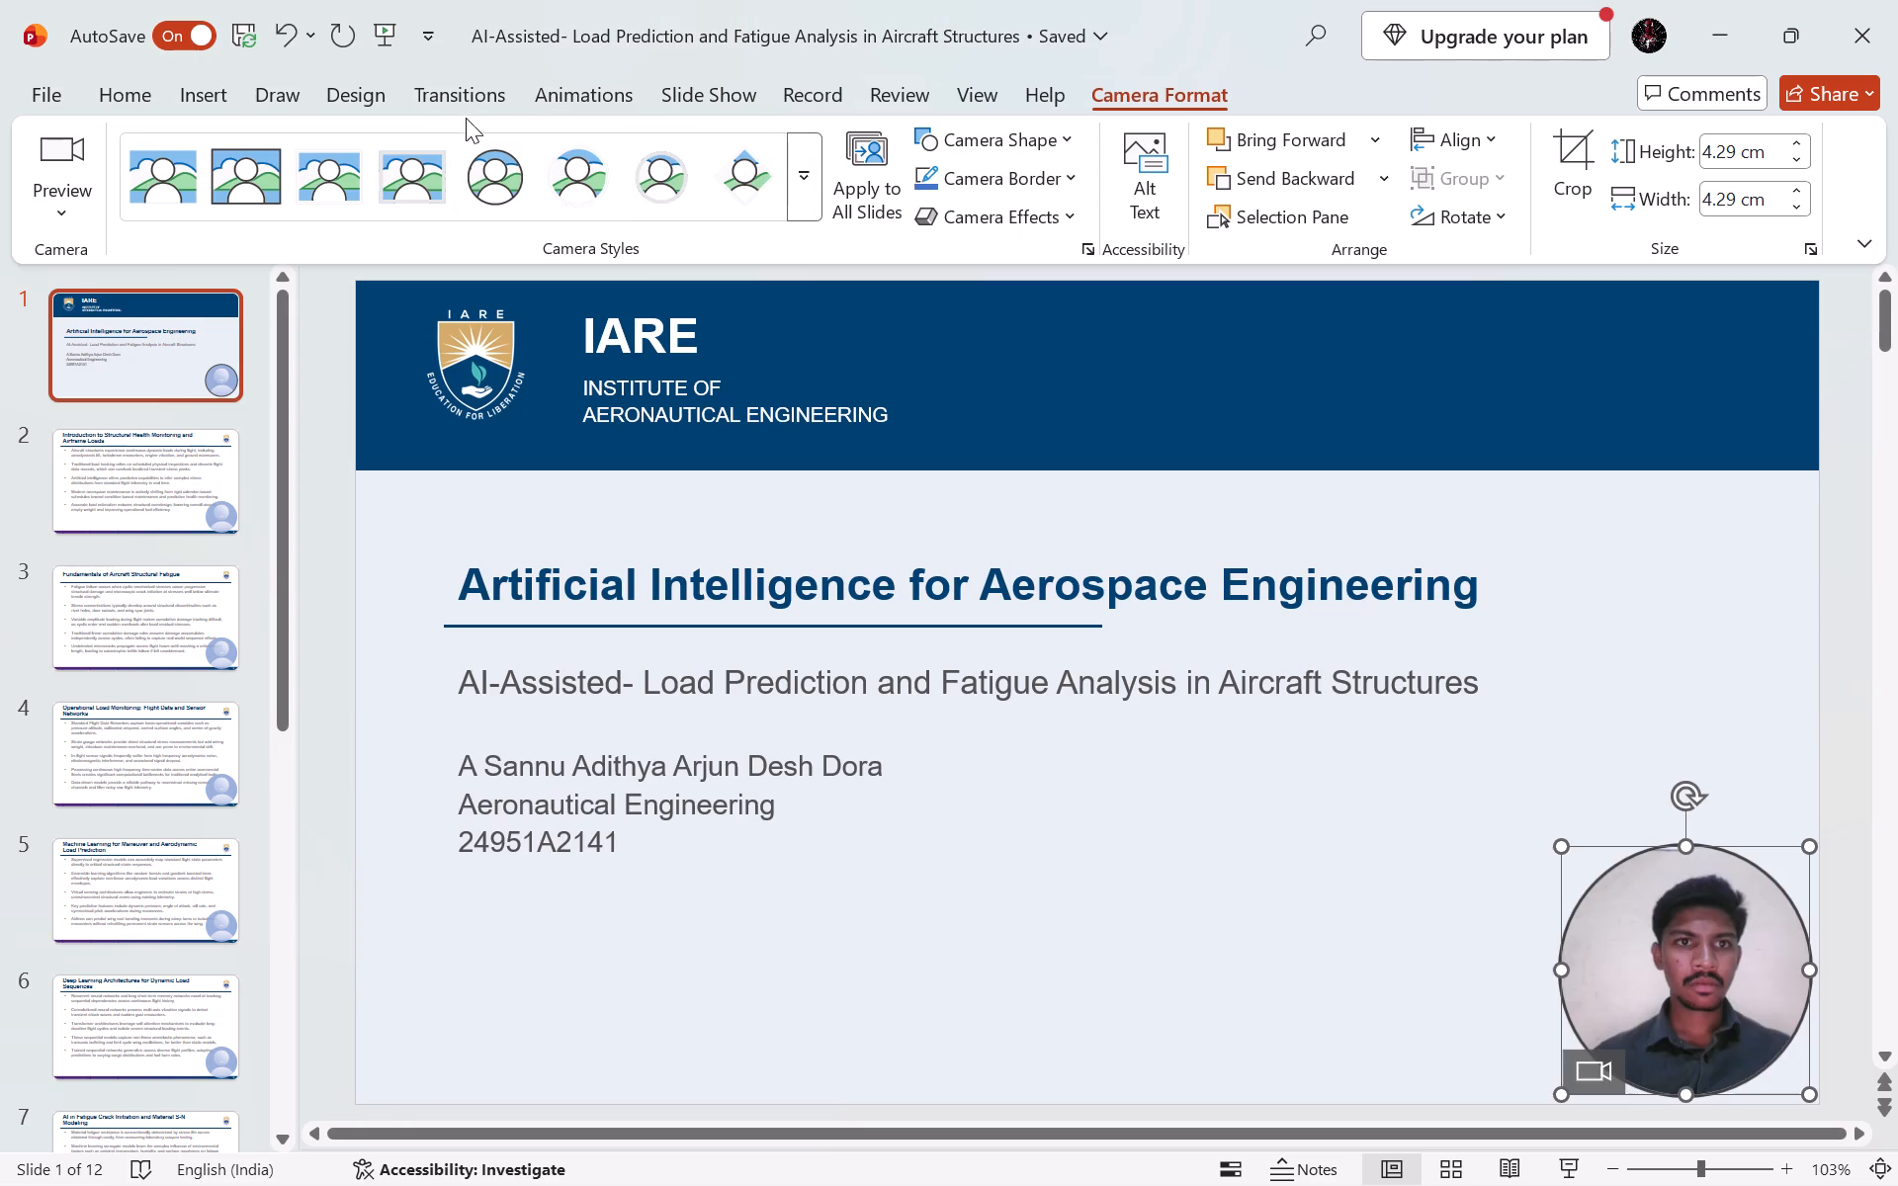
Record the presentation from the beginning with the camera on, presenting the title slide and advancing to slide 2.
click(833, 104)
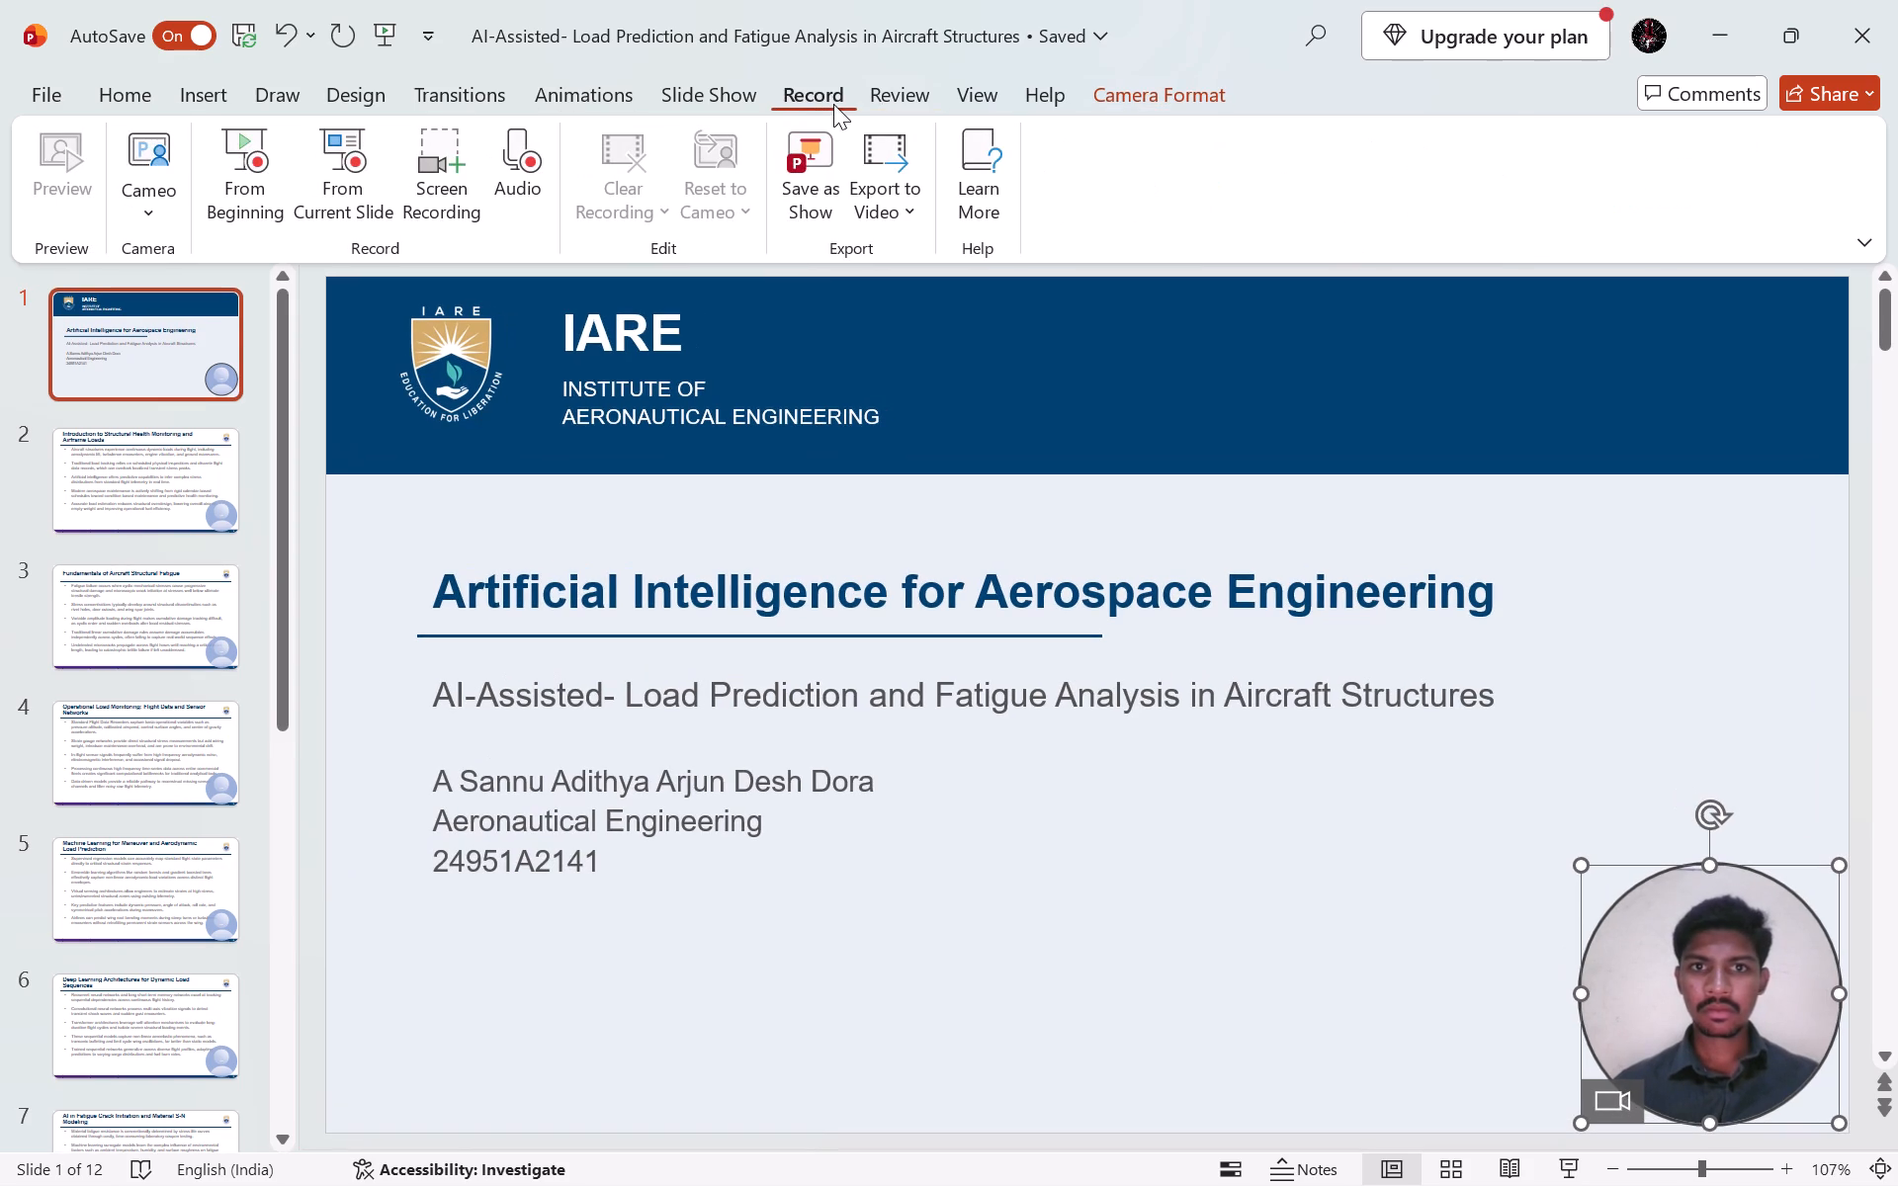
click(252, 162)
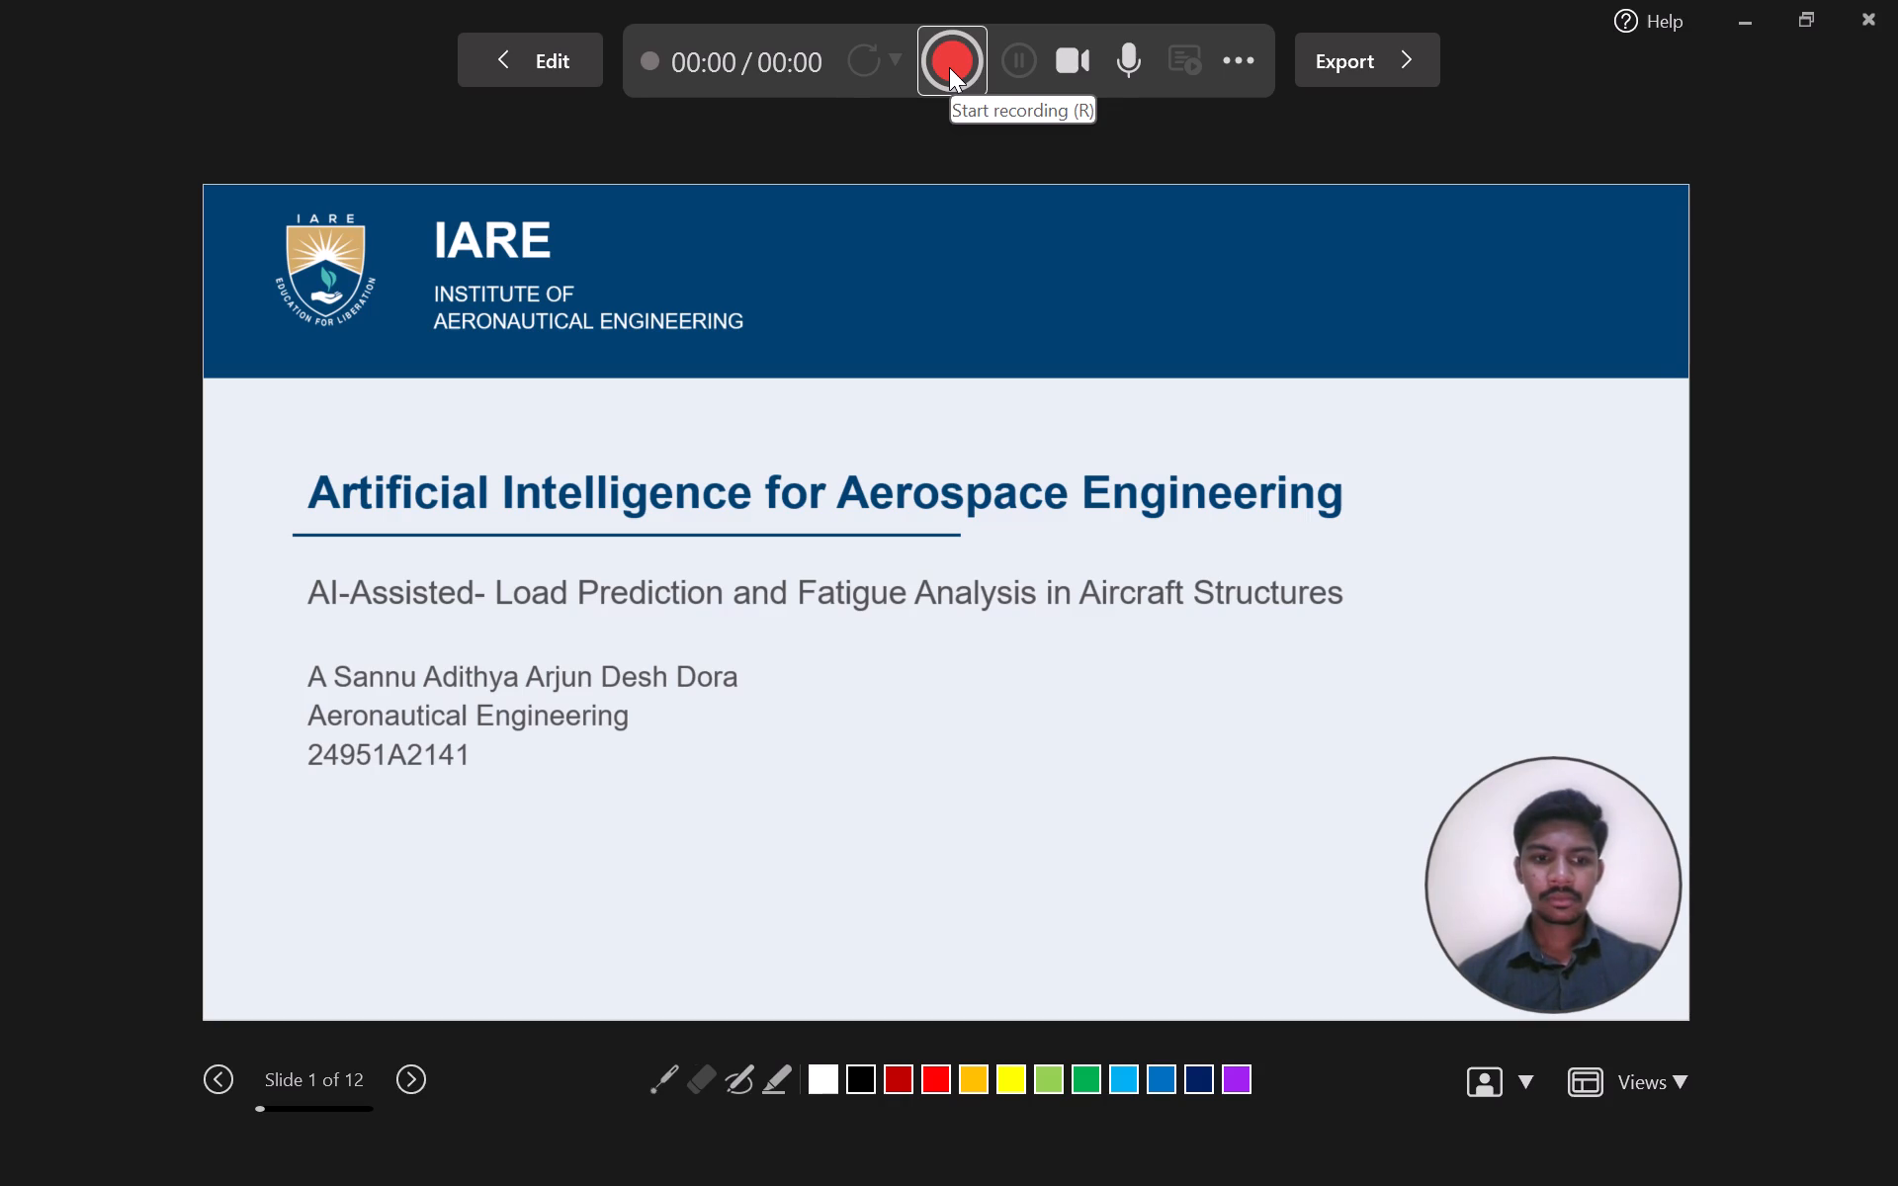
click(949, 67)
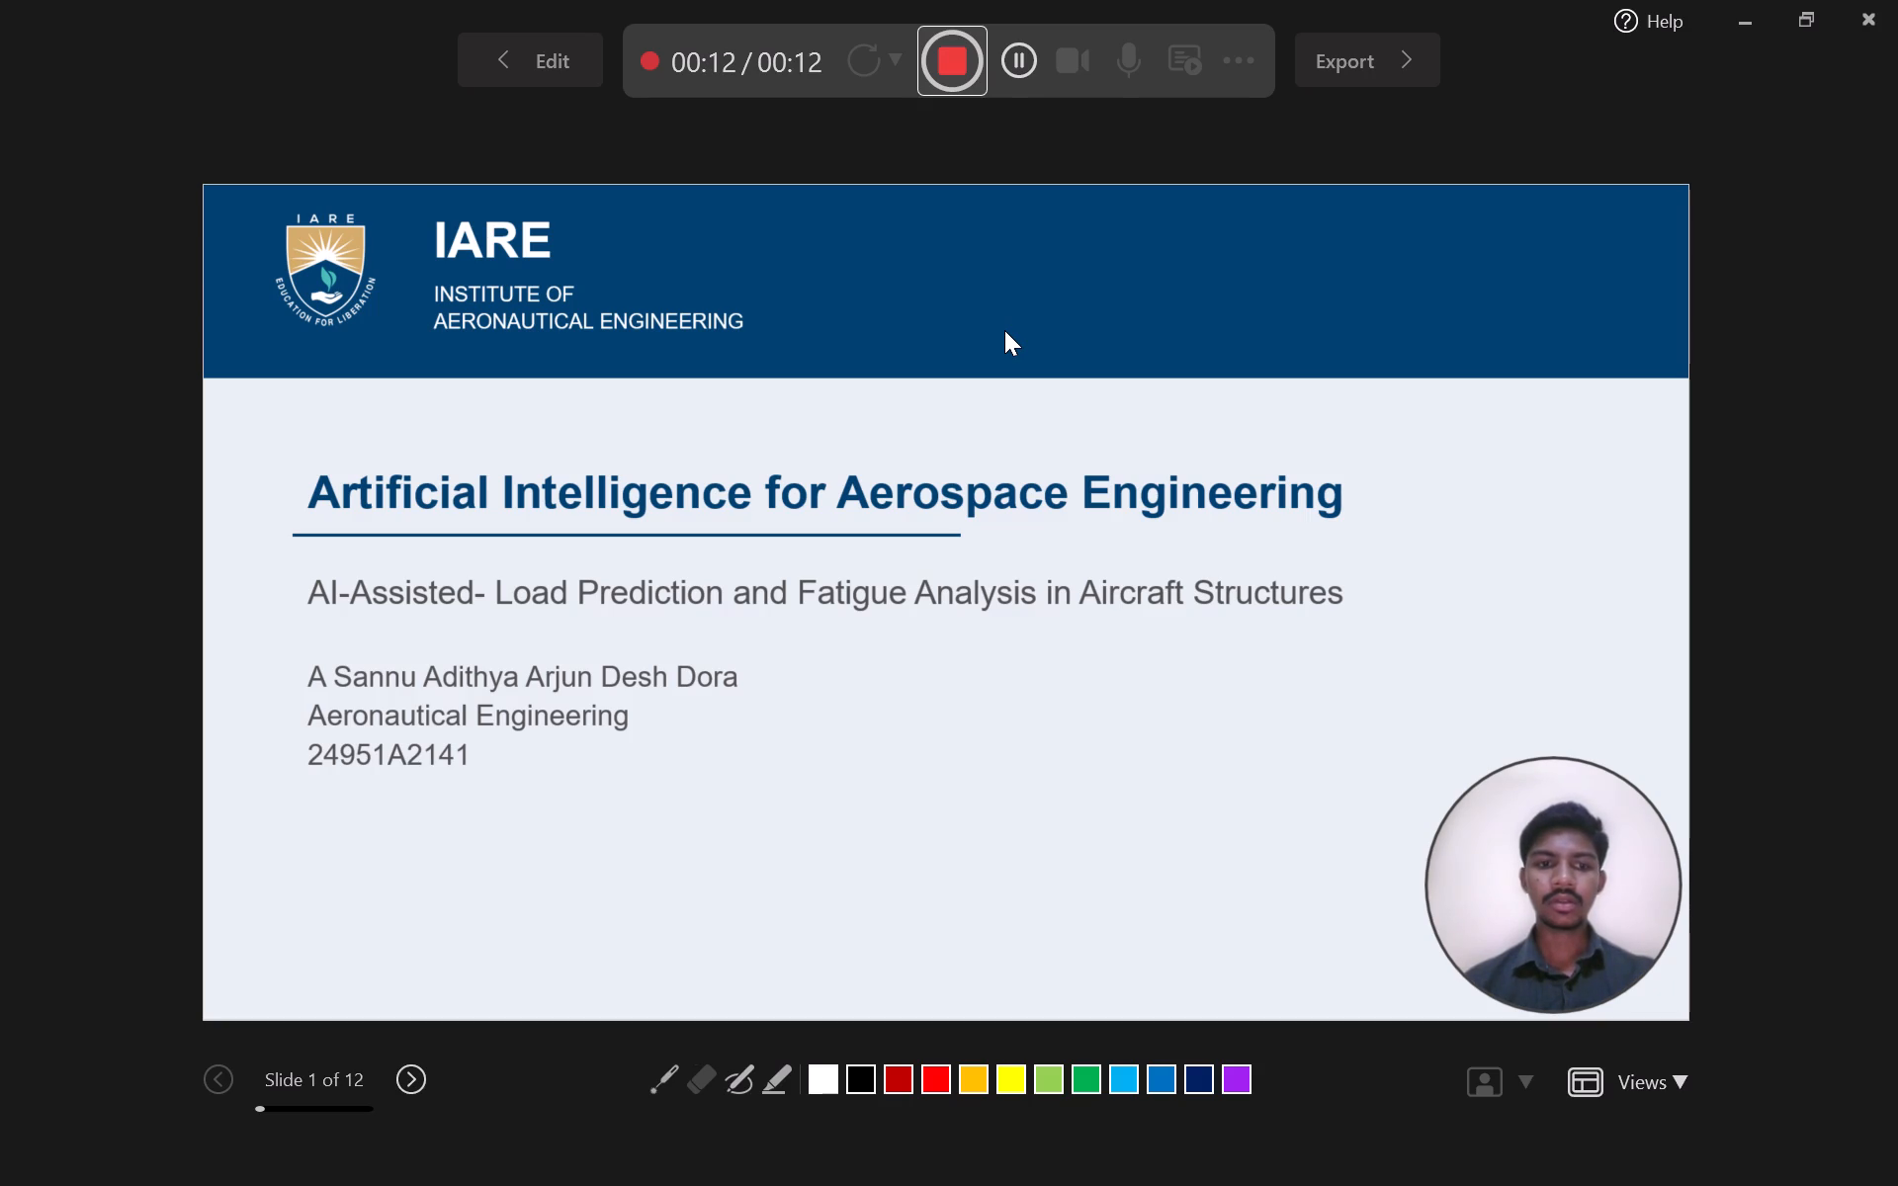
click(1210, 484)
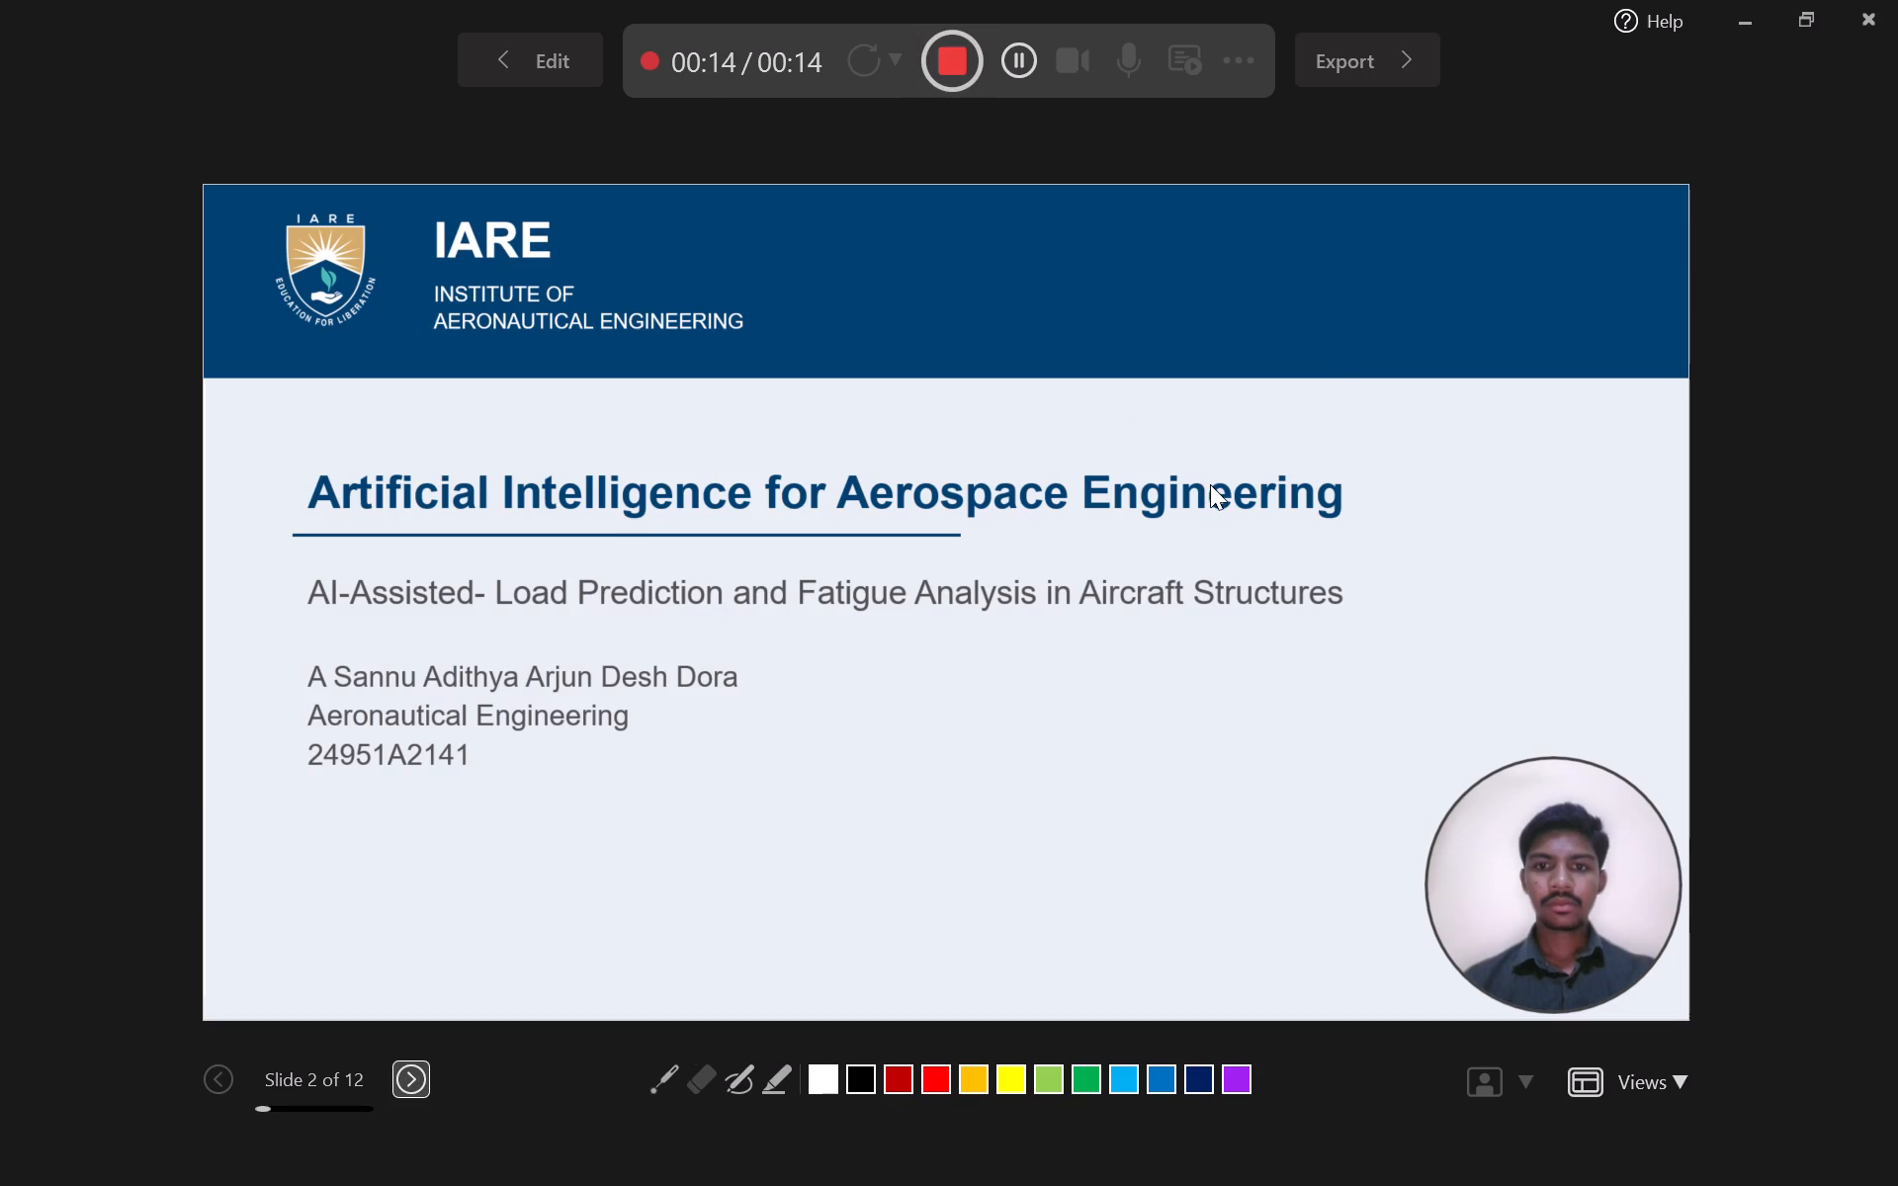
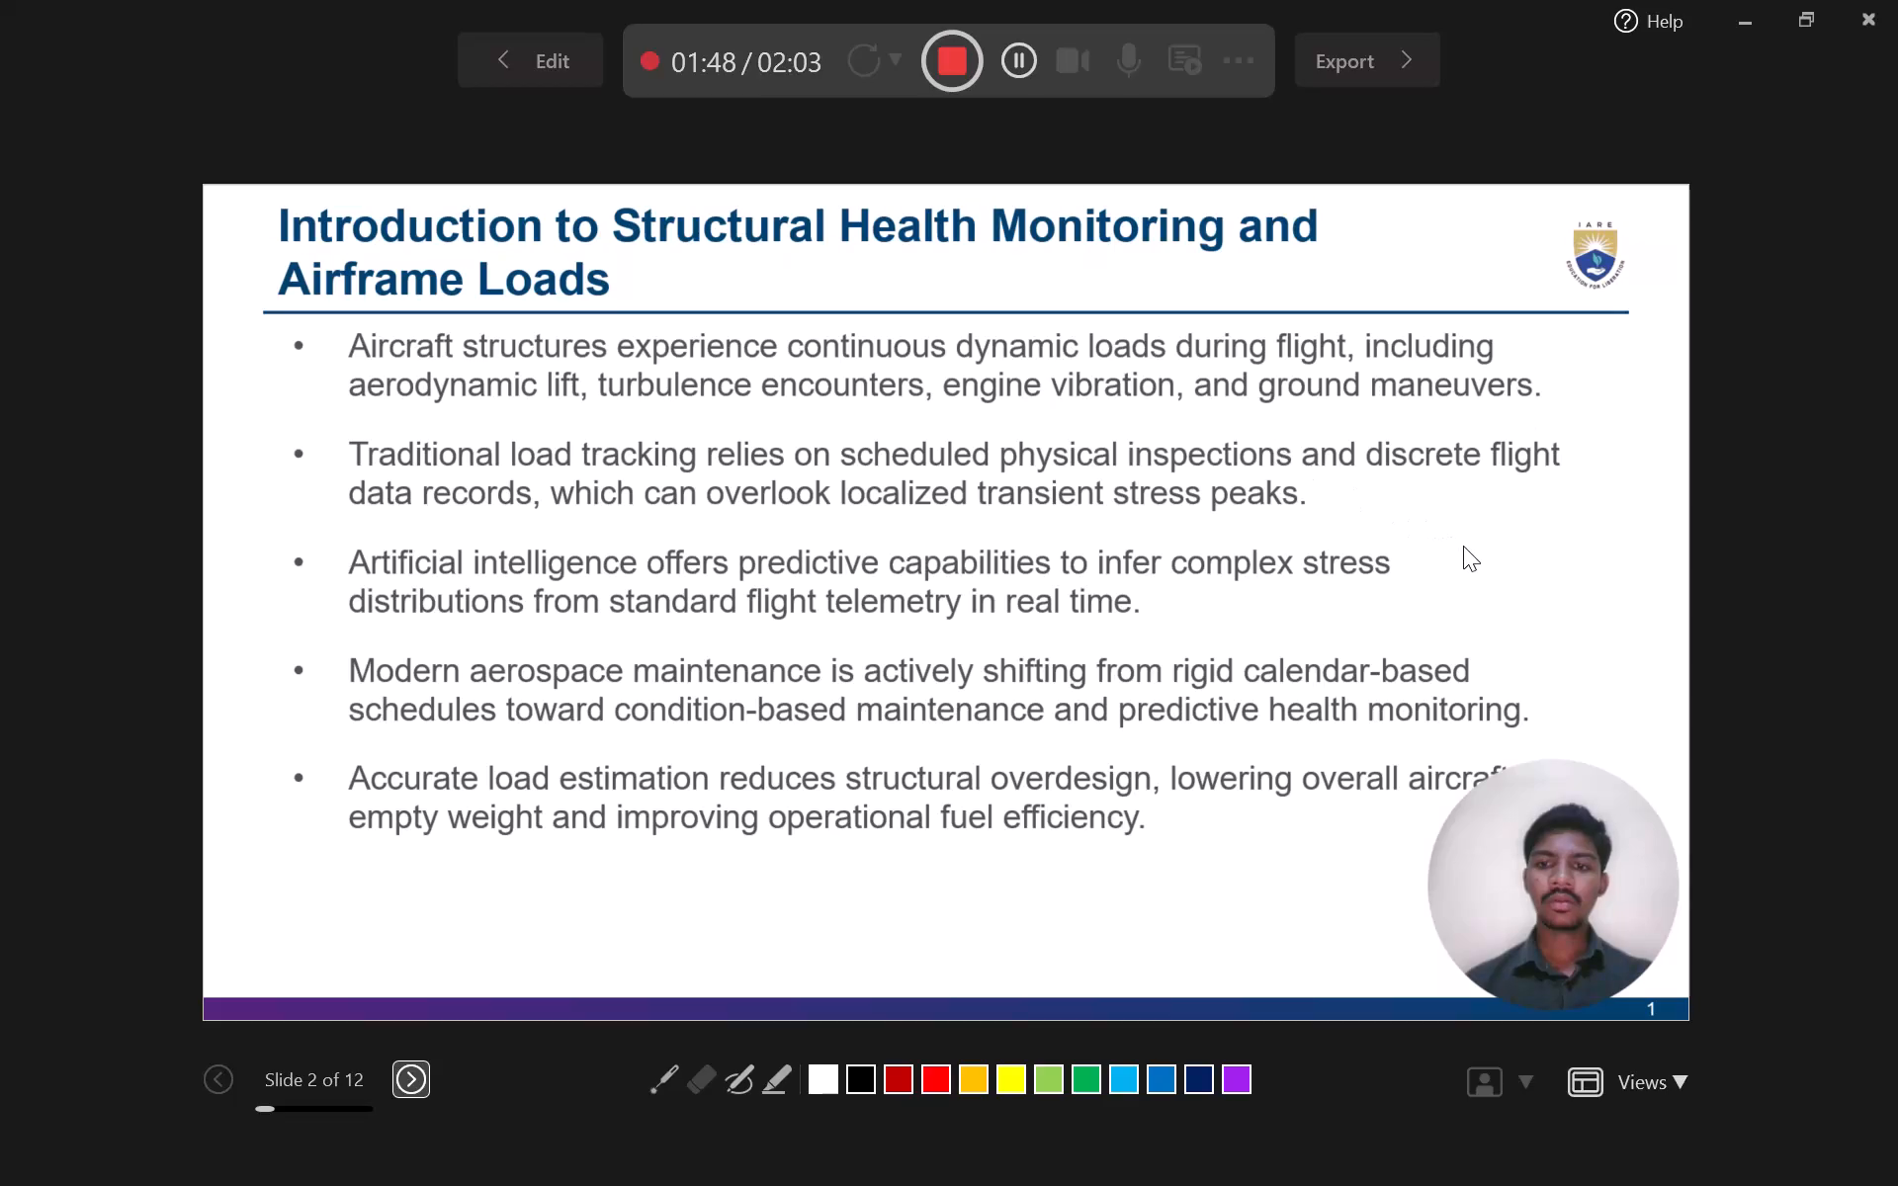
Finish narrating the structural health monitoring introduction and advance the running recording to slide 3, on aircraft structural fatigue fundamentals.
click(1463, 546)
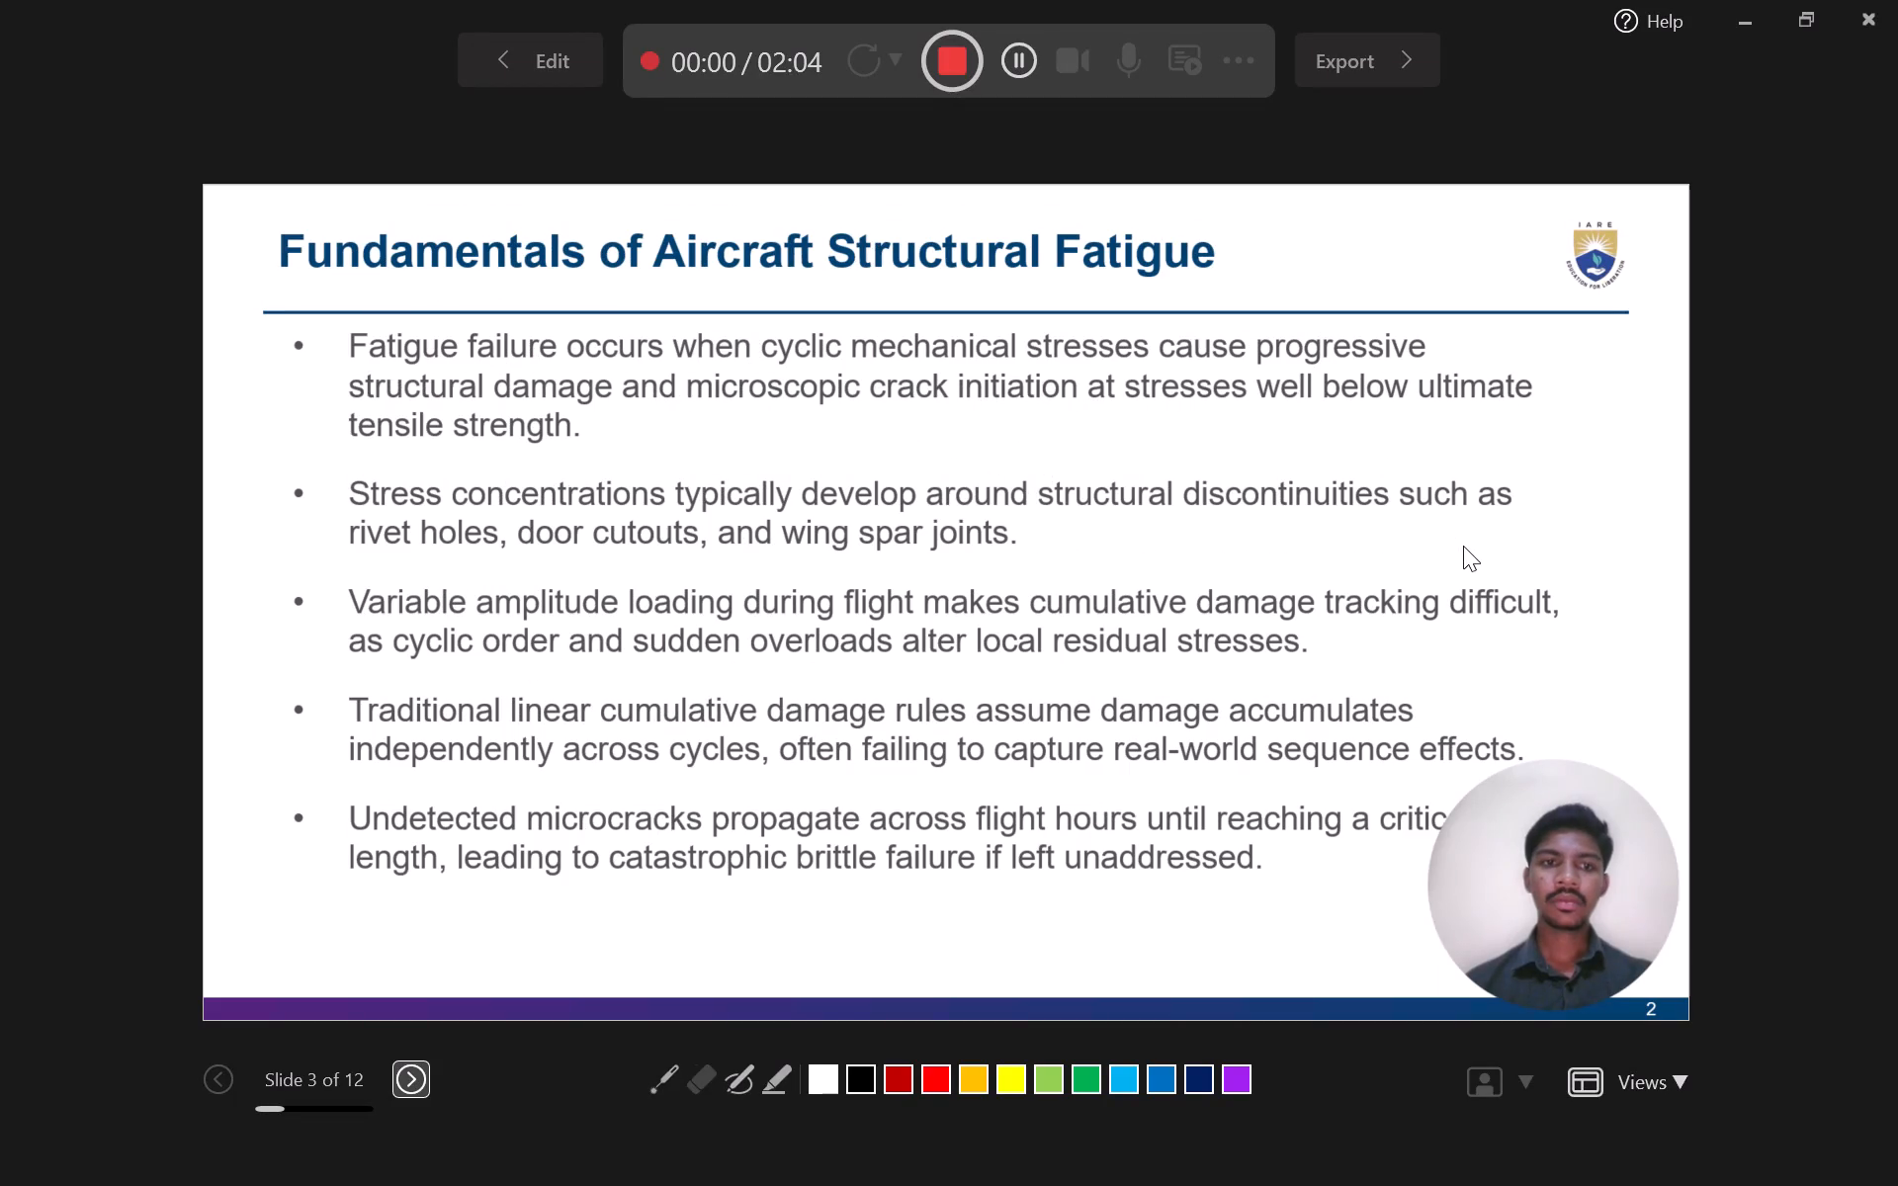
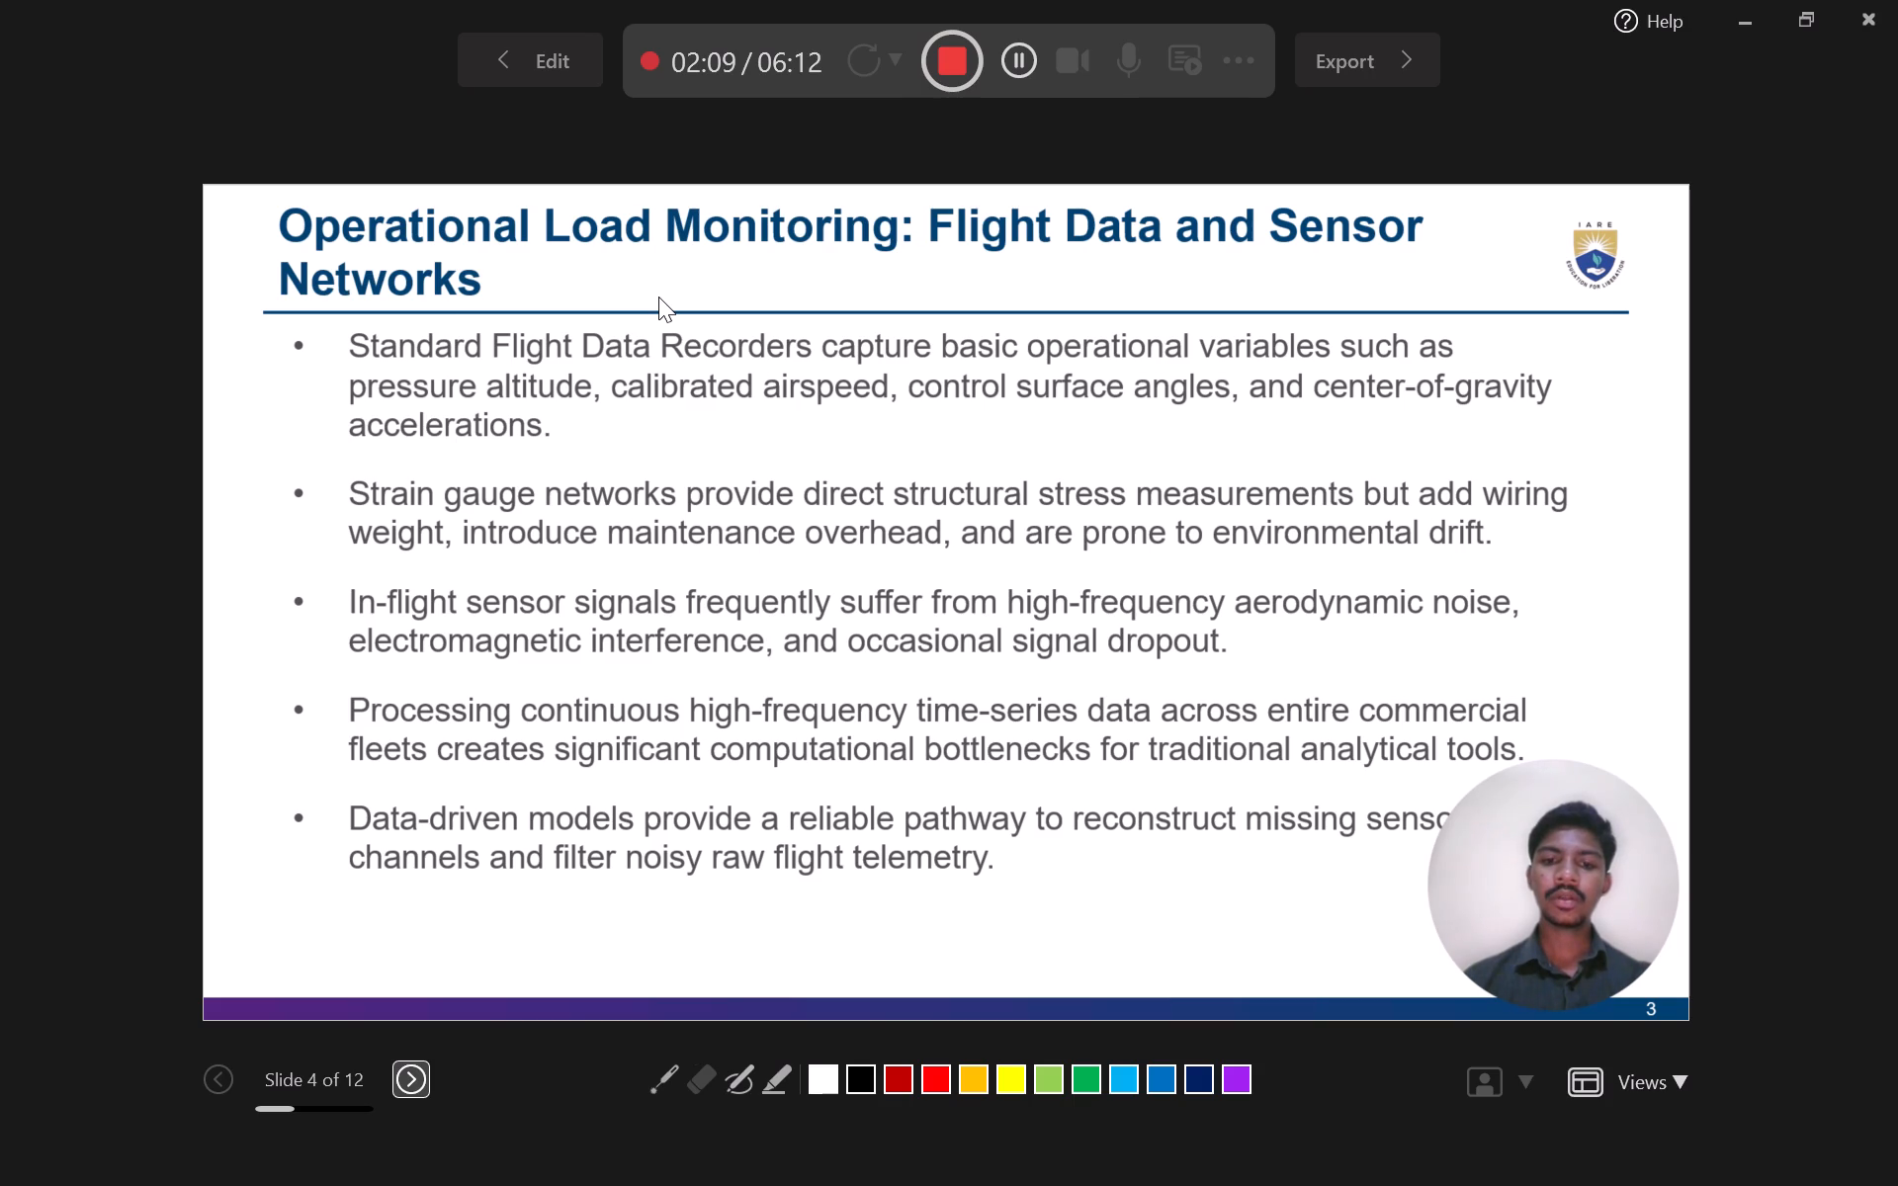
Finish narrating the operational load monitoring slide and advance the running recording to slide 5, on machine learning for maneuver and aerodynamic load prediction.
click(1319, 460)
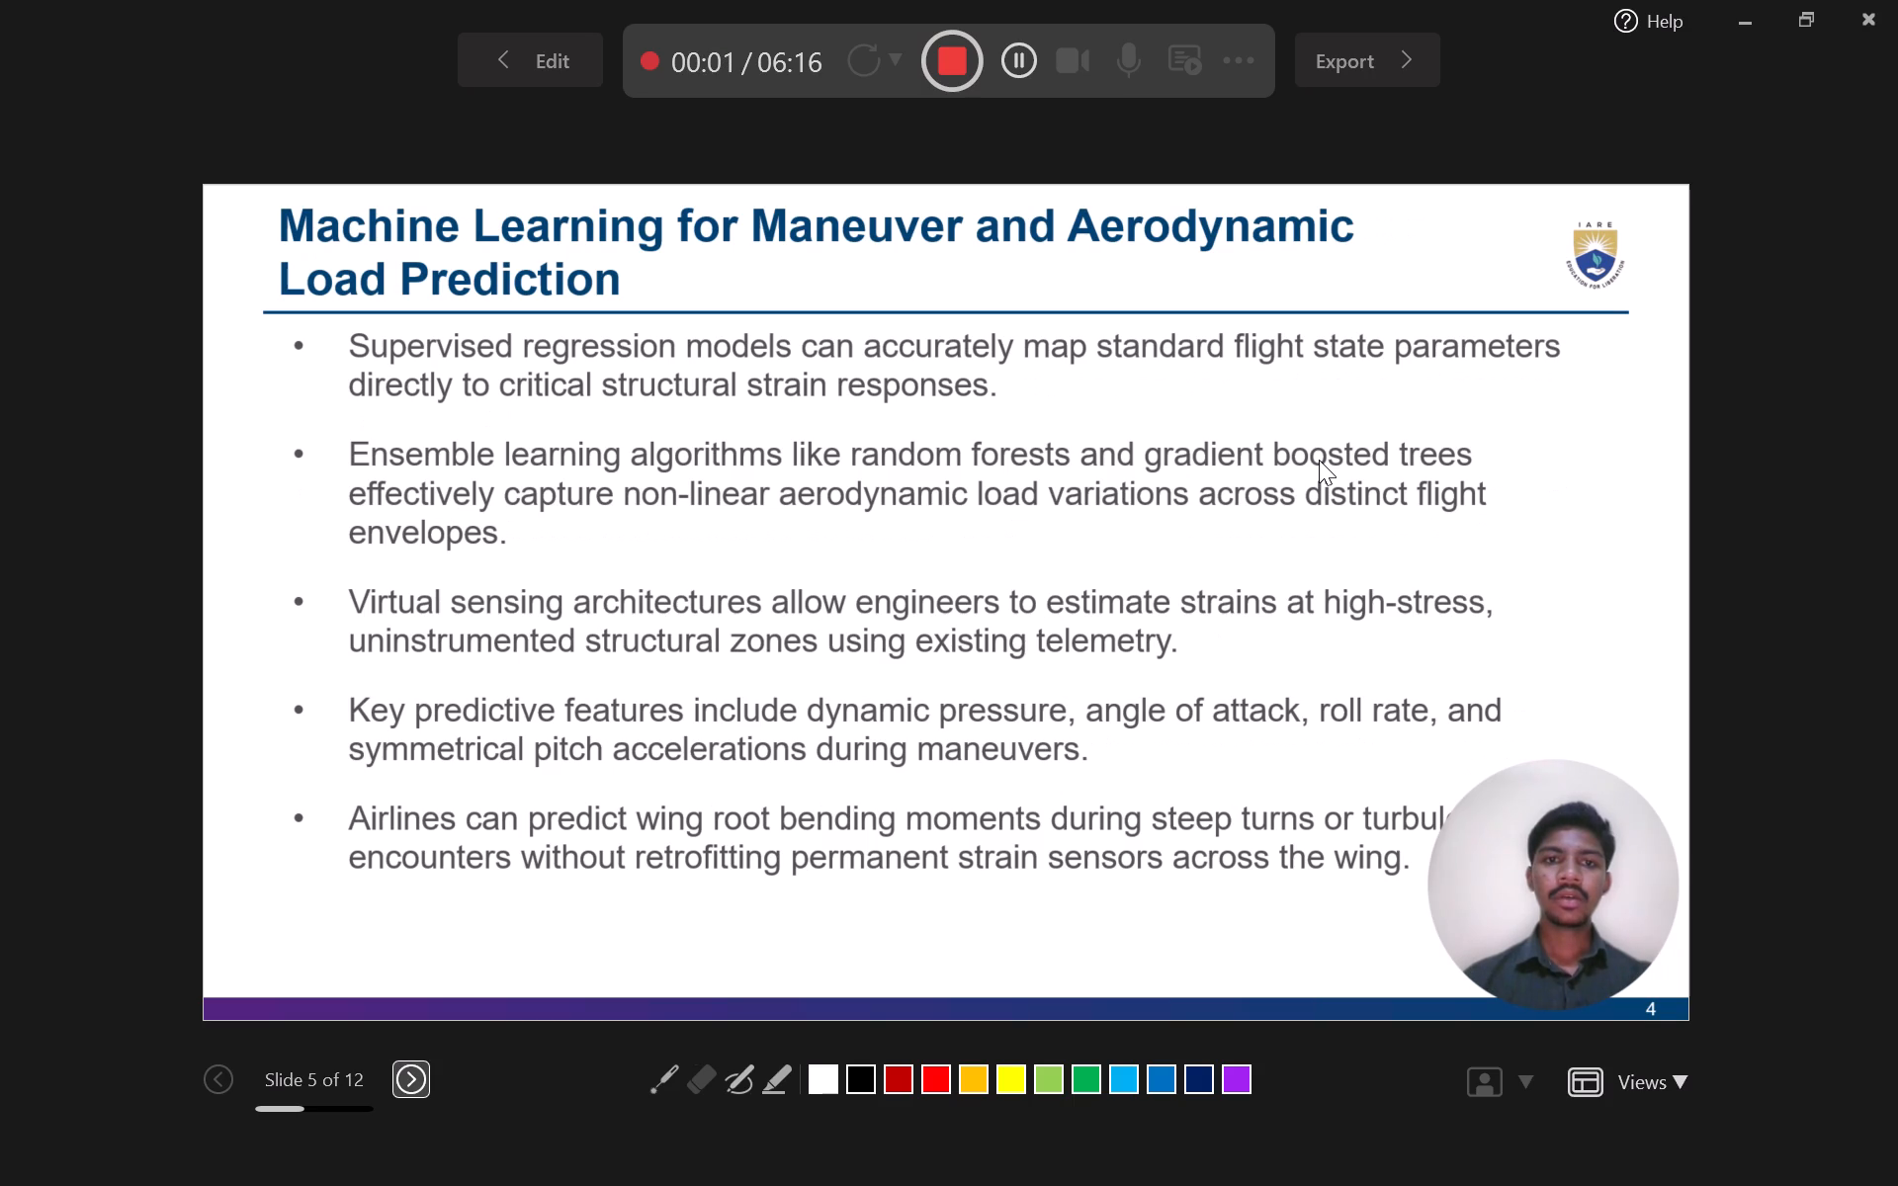
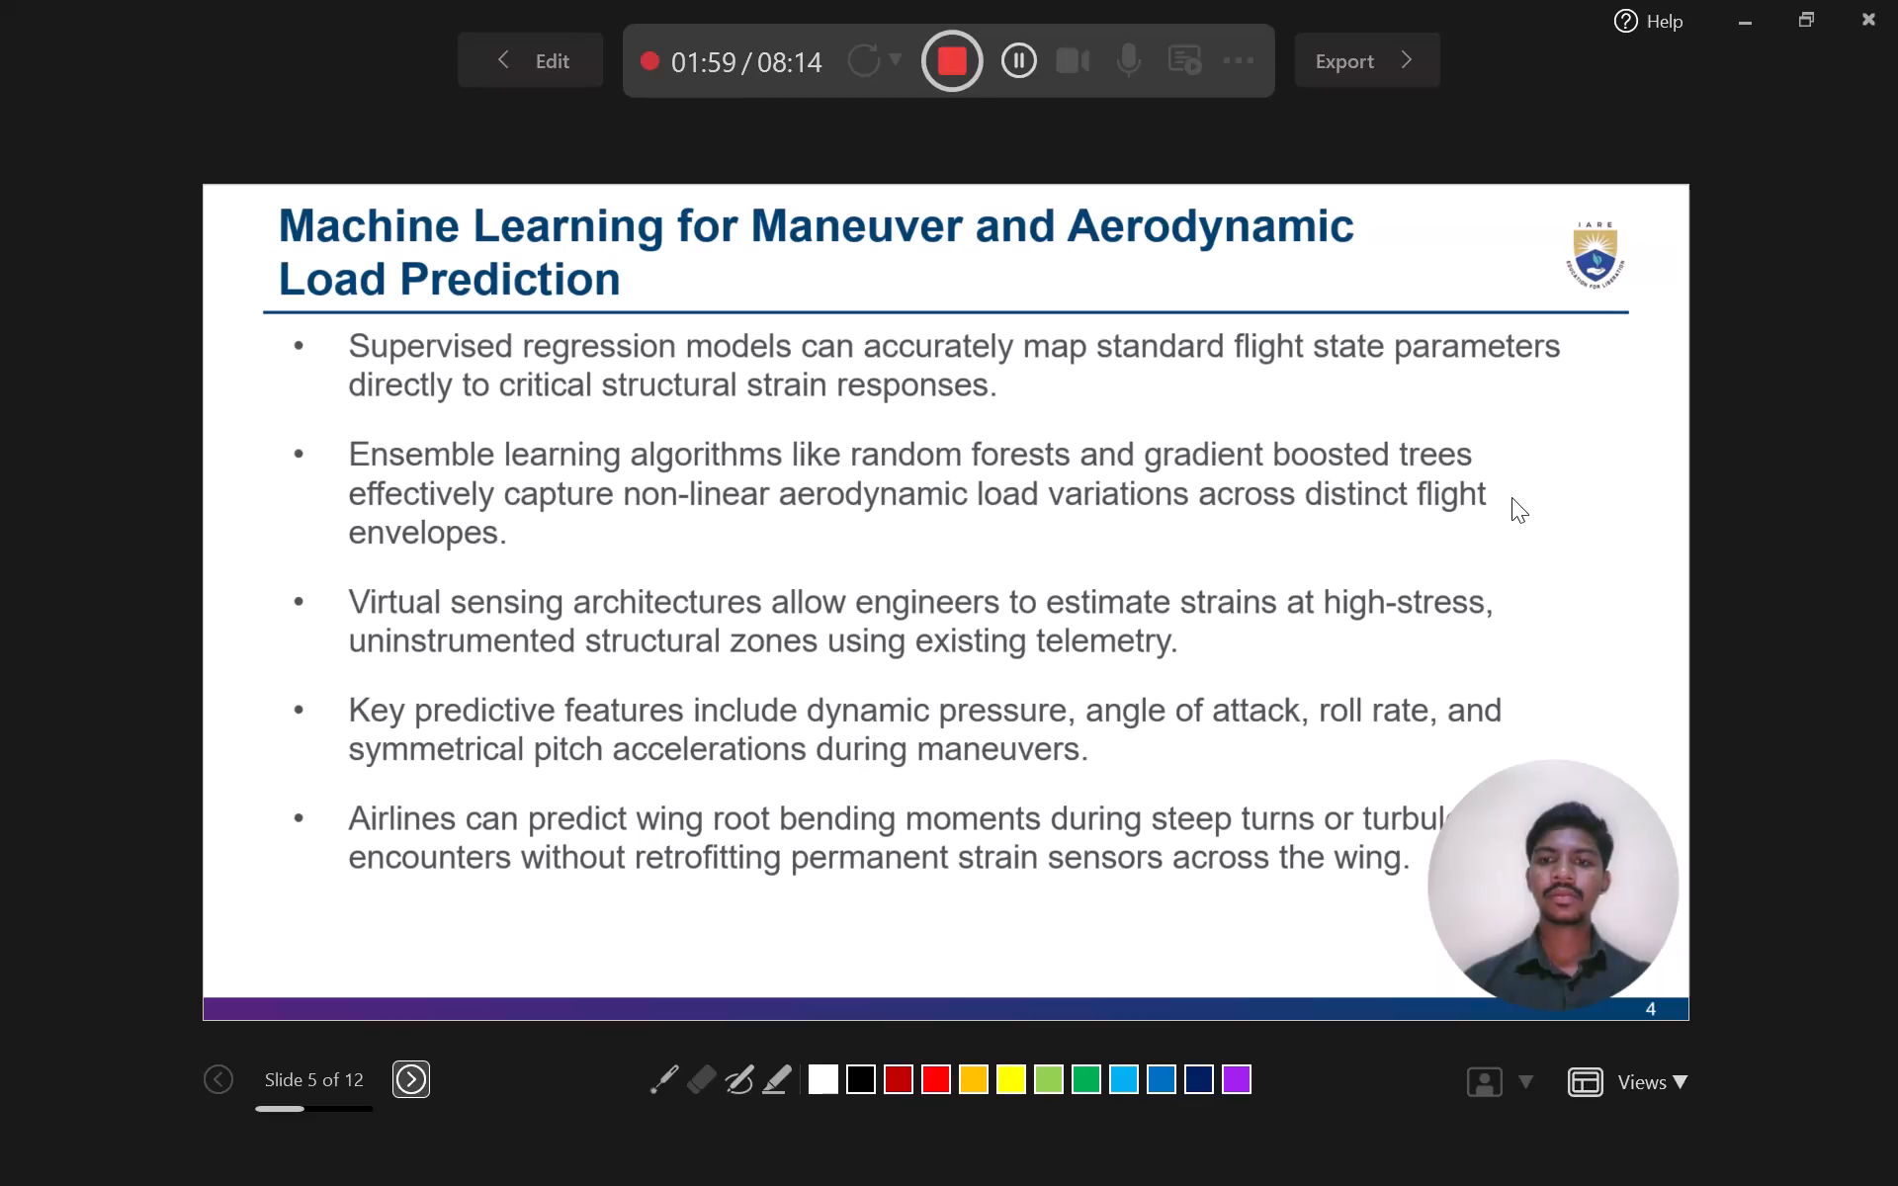
Finish narrating the machine learning load prediction slide and advance the running recording to slide 6, on deep learning architectures for dynamic load sequences.
click(1511, 497)
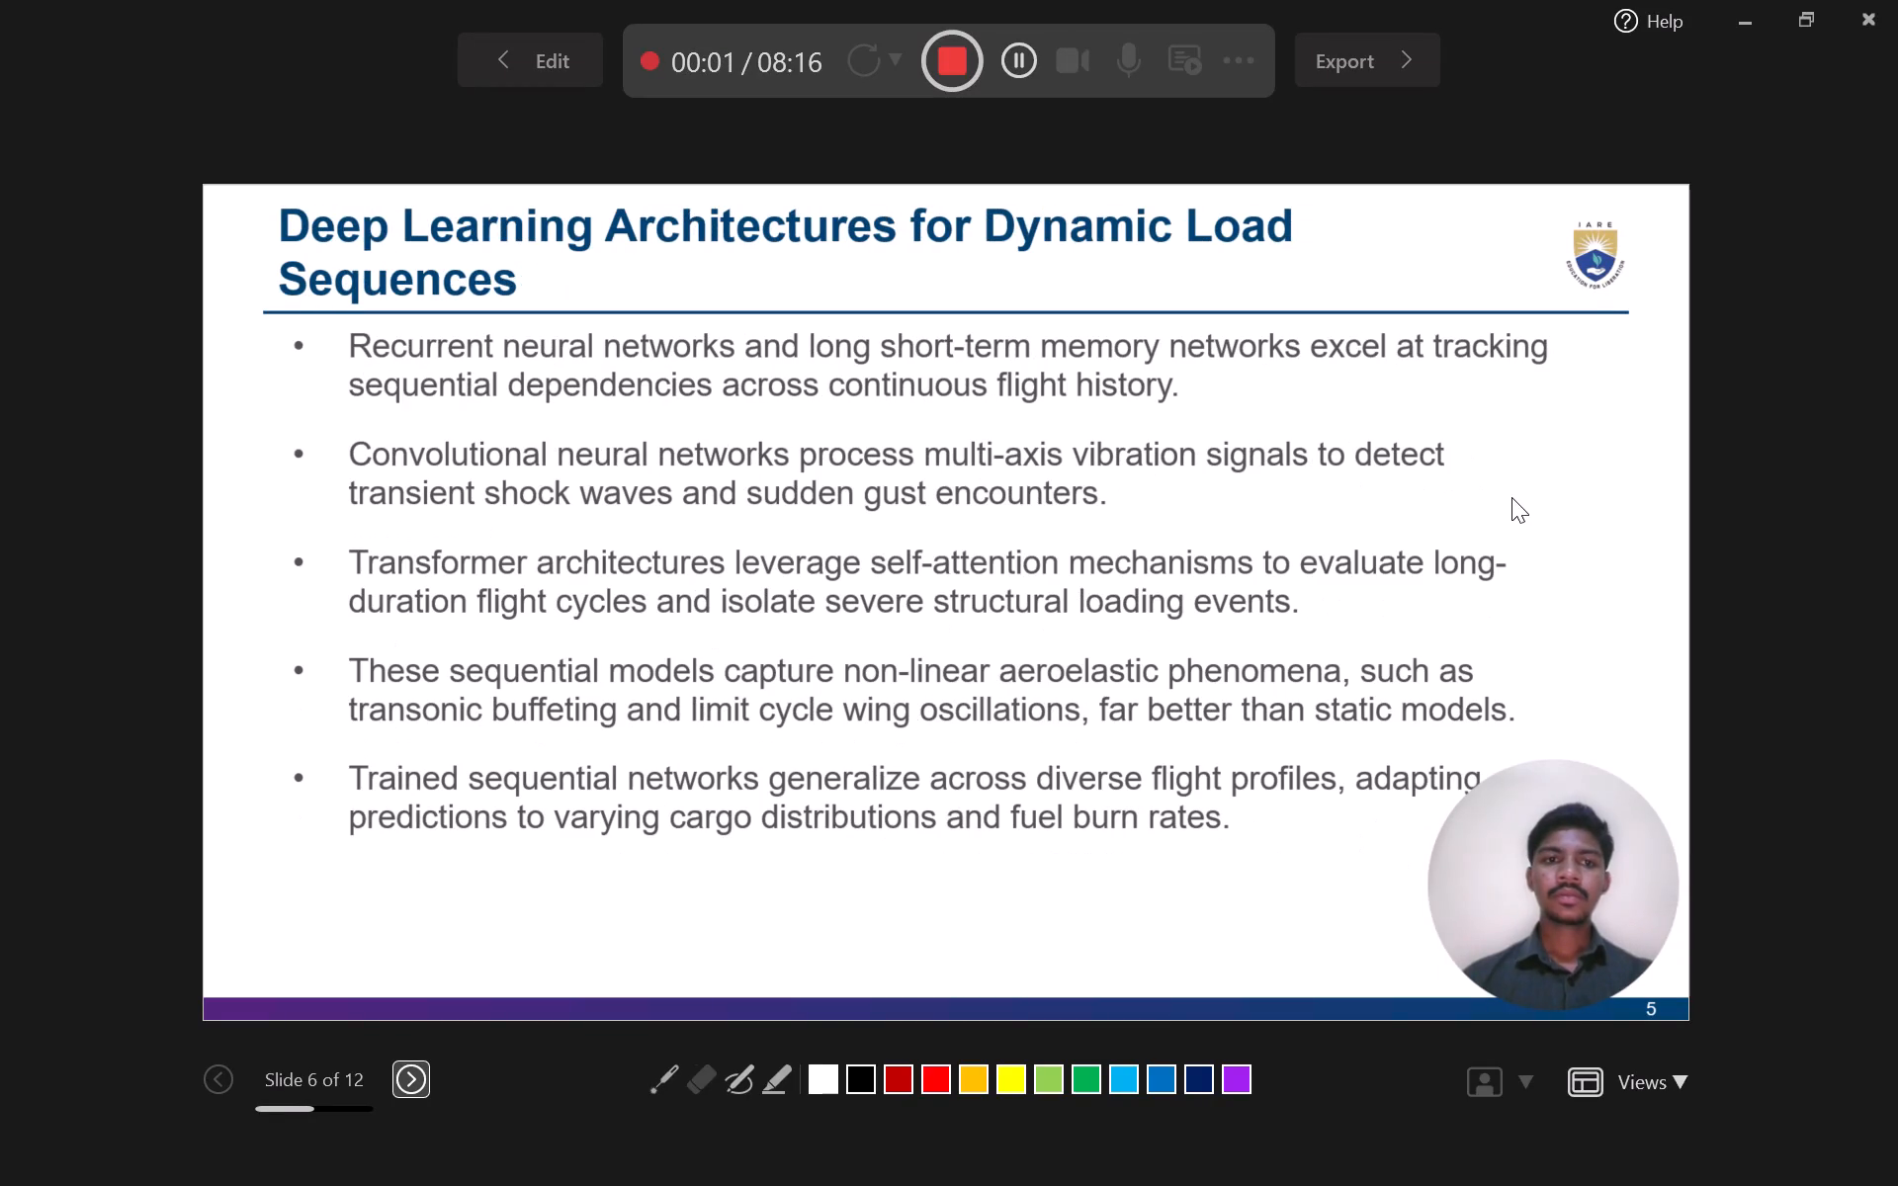
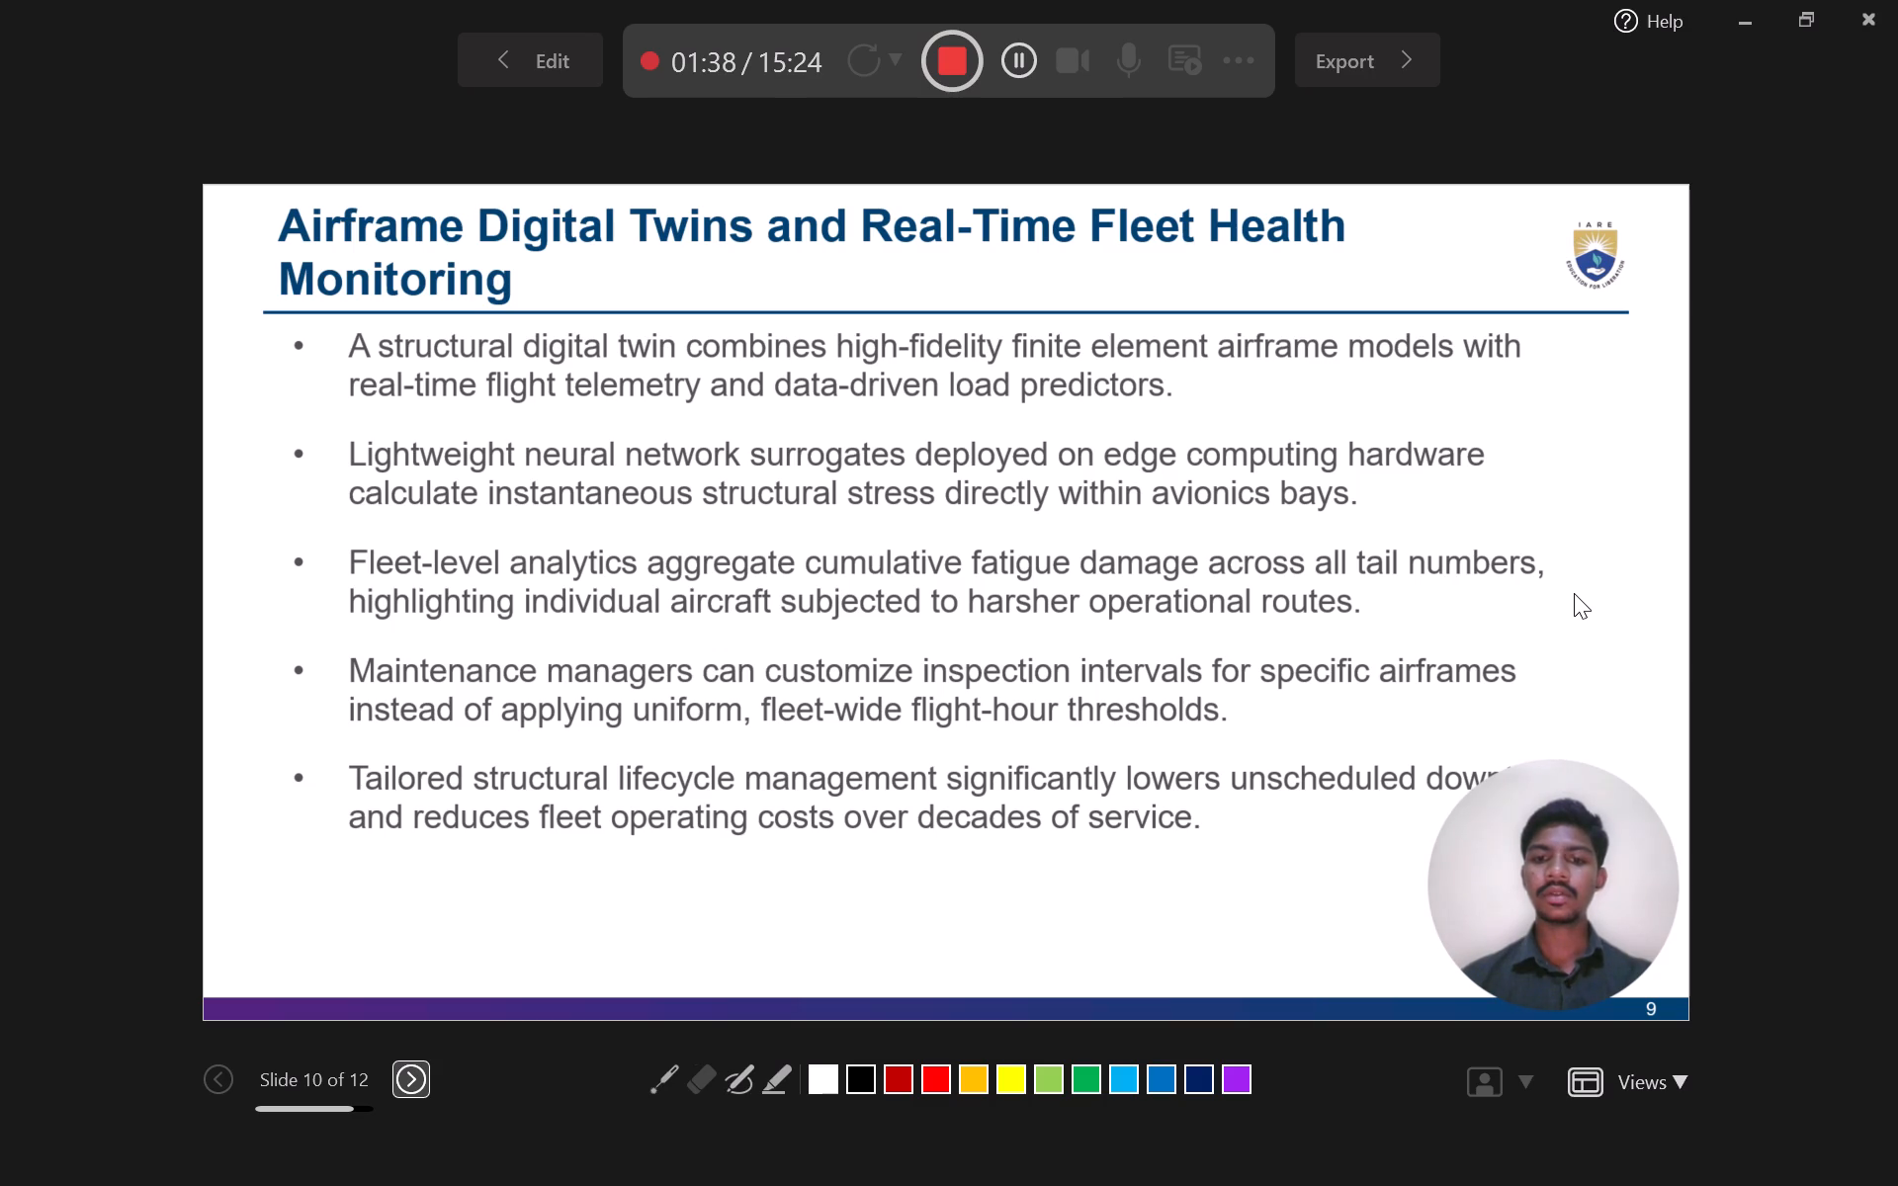
Finish narrating the airframe digital twins slide and advance the running recording to slide 11, on certification challenges, limitations, and future trends.
click(1574, 593)
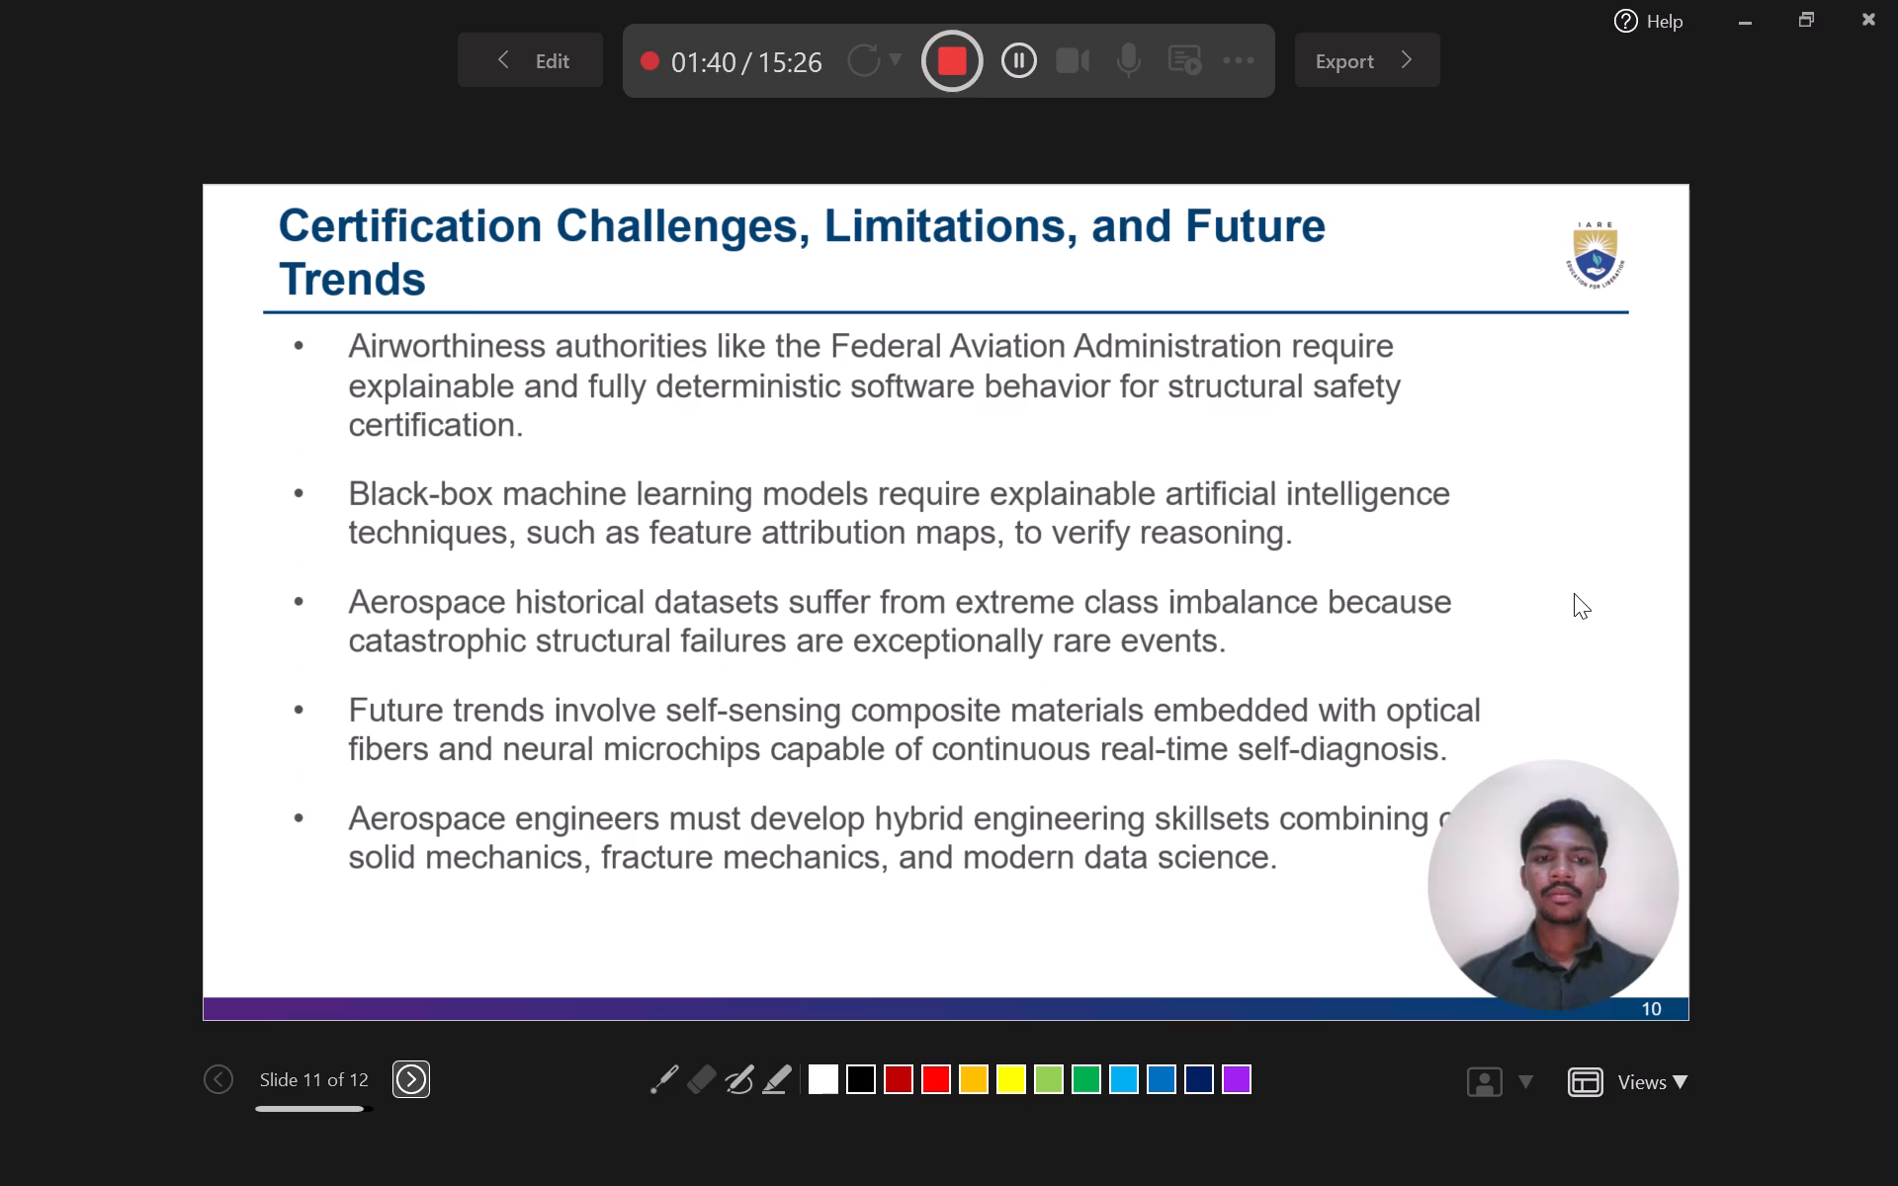
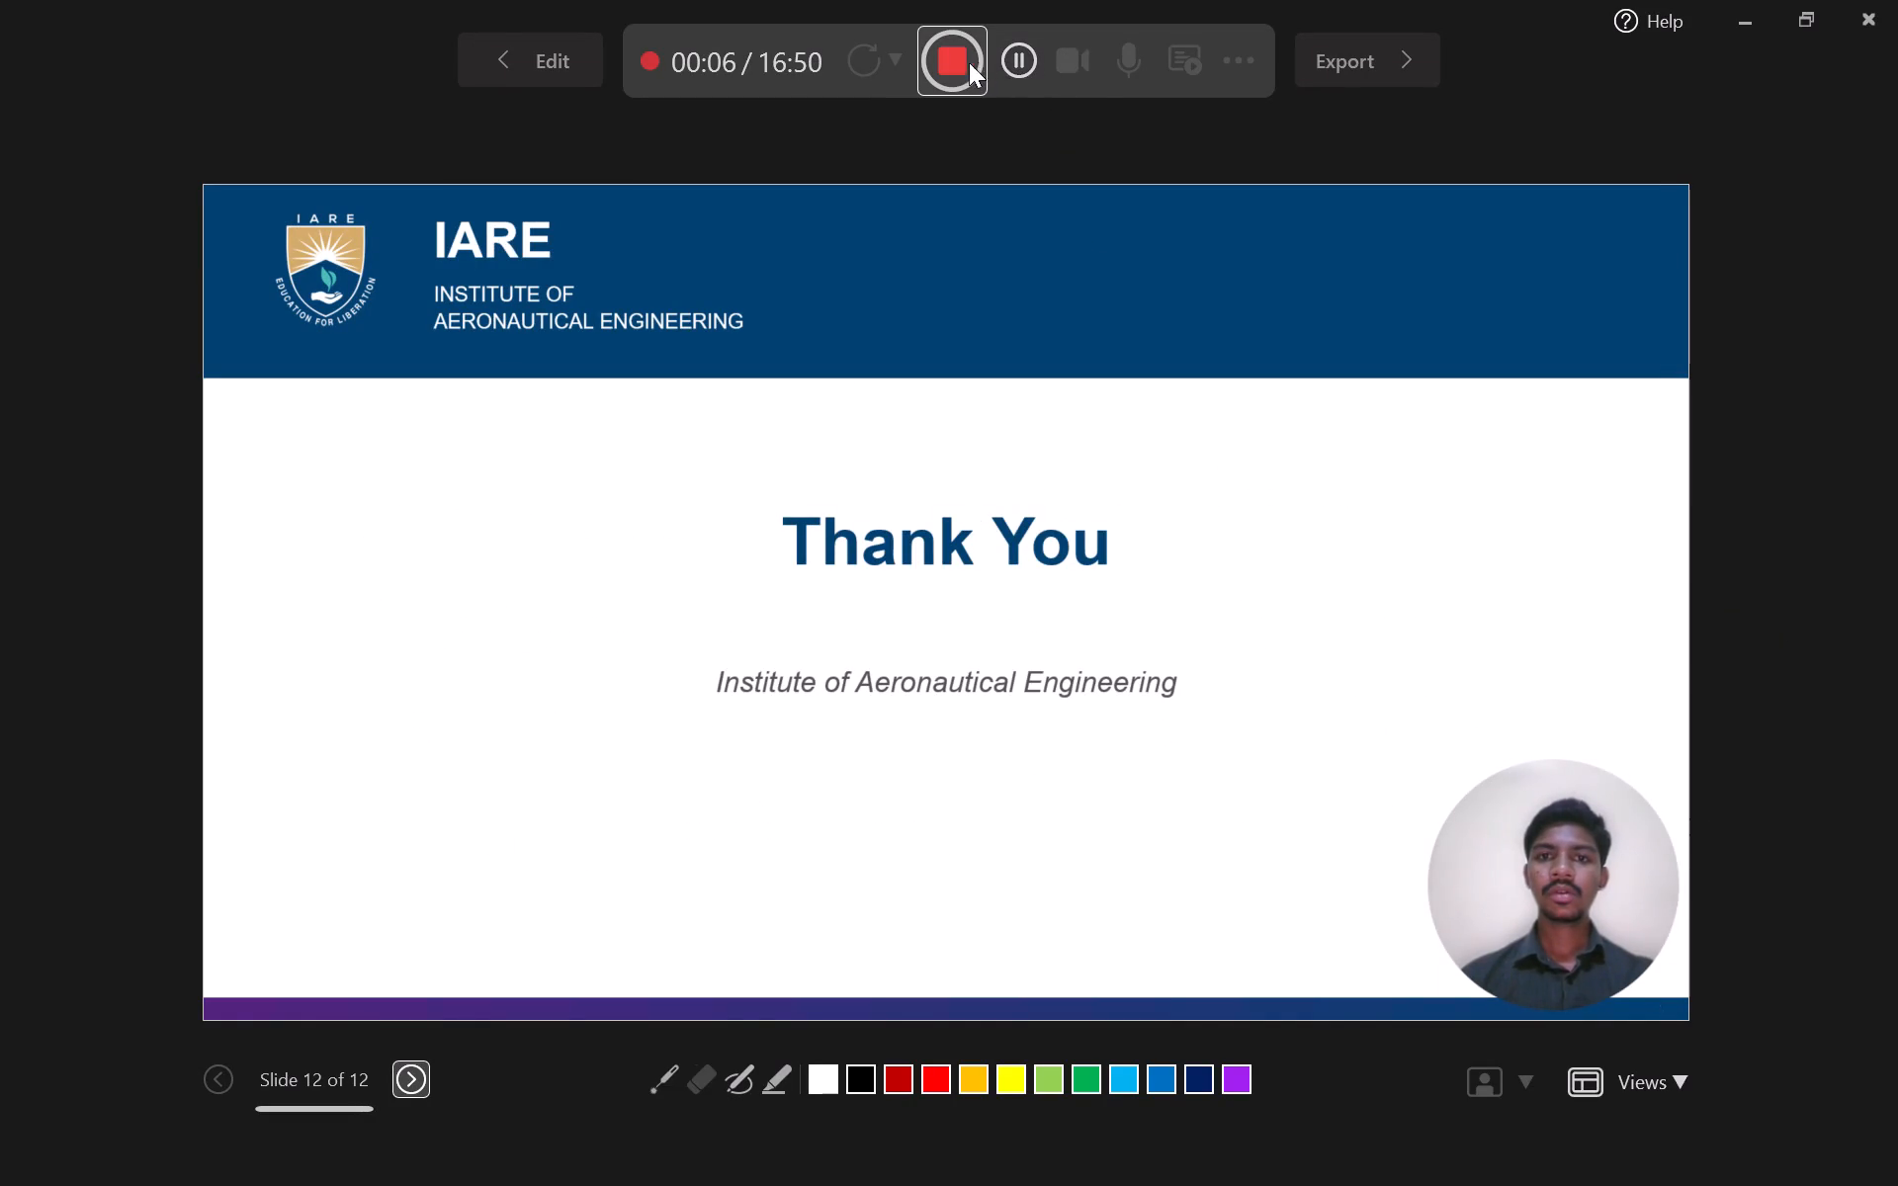
Stop the recording on the closing Thank You slide and open the video export page.
click(1344, 51)
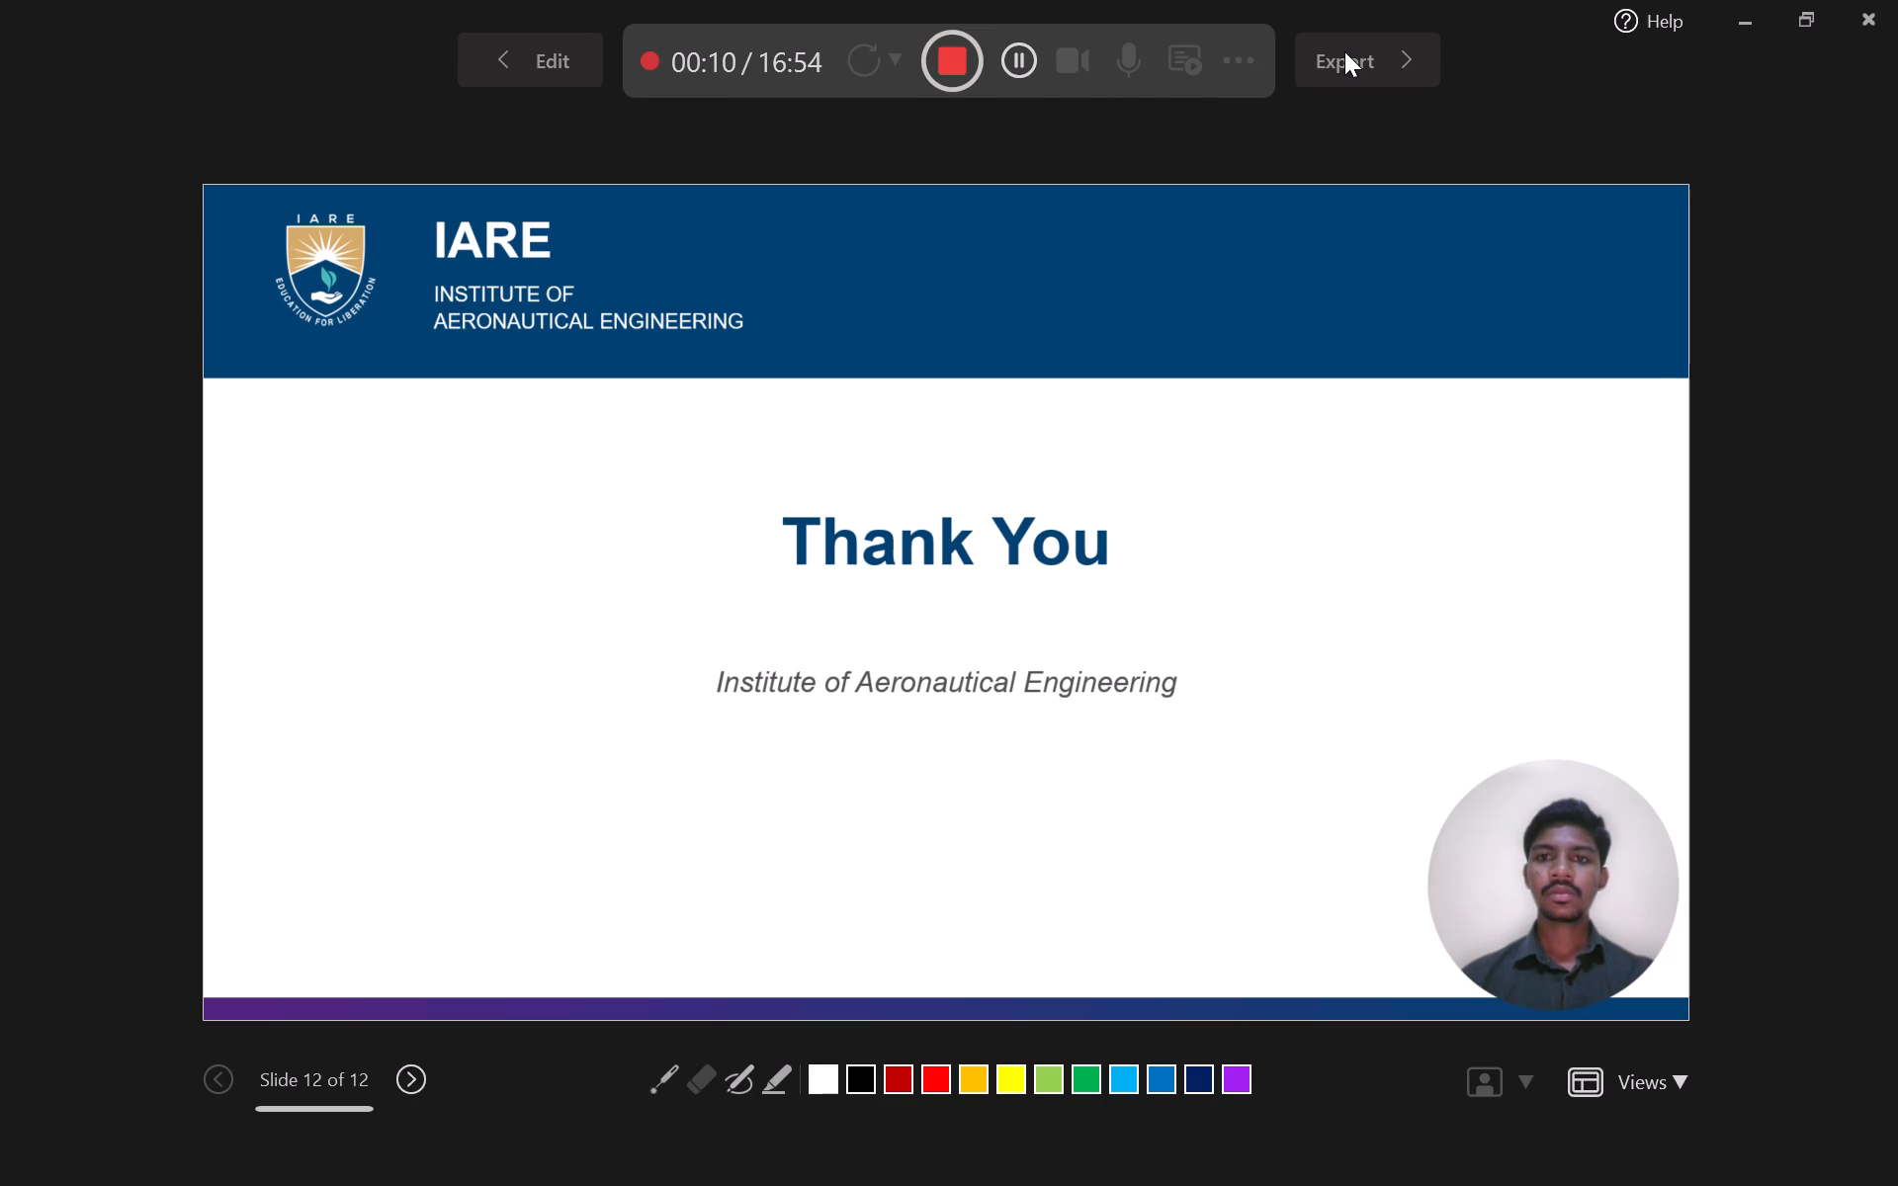
click(939, 59)
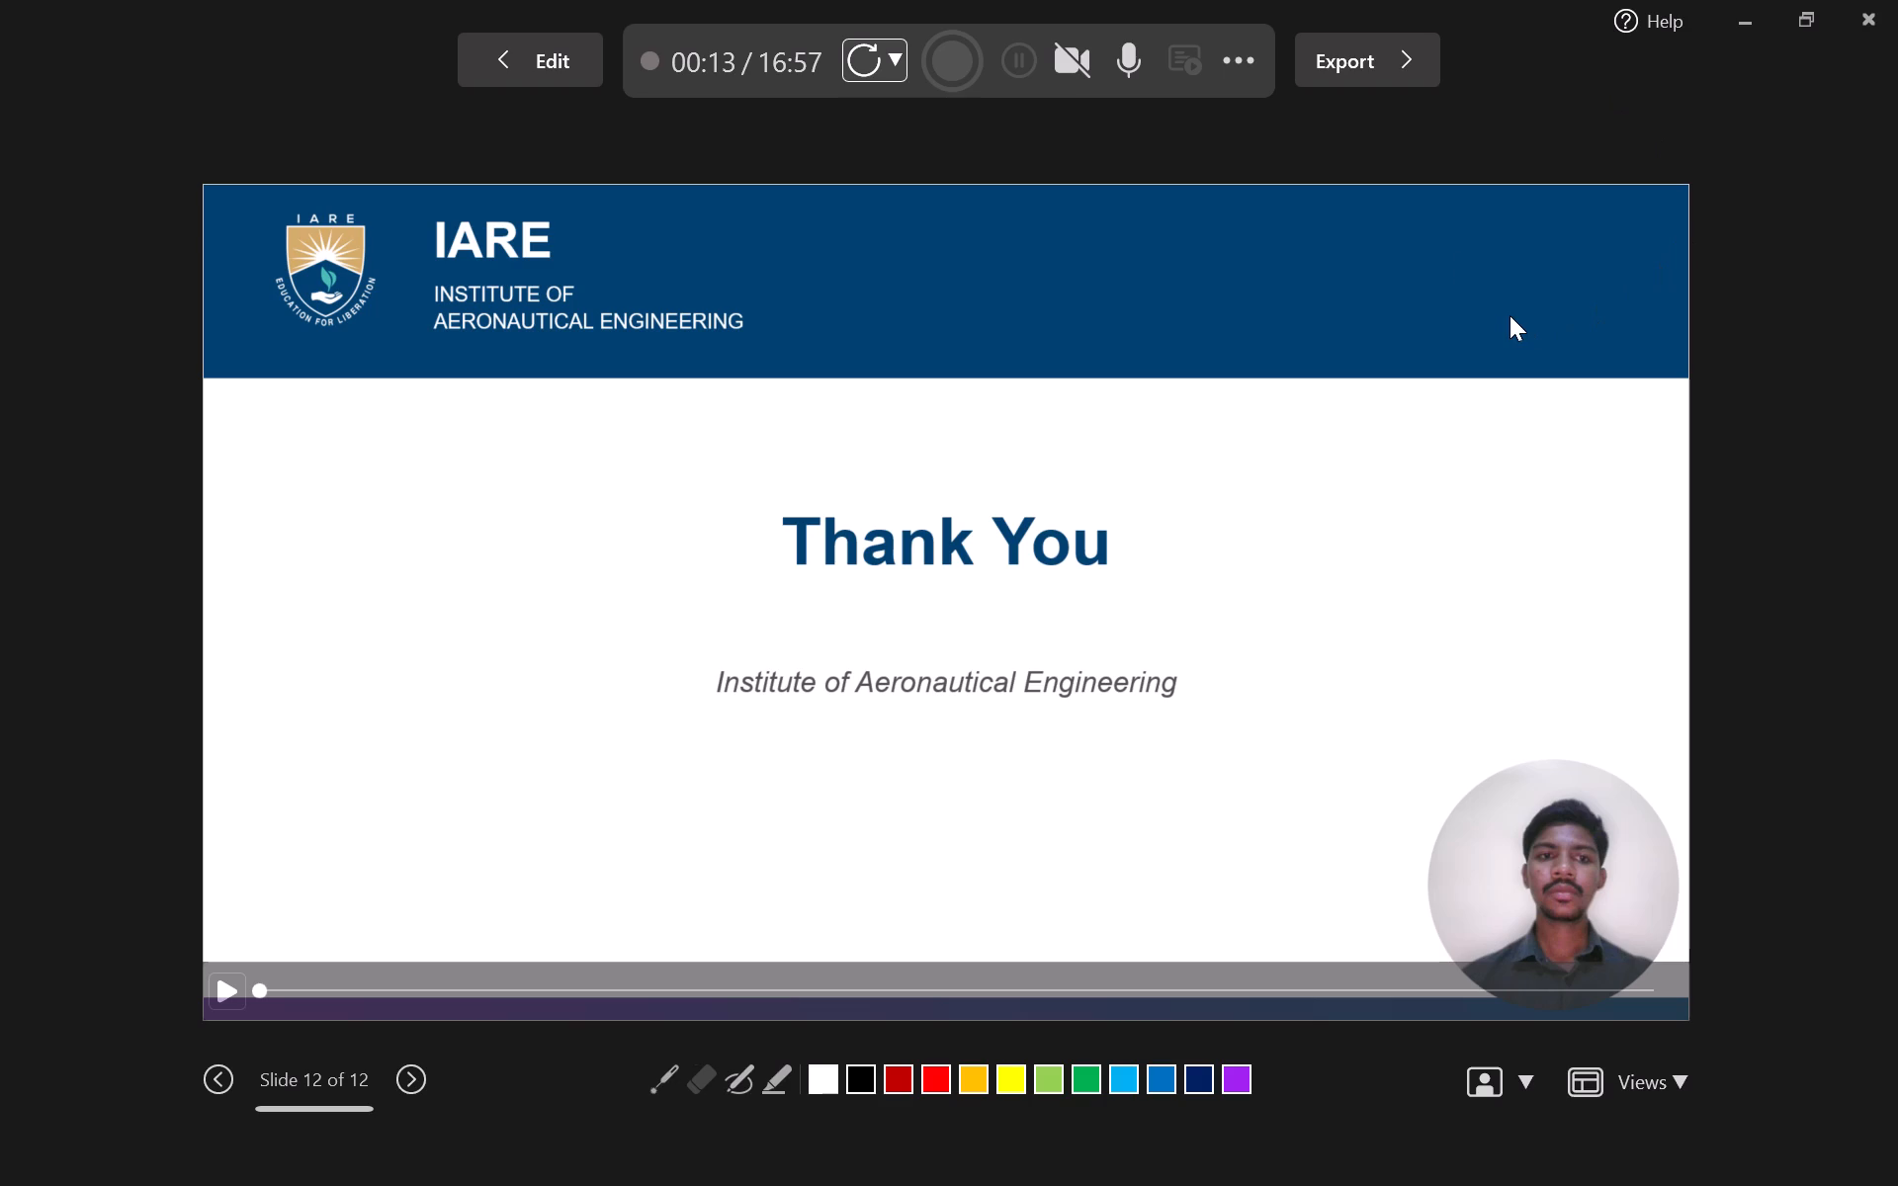
click(1360, 37)
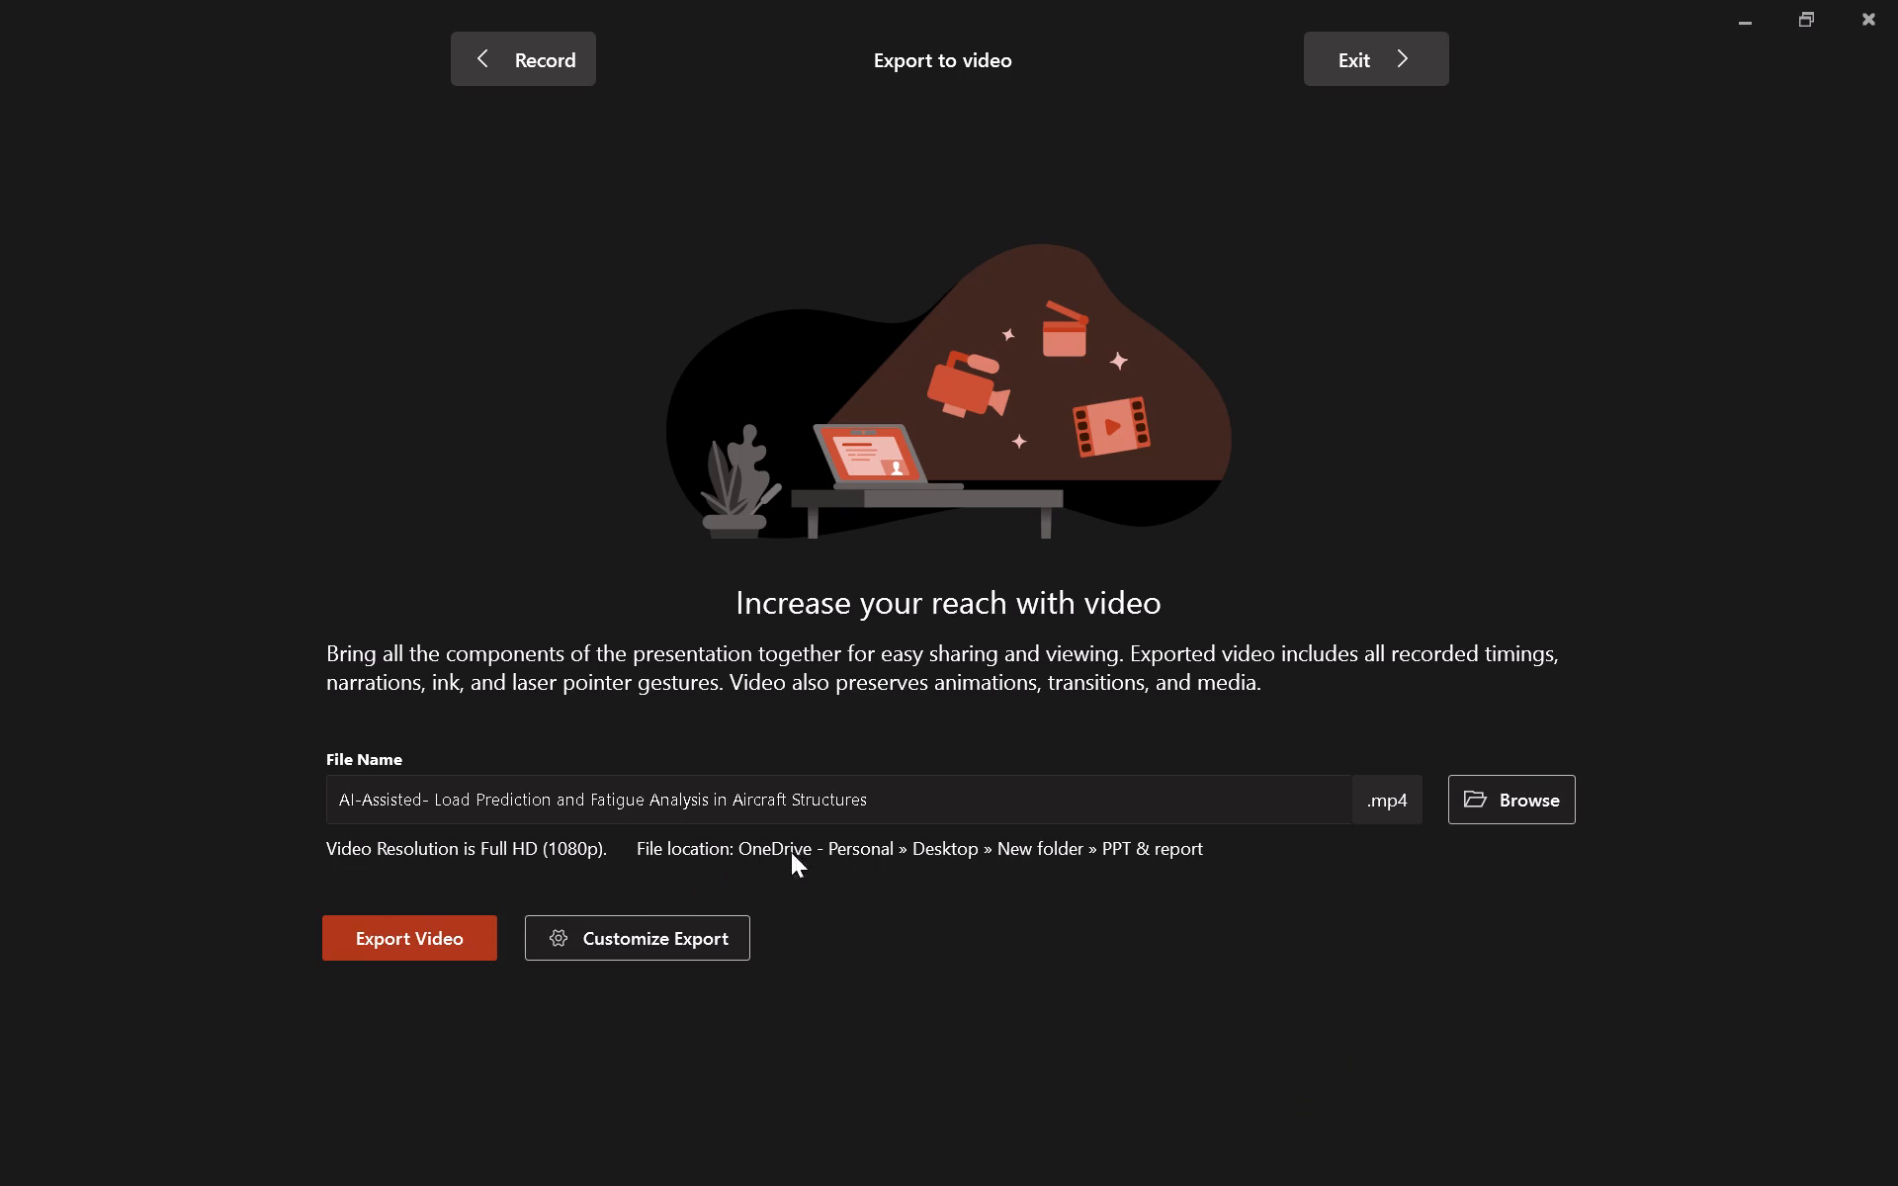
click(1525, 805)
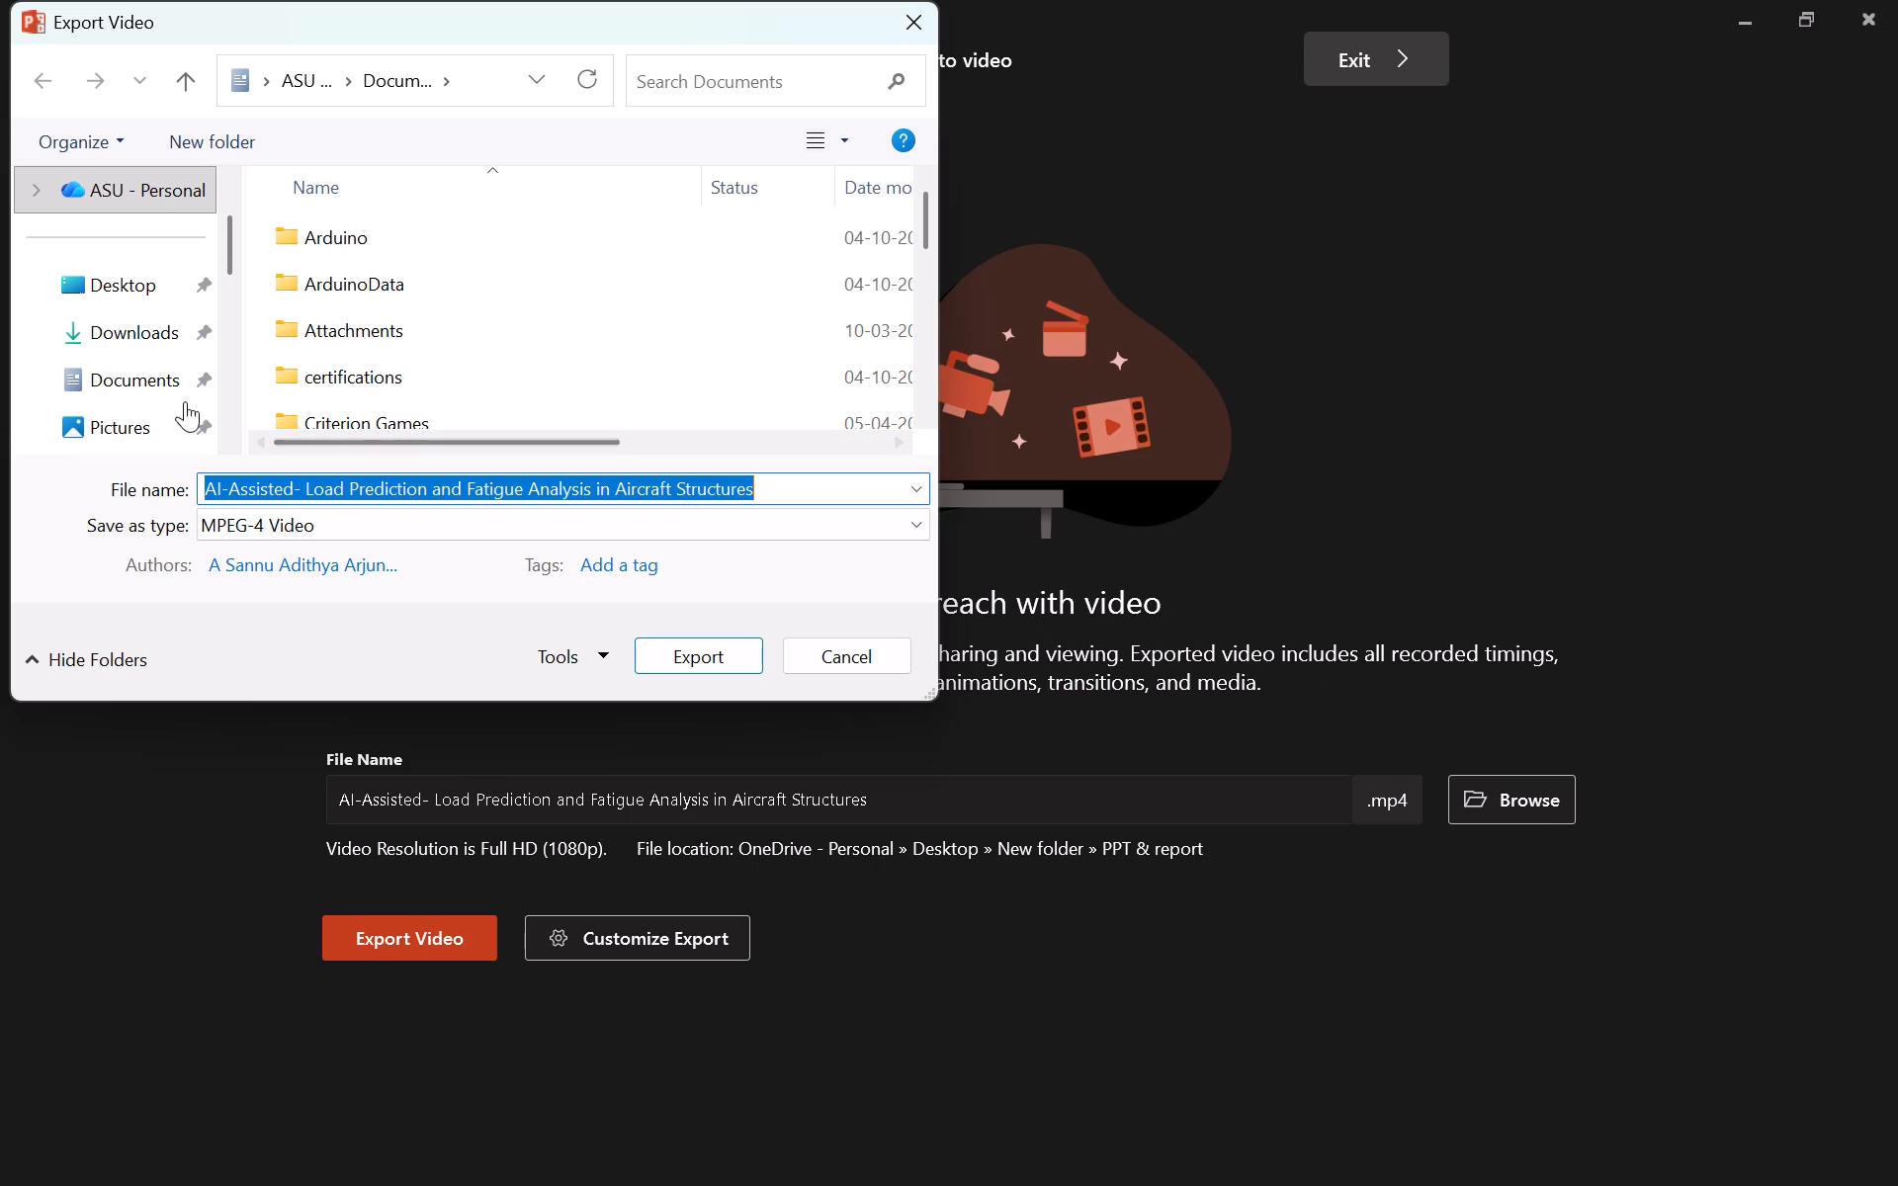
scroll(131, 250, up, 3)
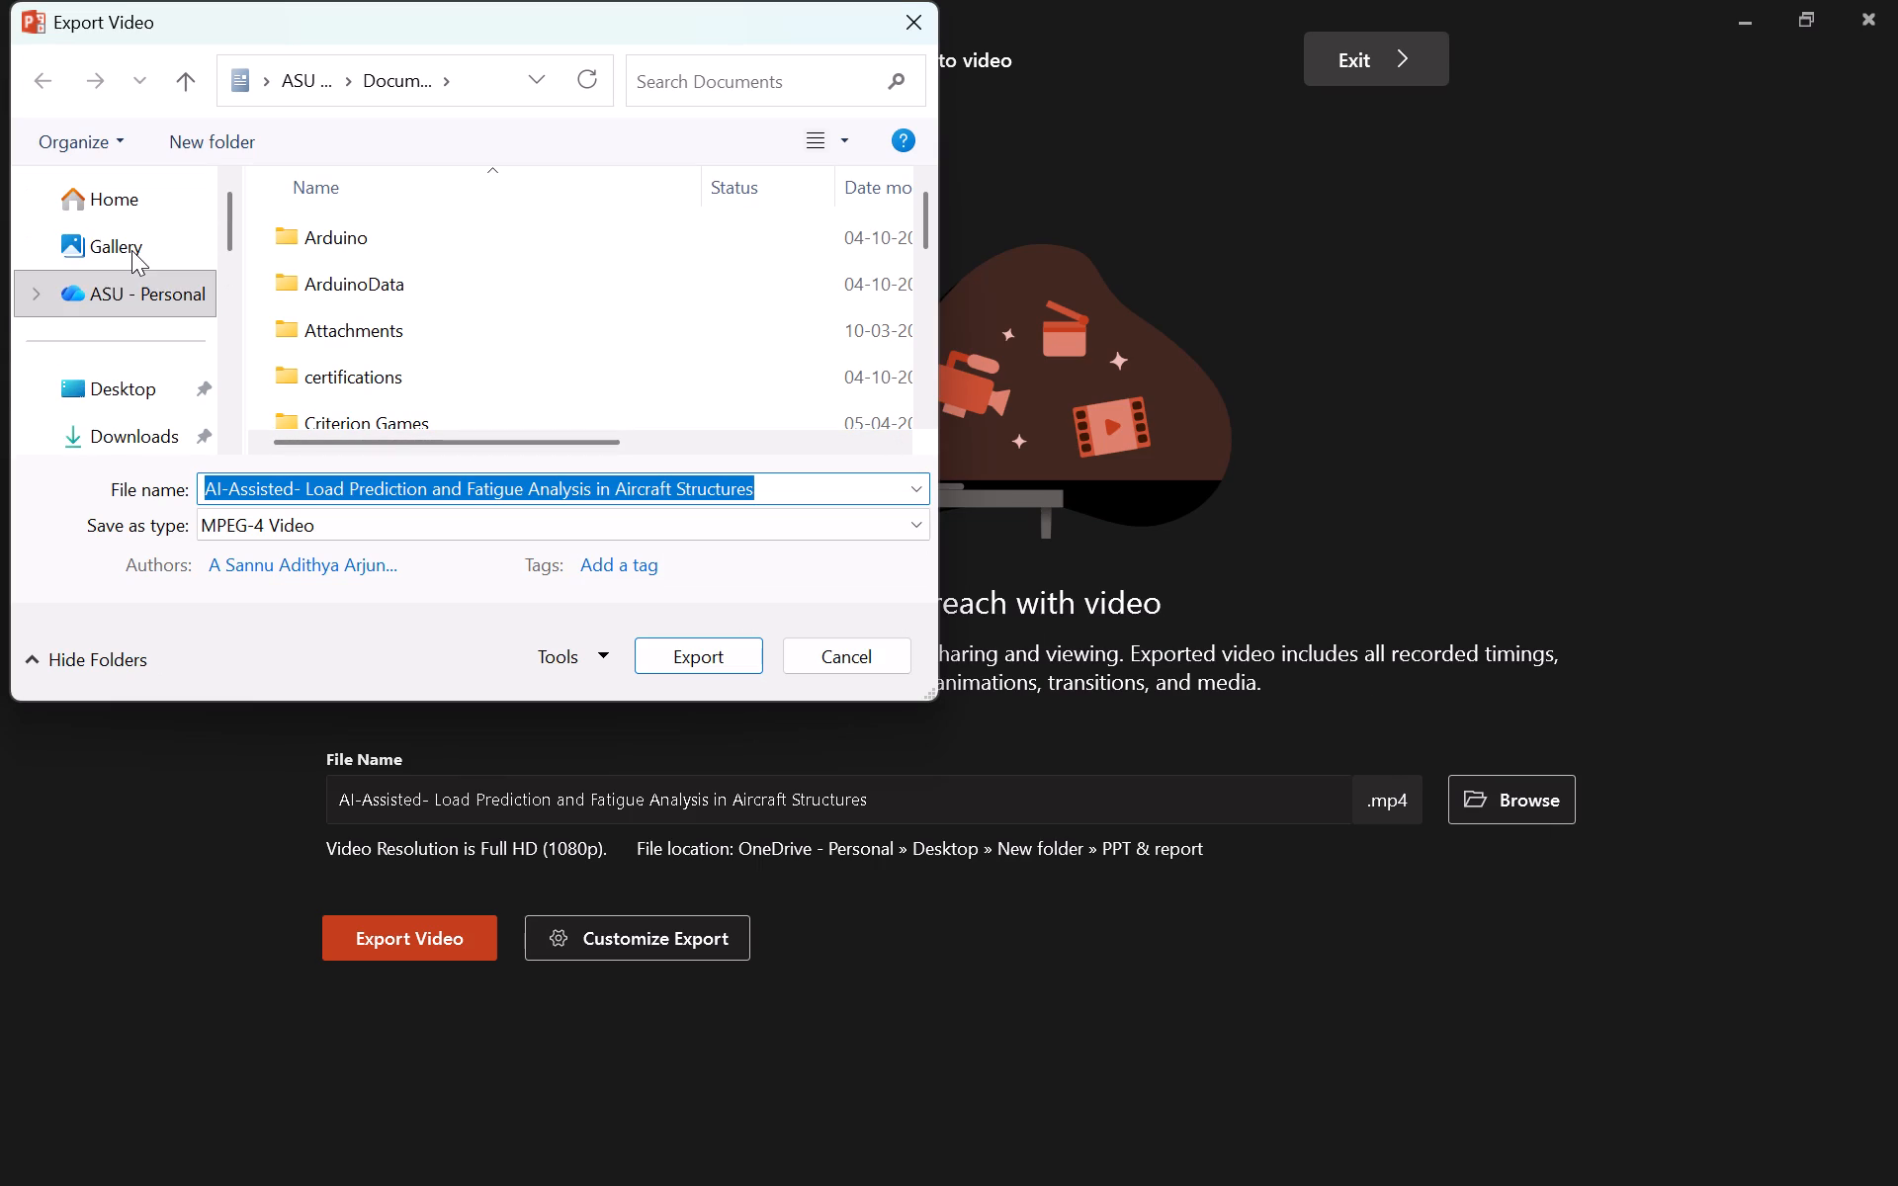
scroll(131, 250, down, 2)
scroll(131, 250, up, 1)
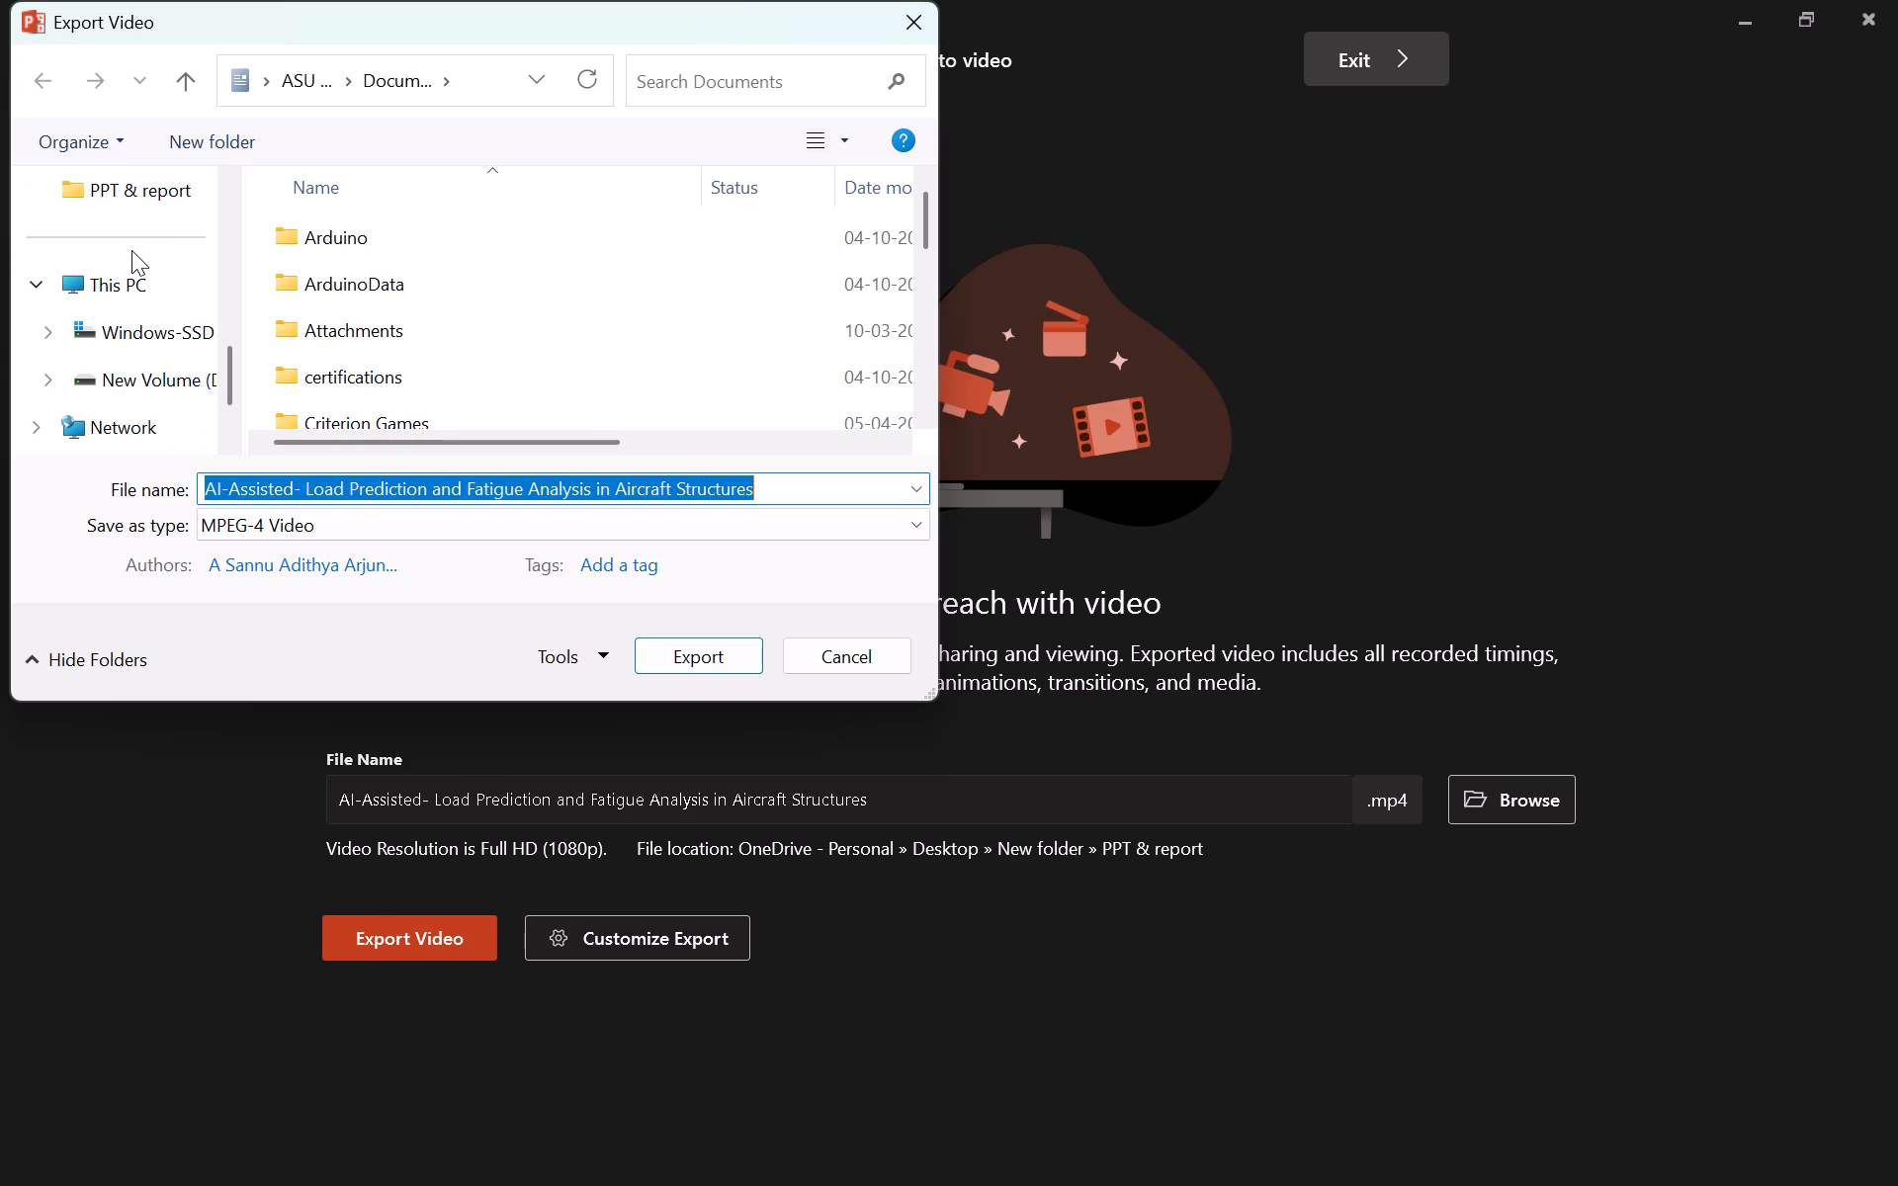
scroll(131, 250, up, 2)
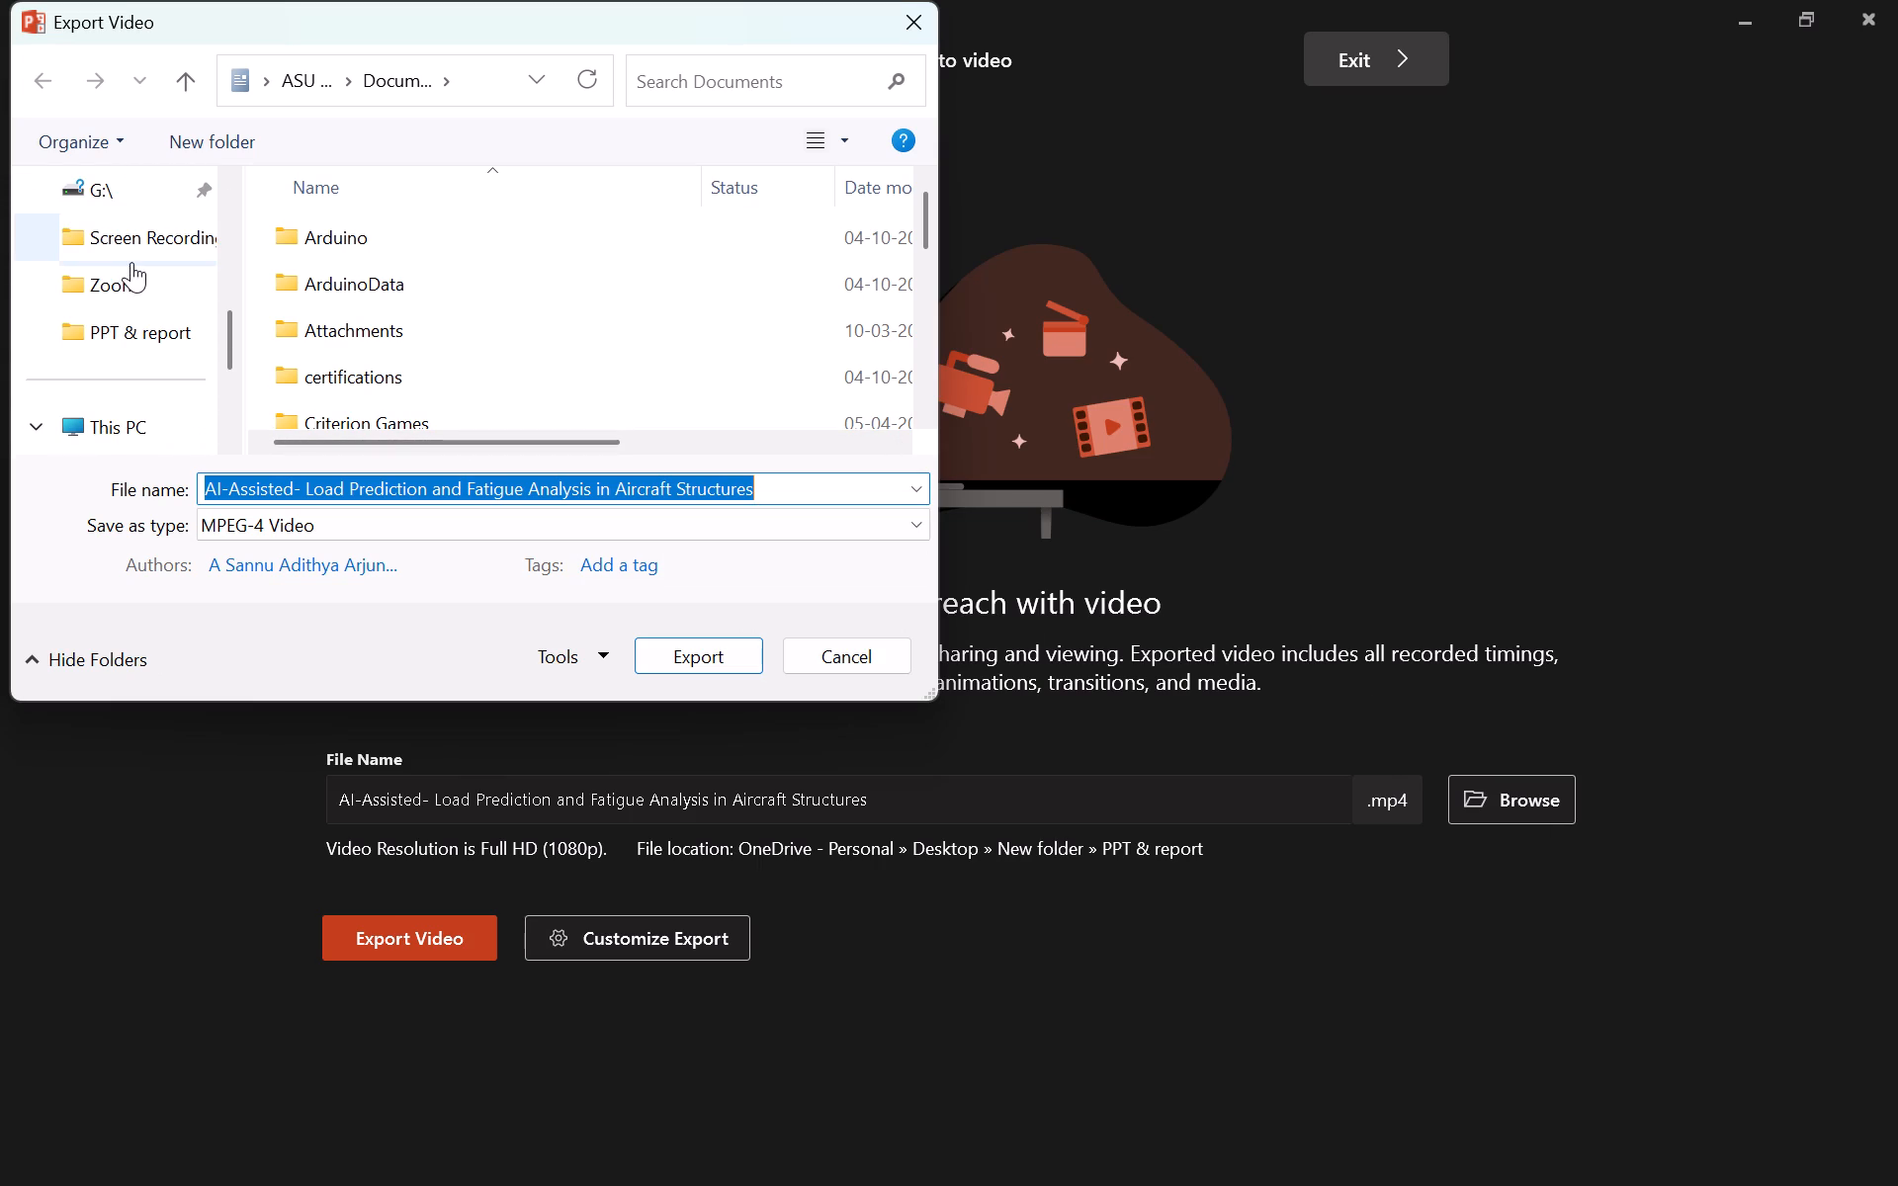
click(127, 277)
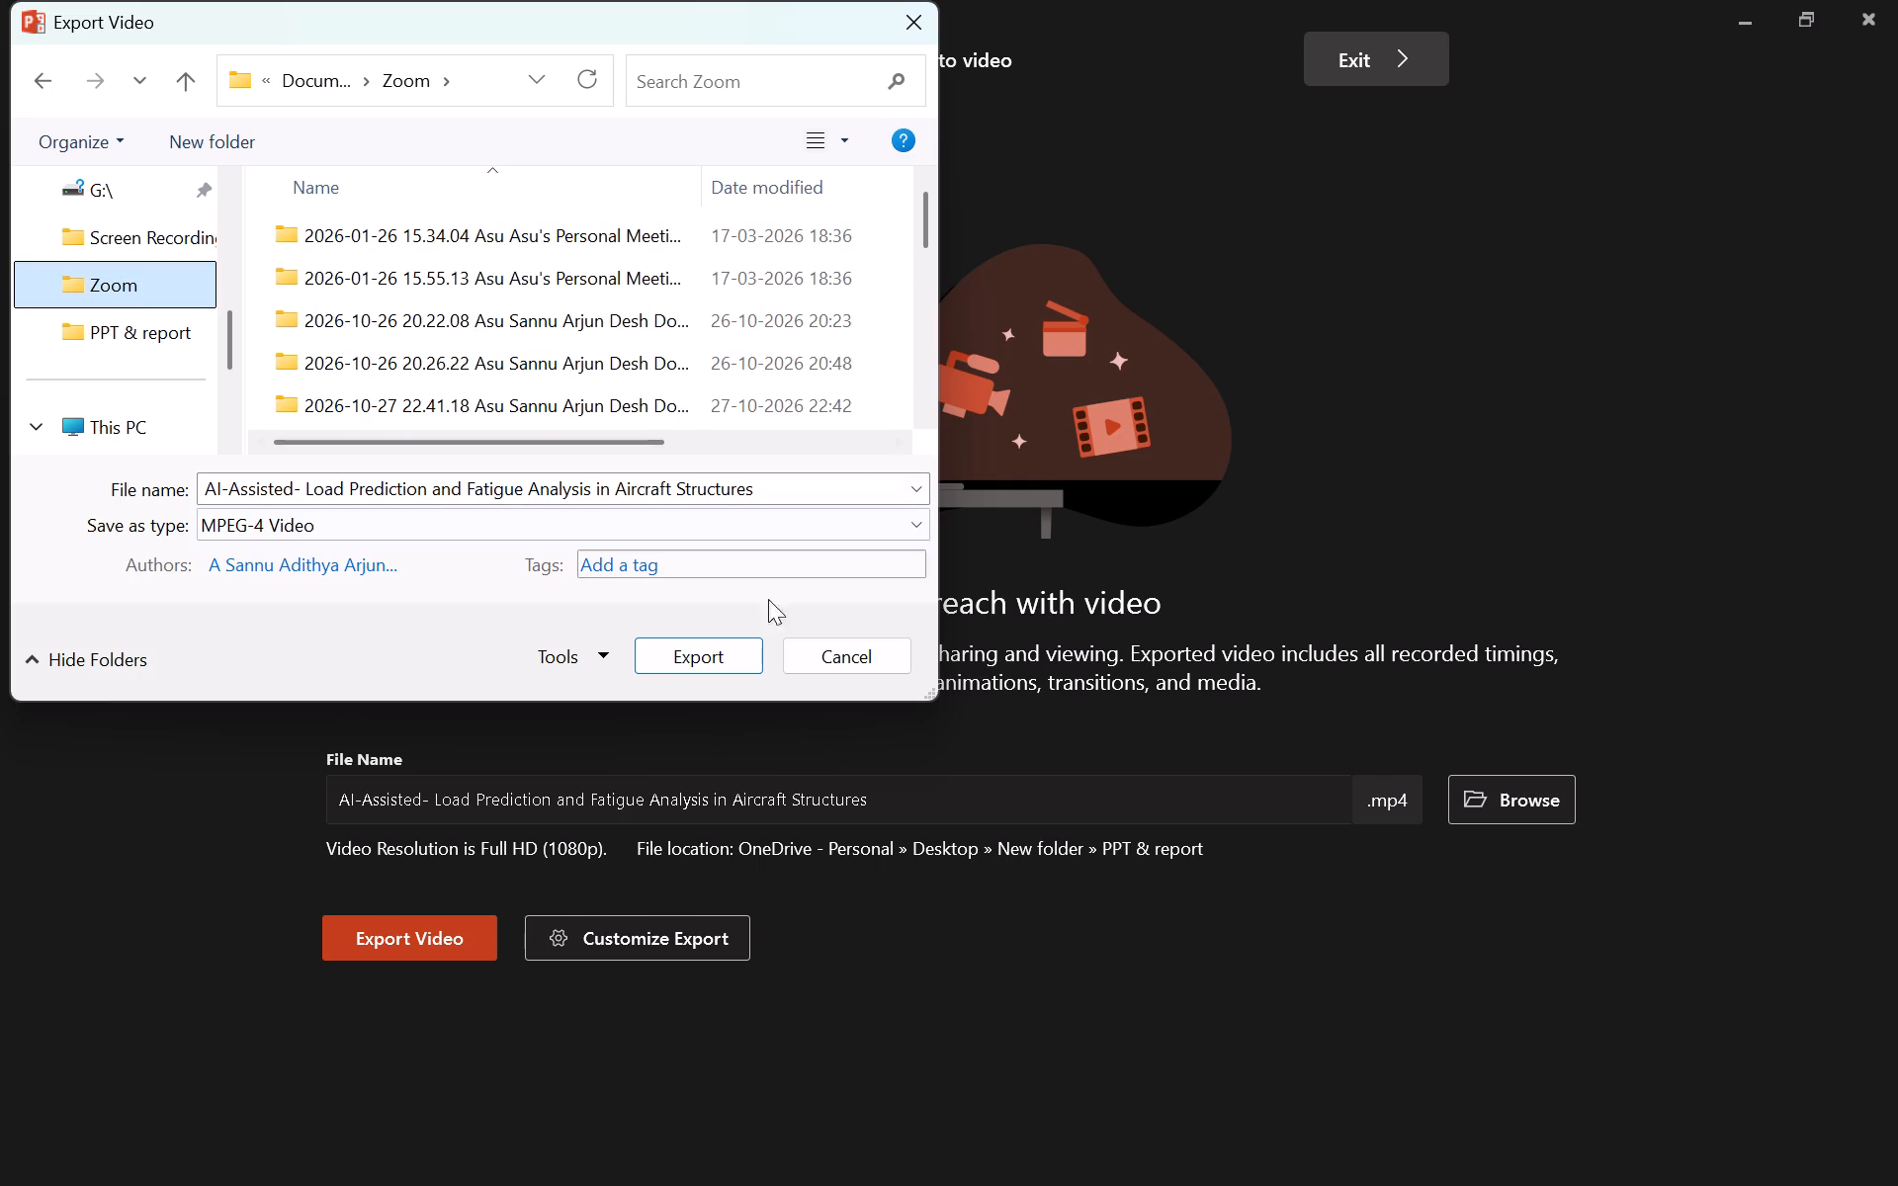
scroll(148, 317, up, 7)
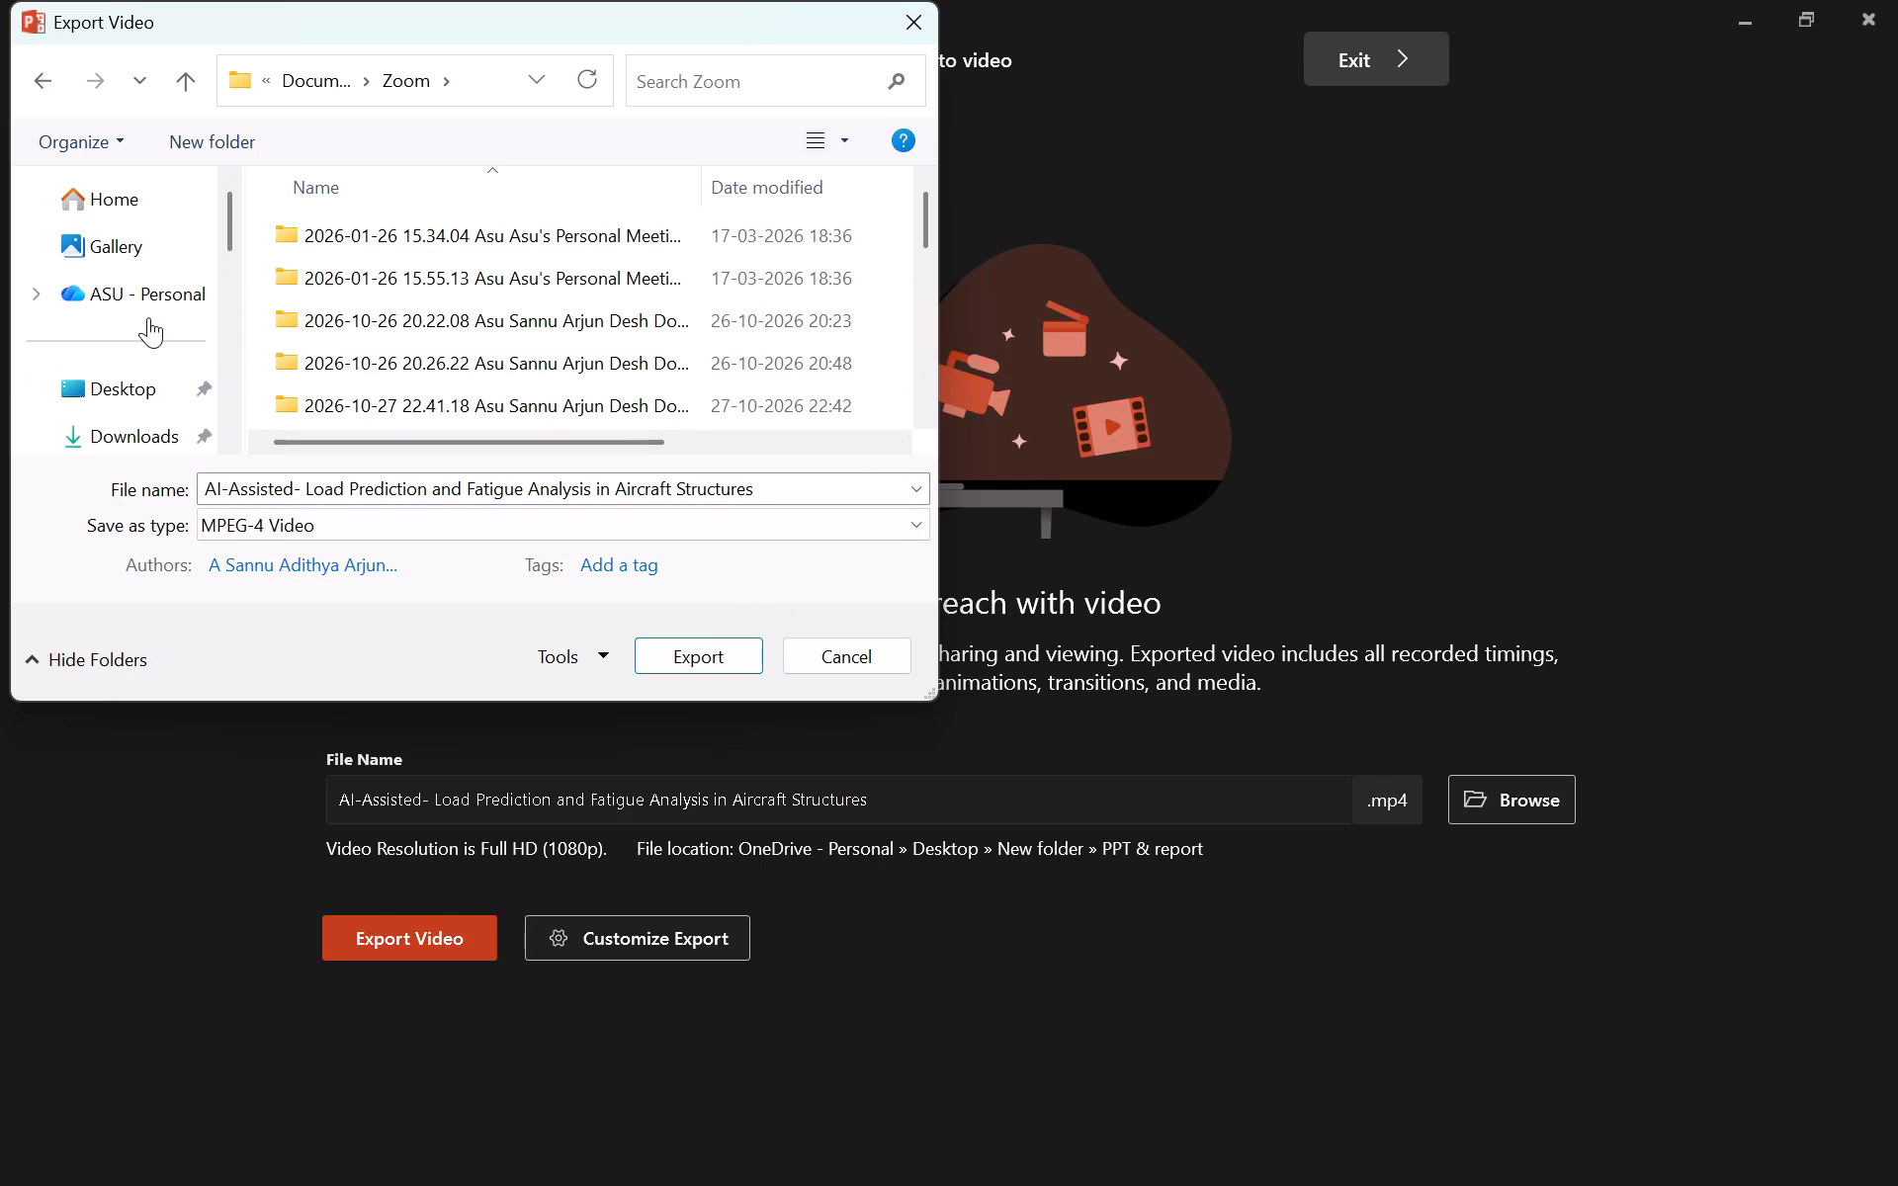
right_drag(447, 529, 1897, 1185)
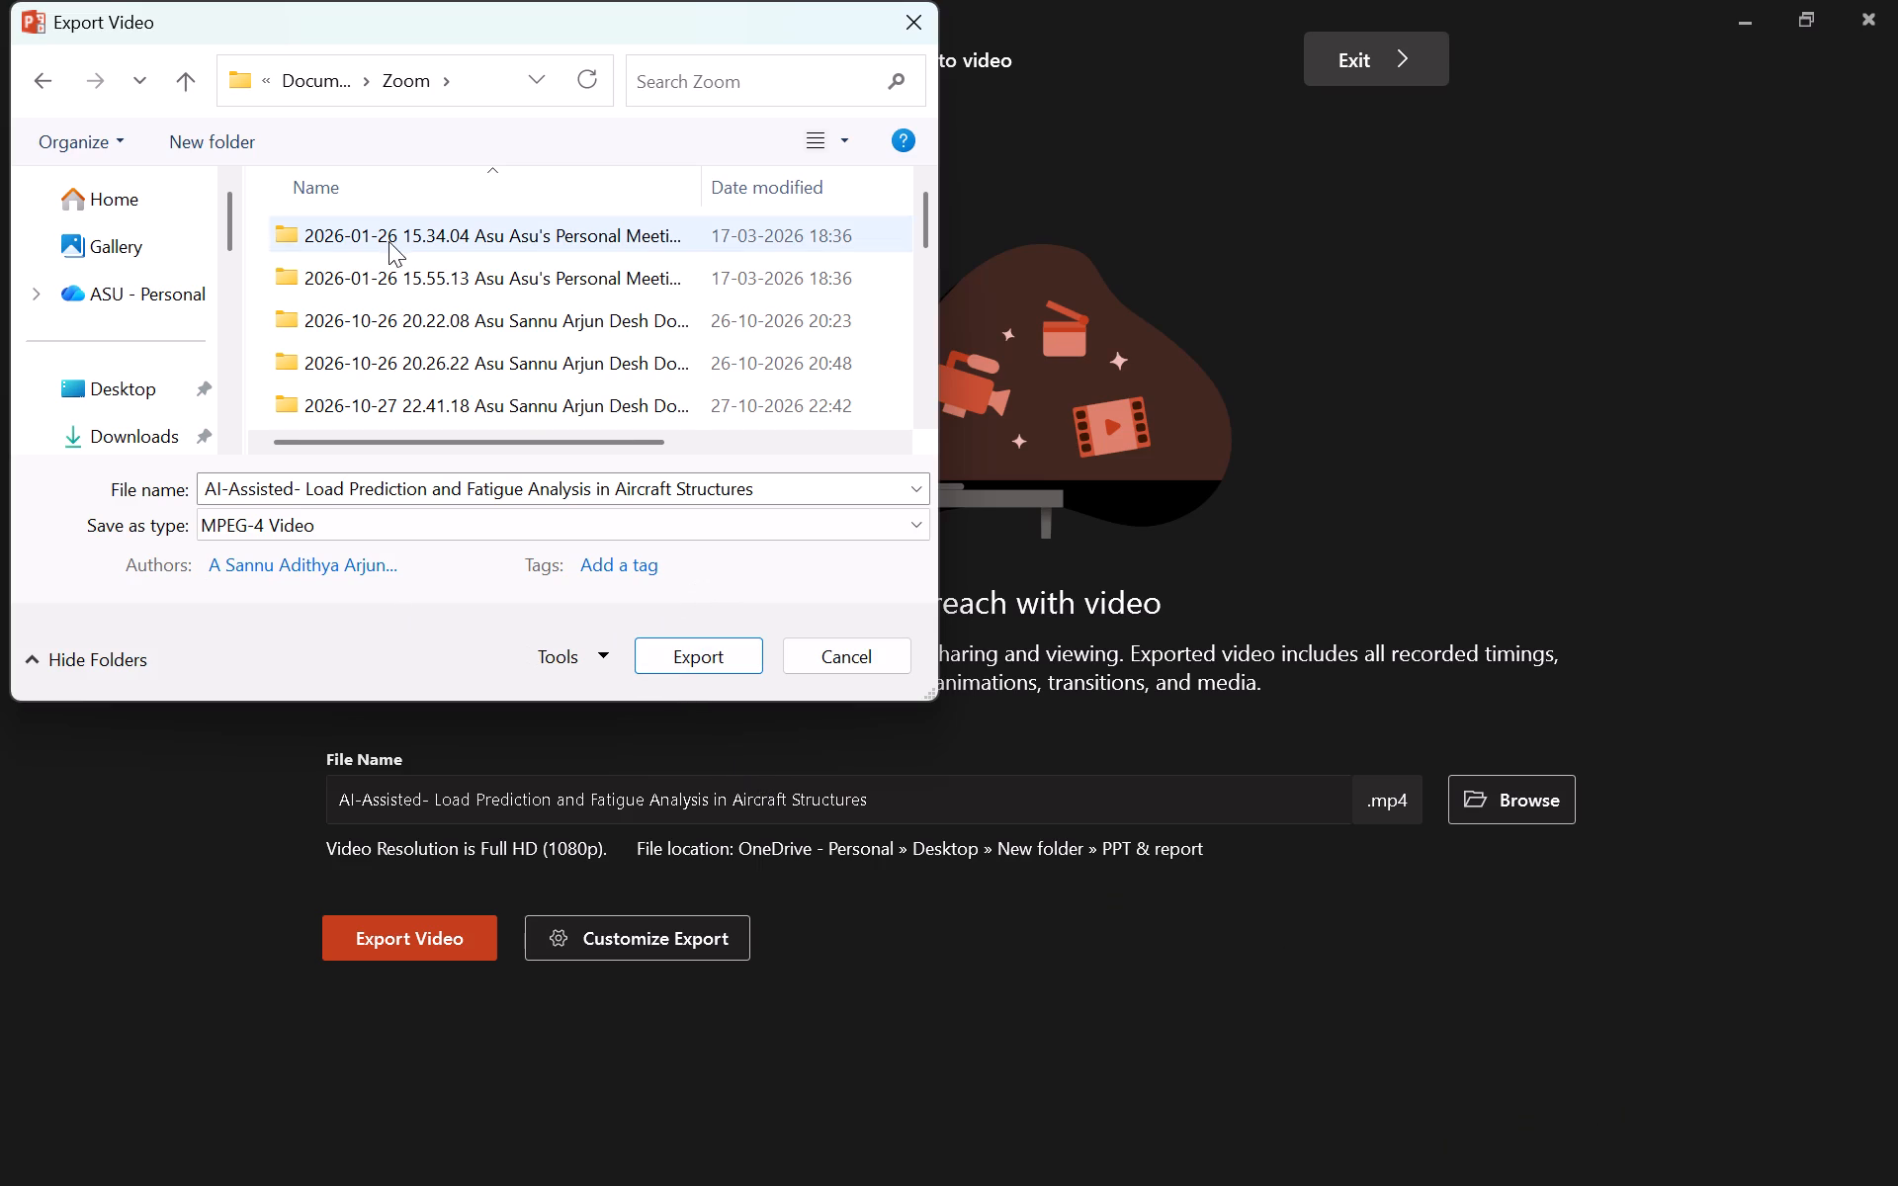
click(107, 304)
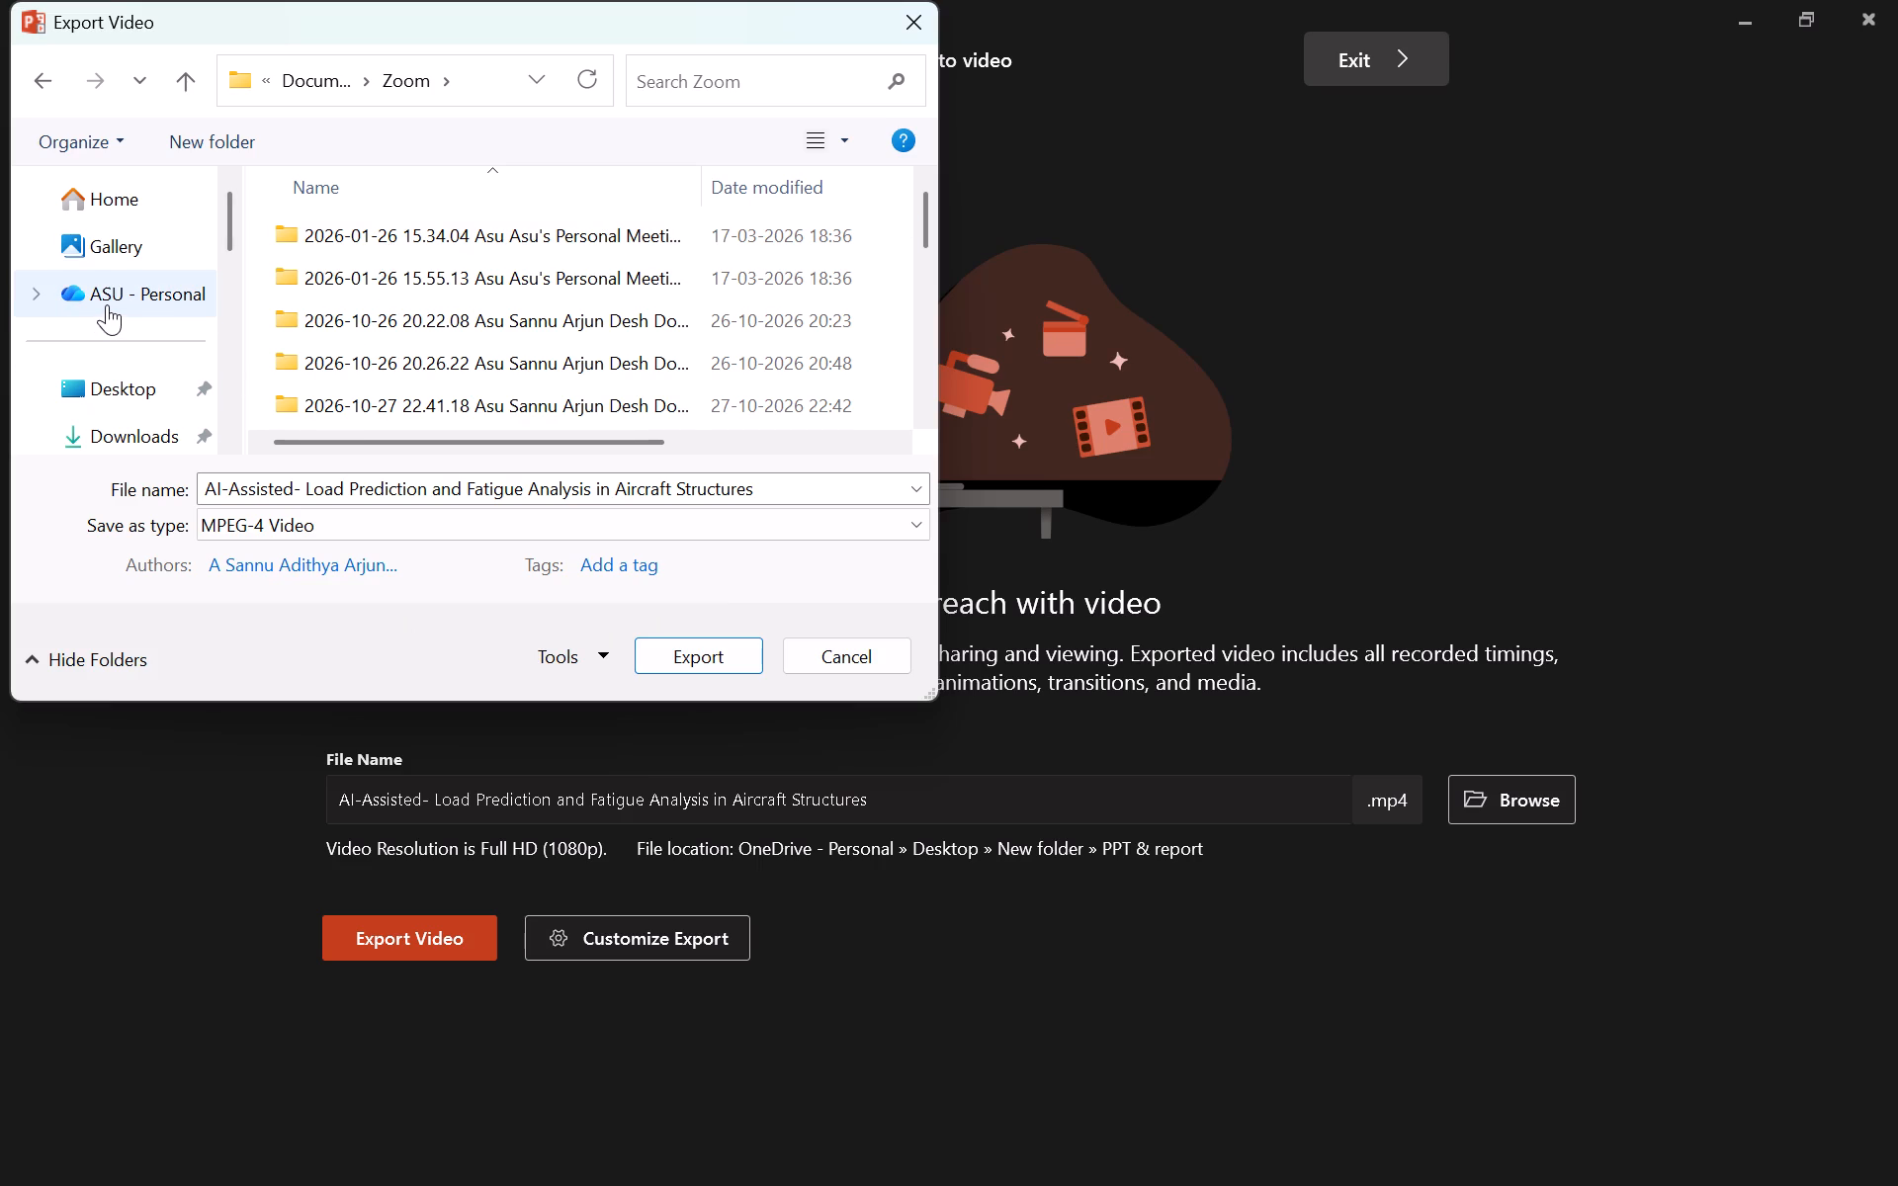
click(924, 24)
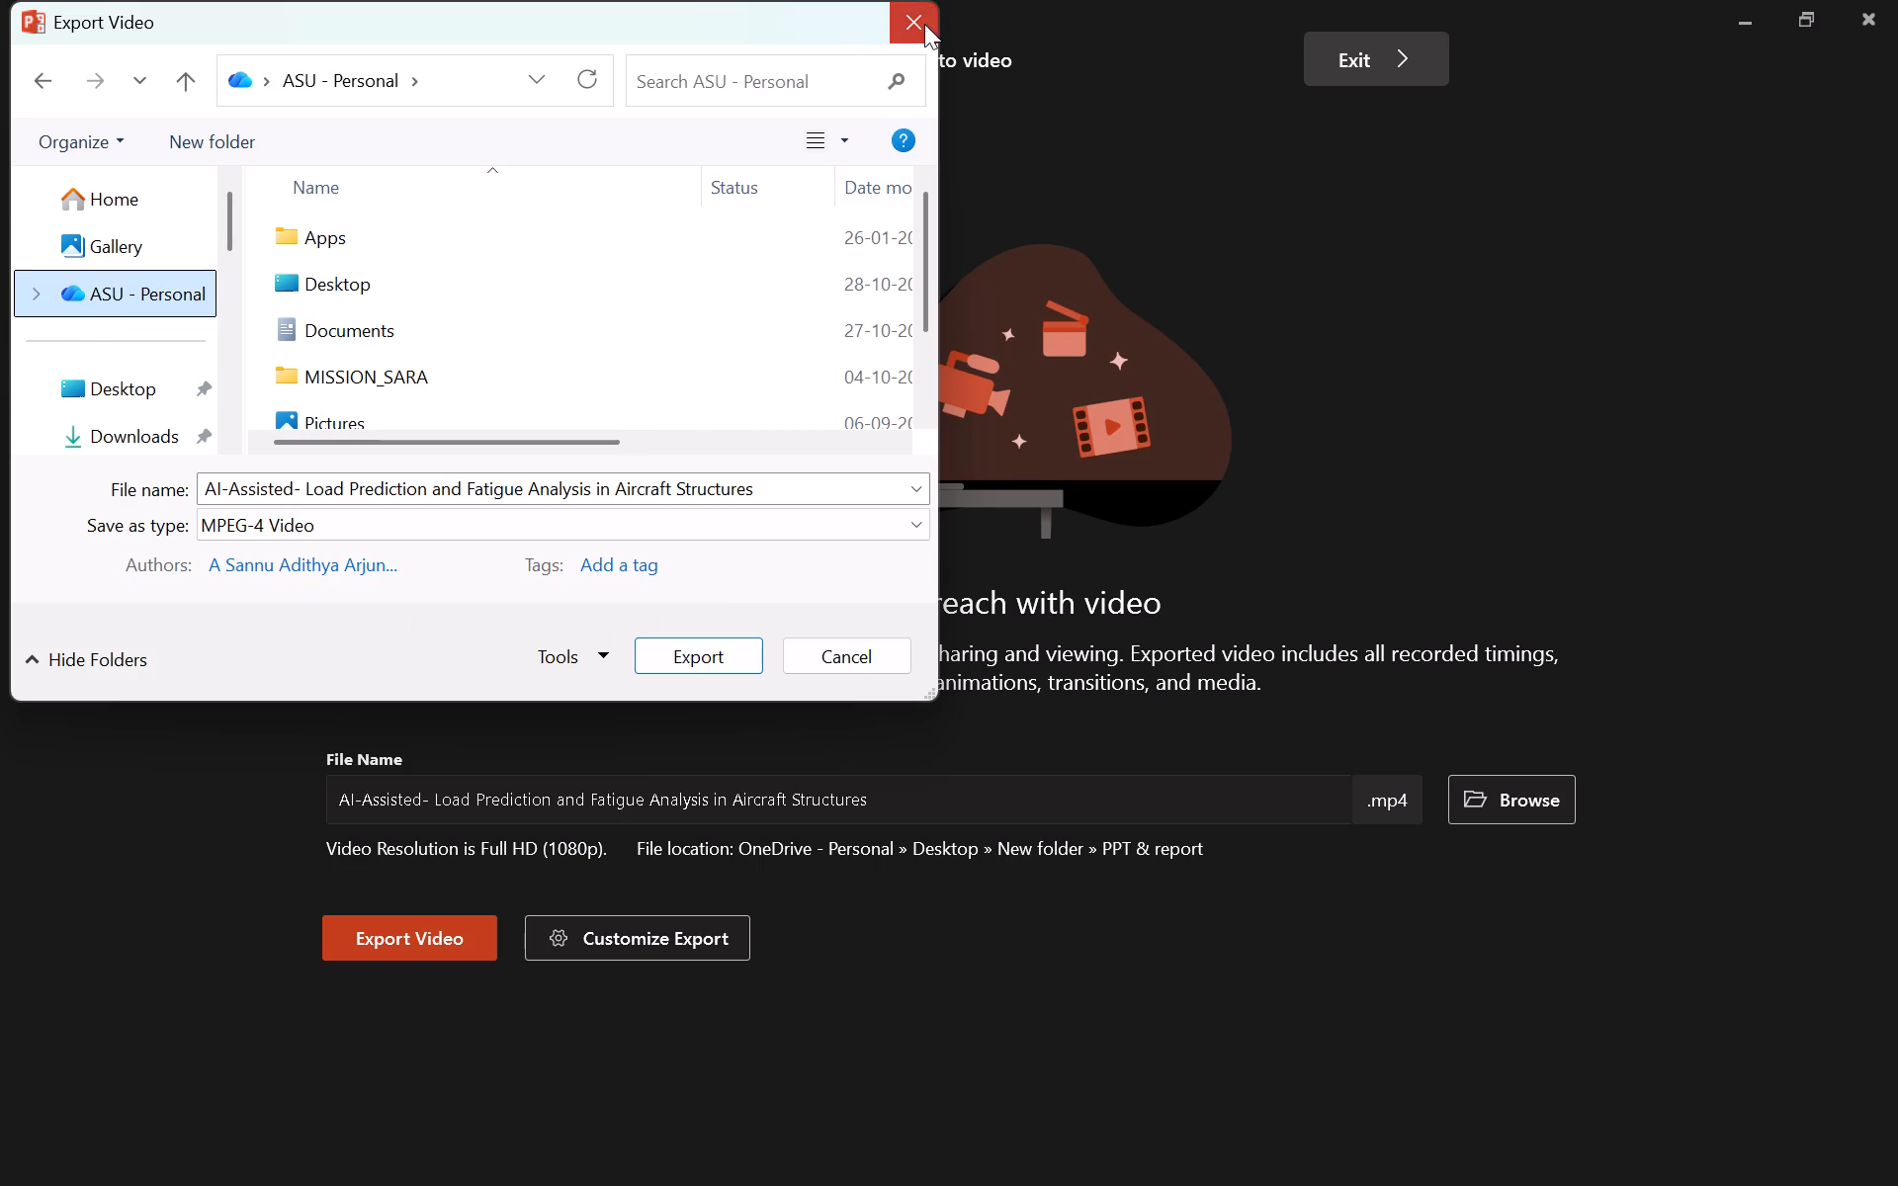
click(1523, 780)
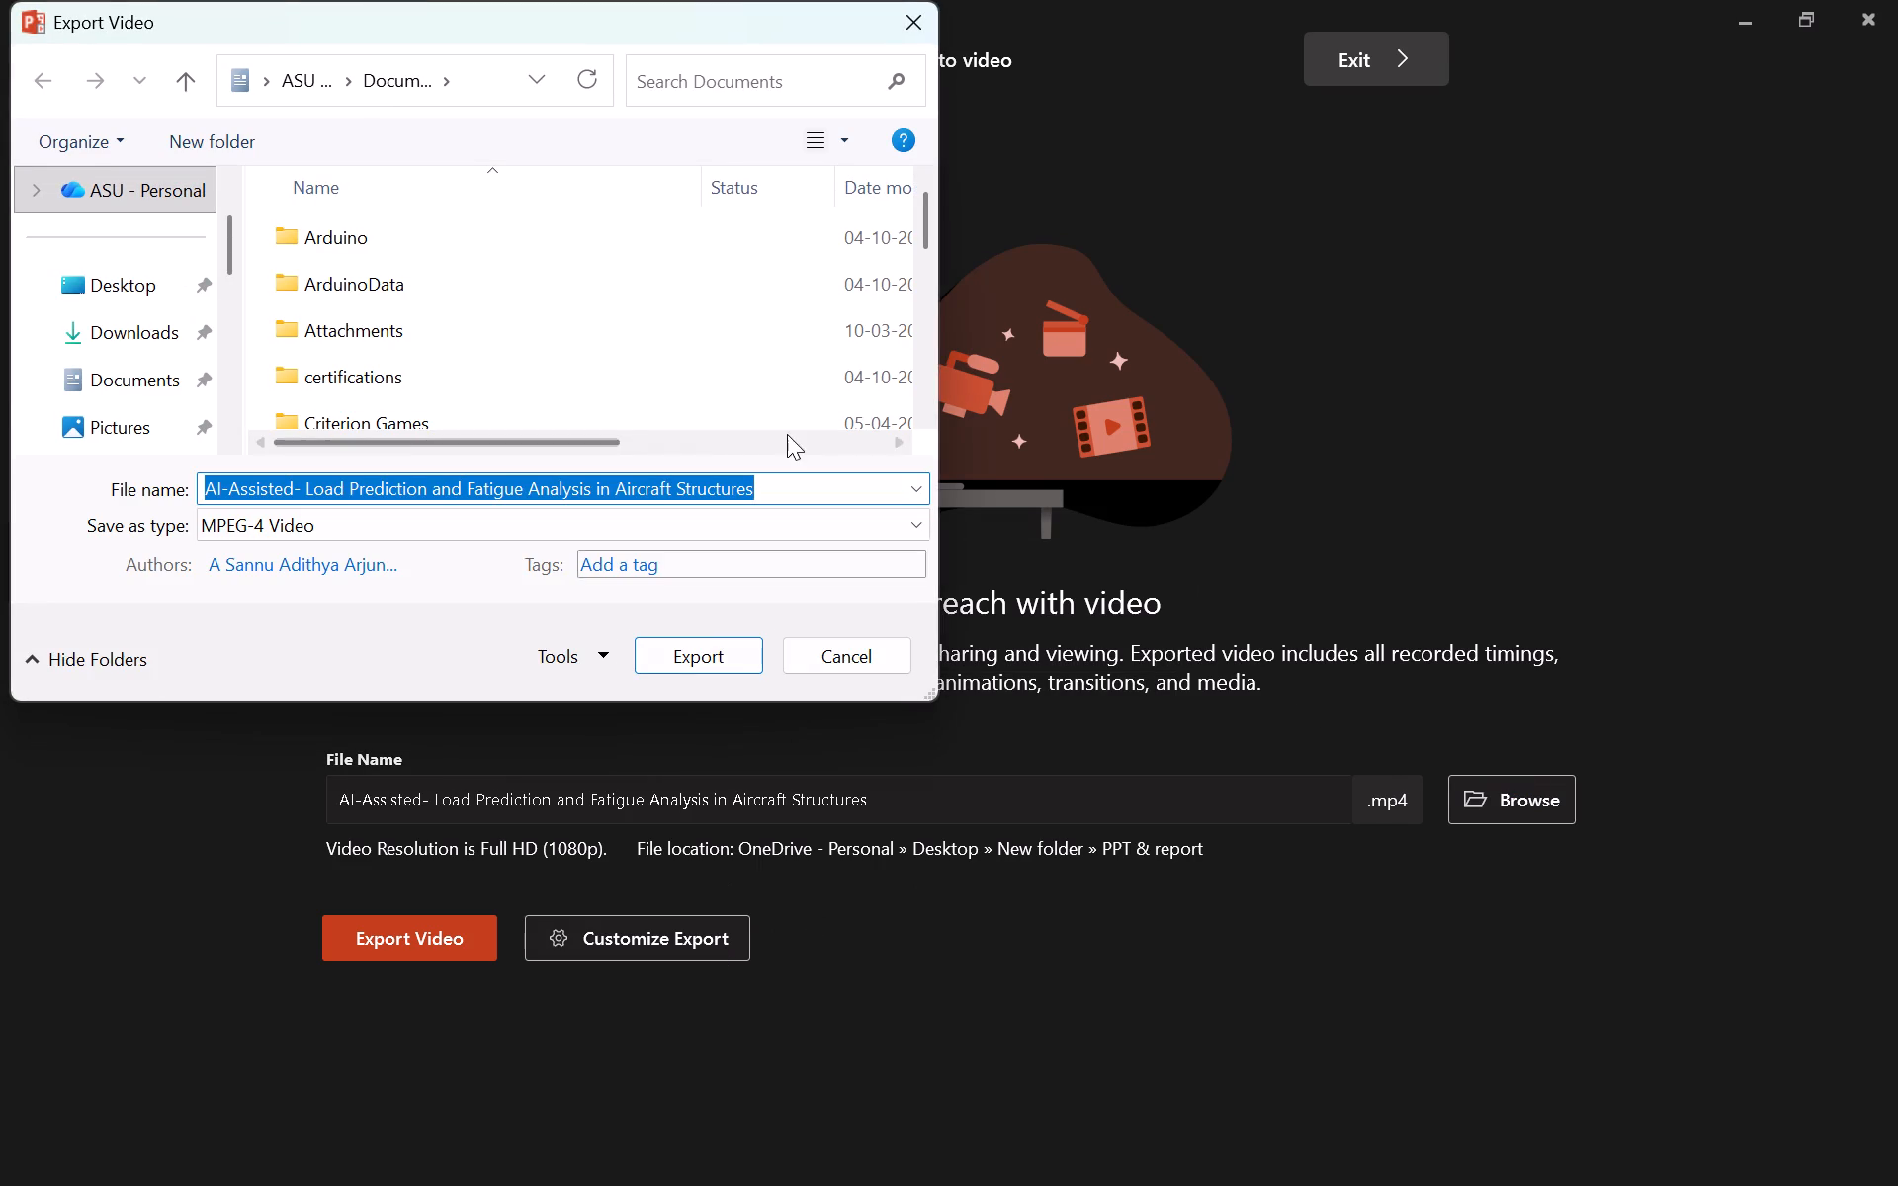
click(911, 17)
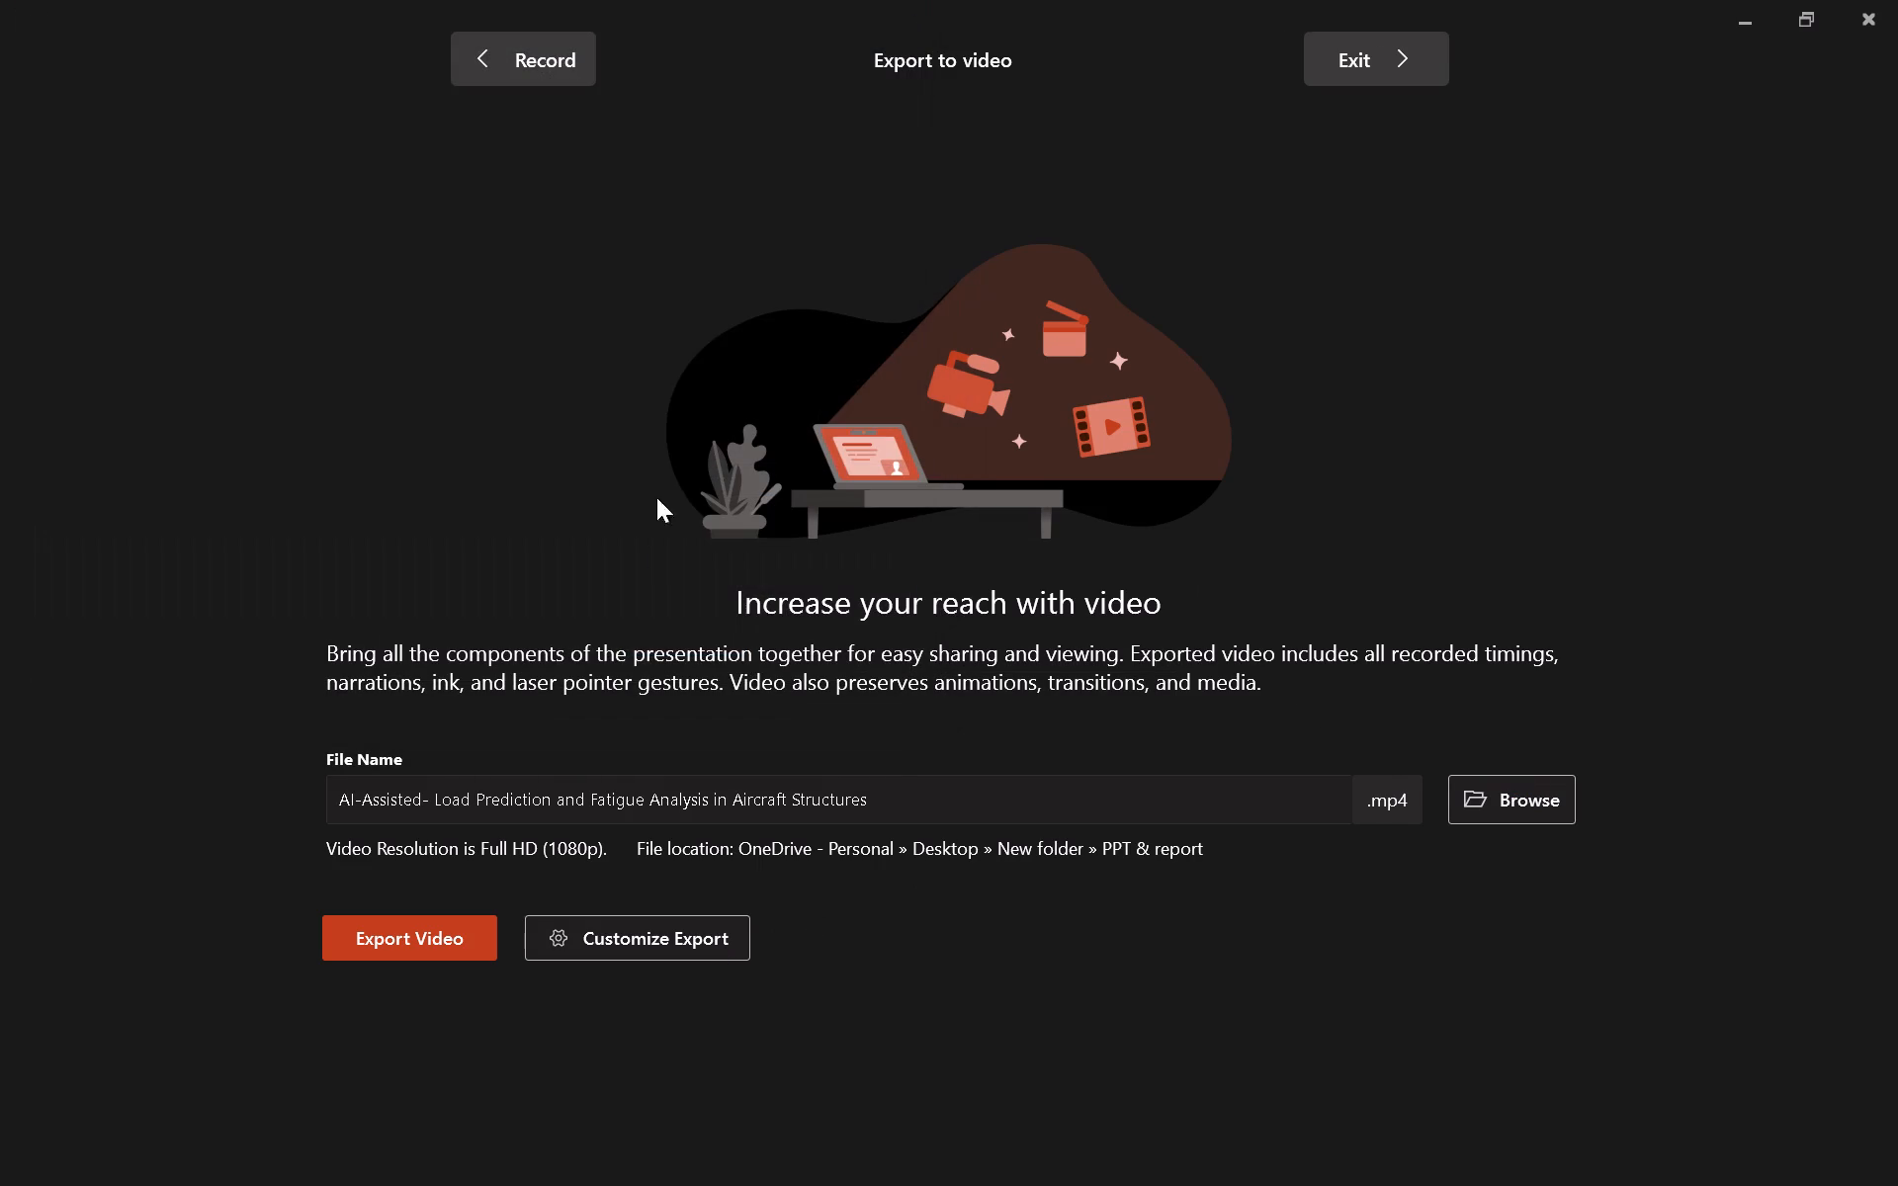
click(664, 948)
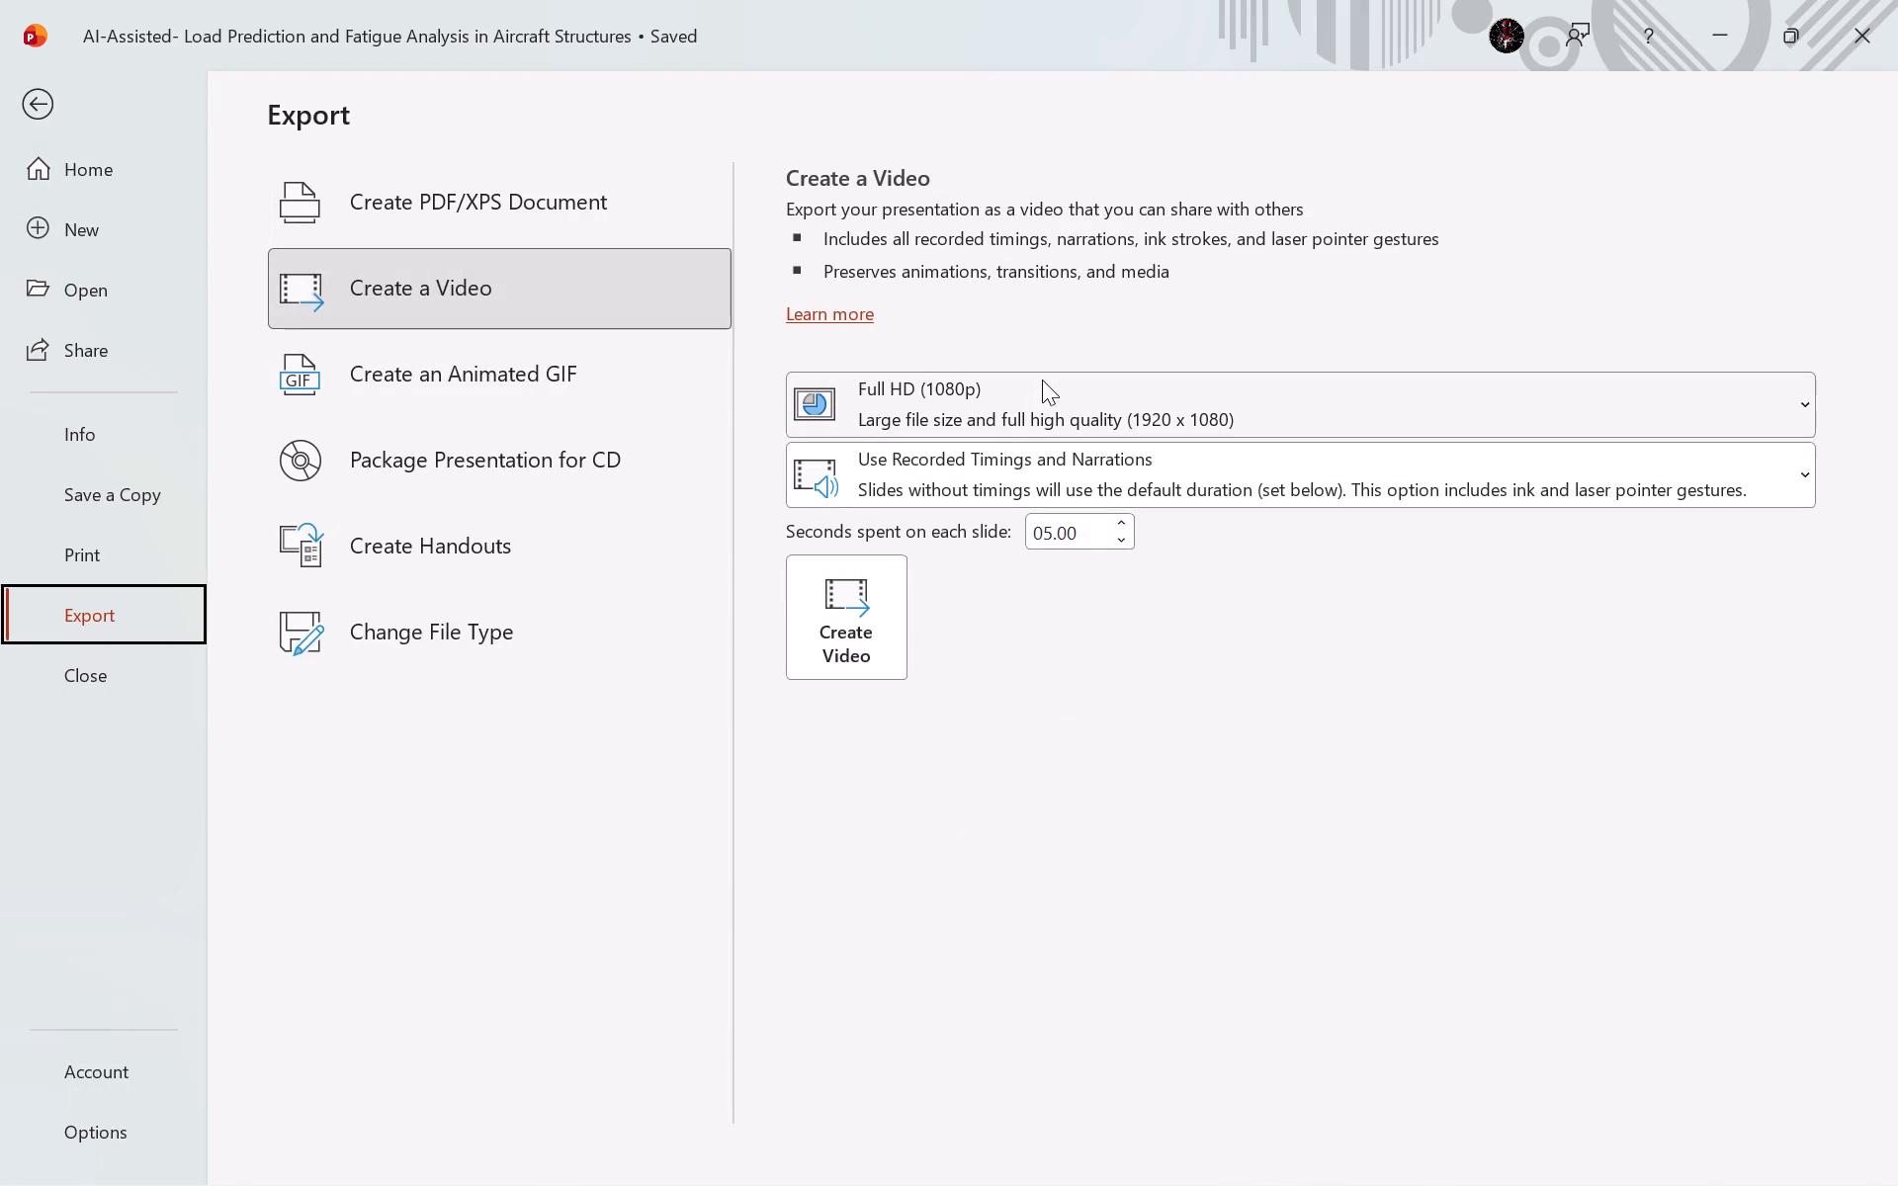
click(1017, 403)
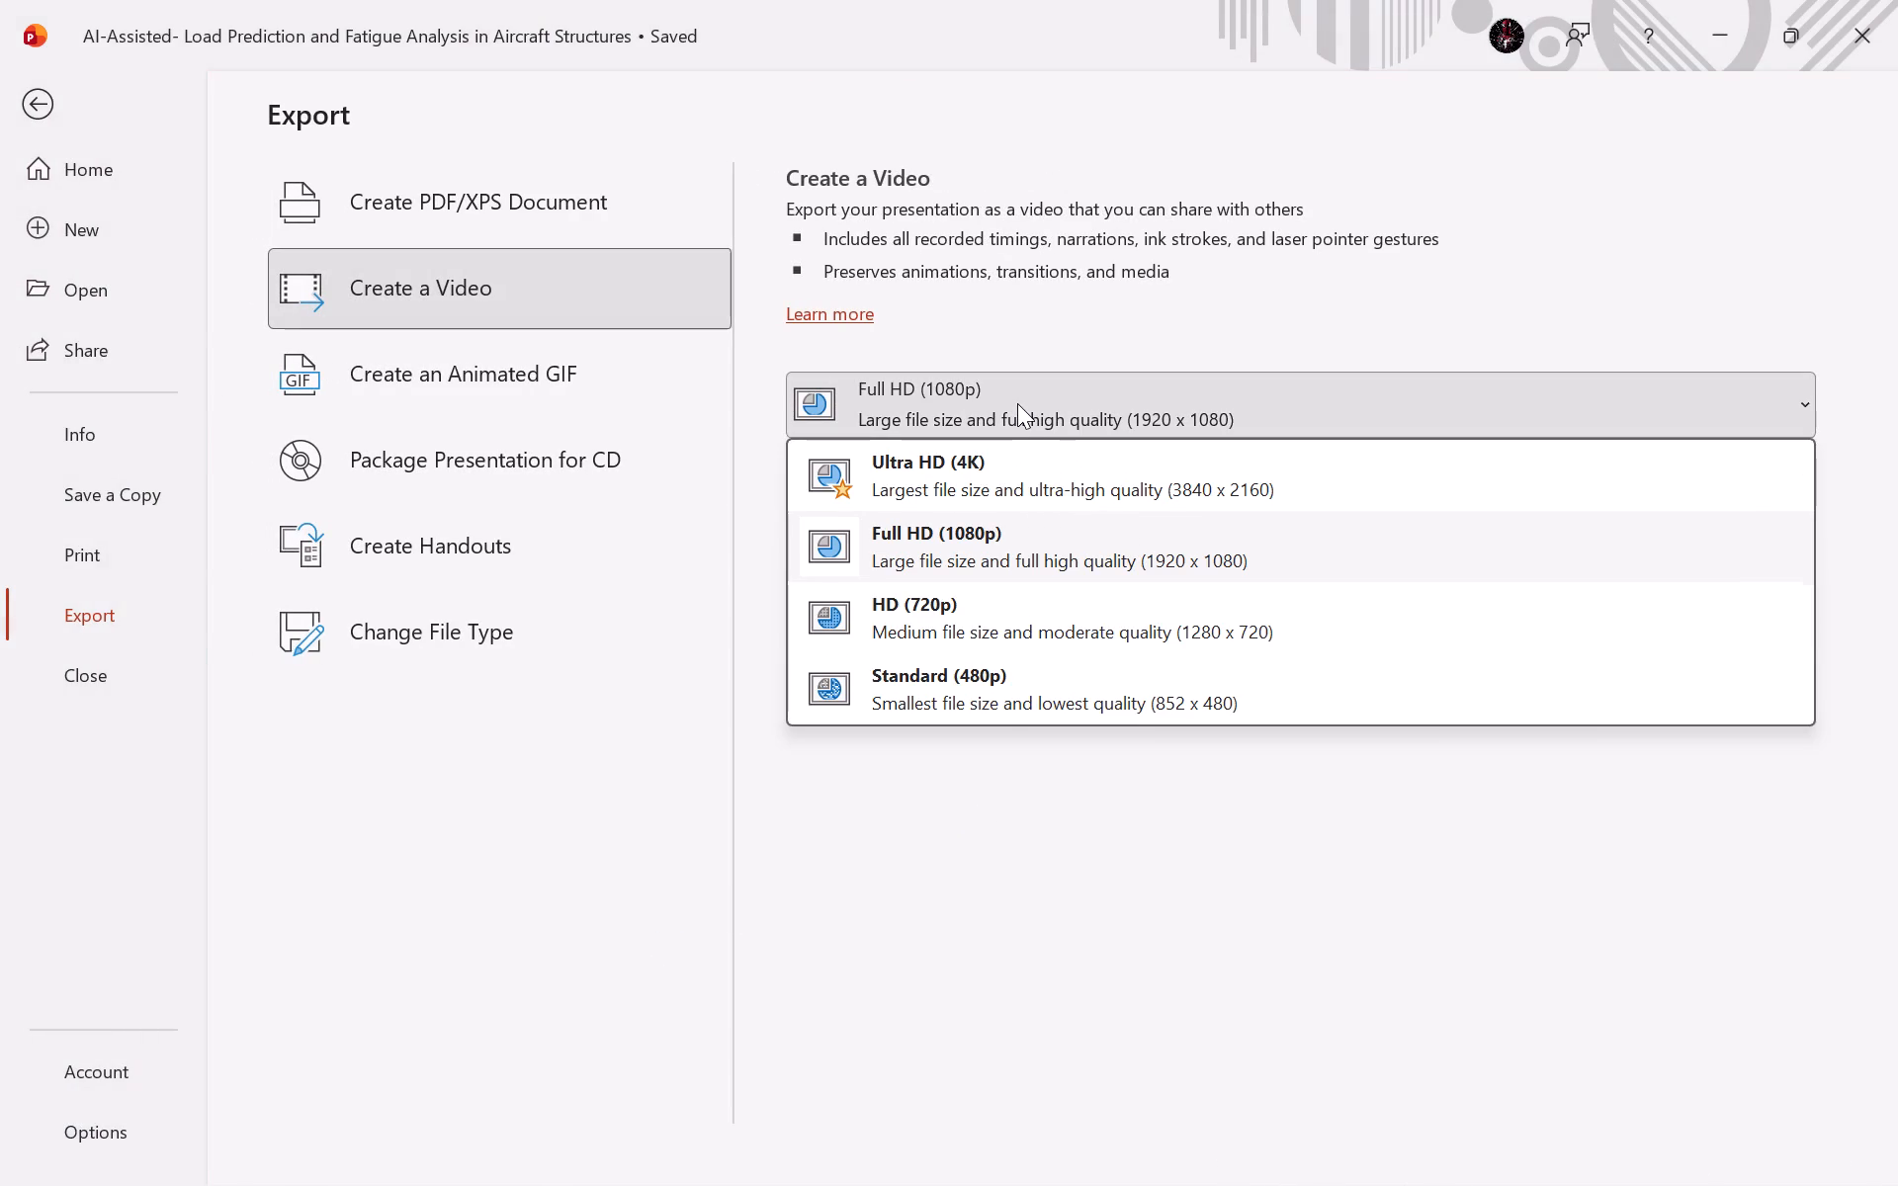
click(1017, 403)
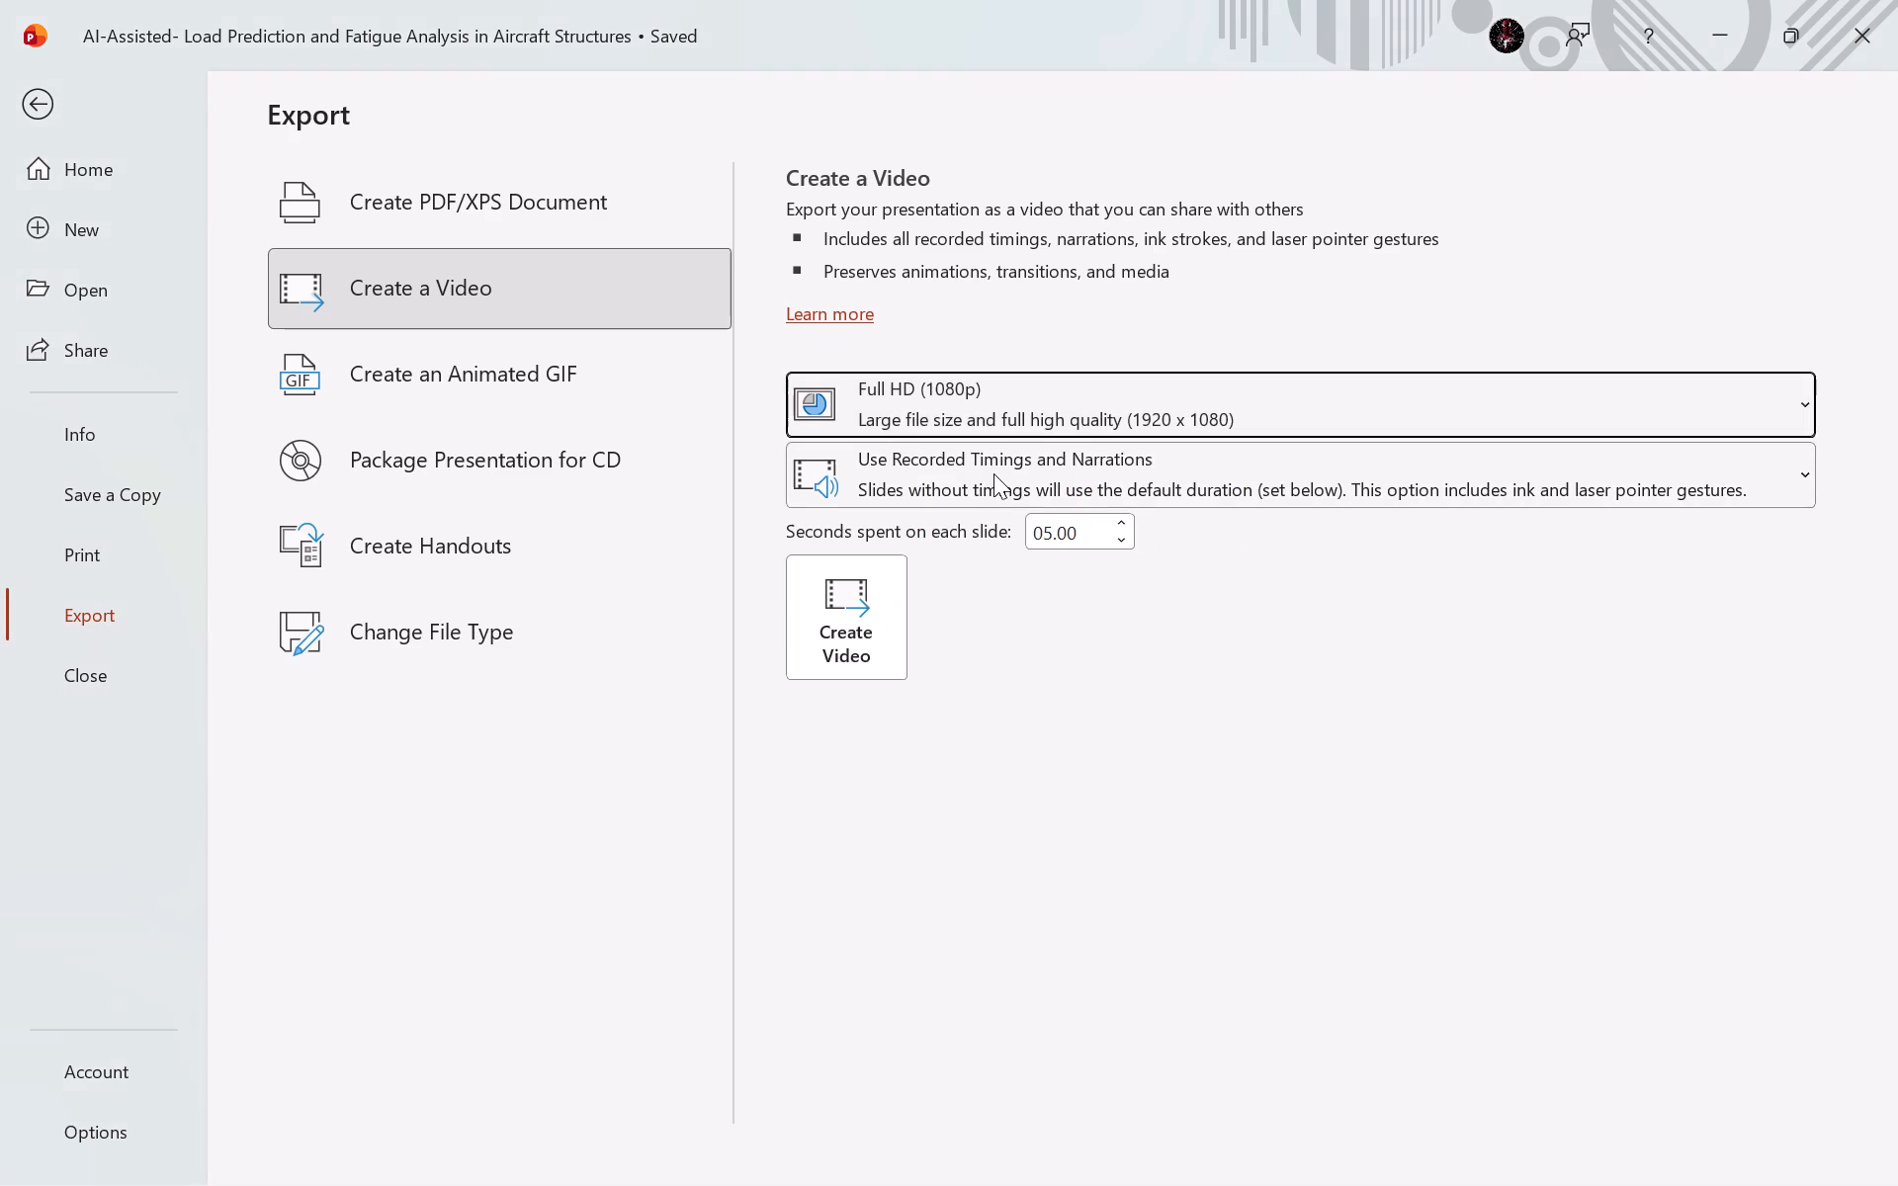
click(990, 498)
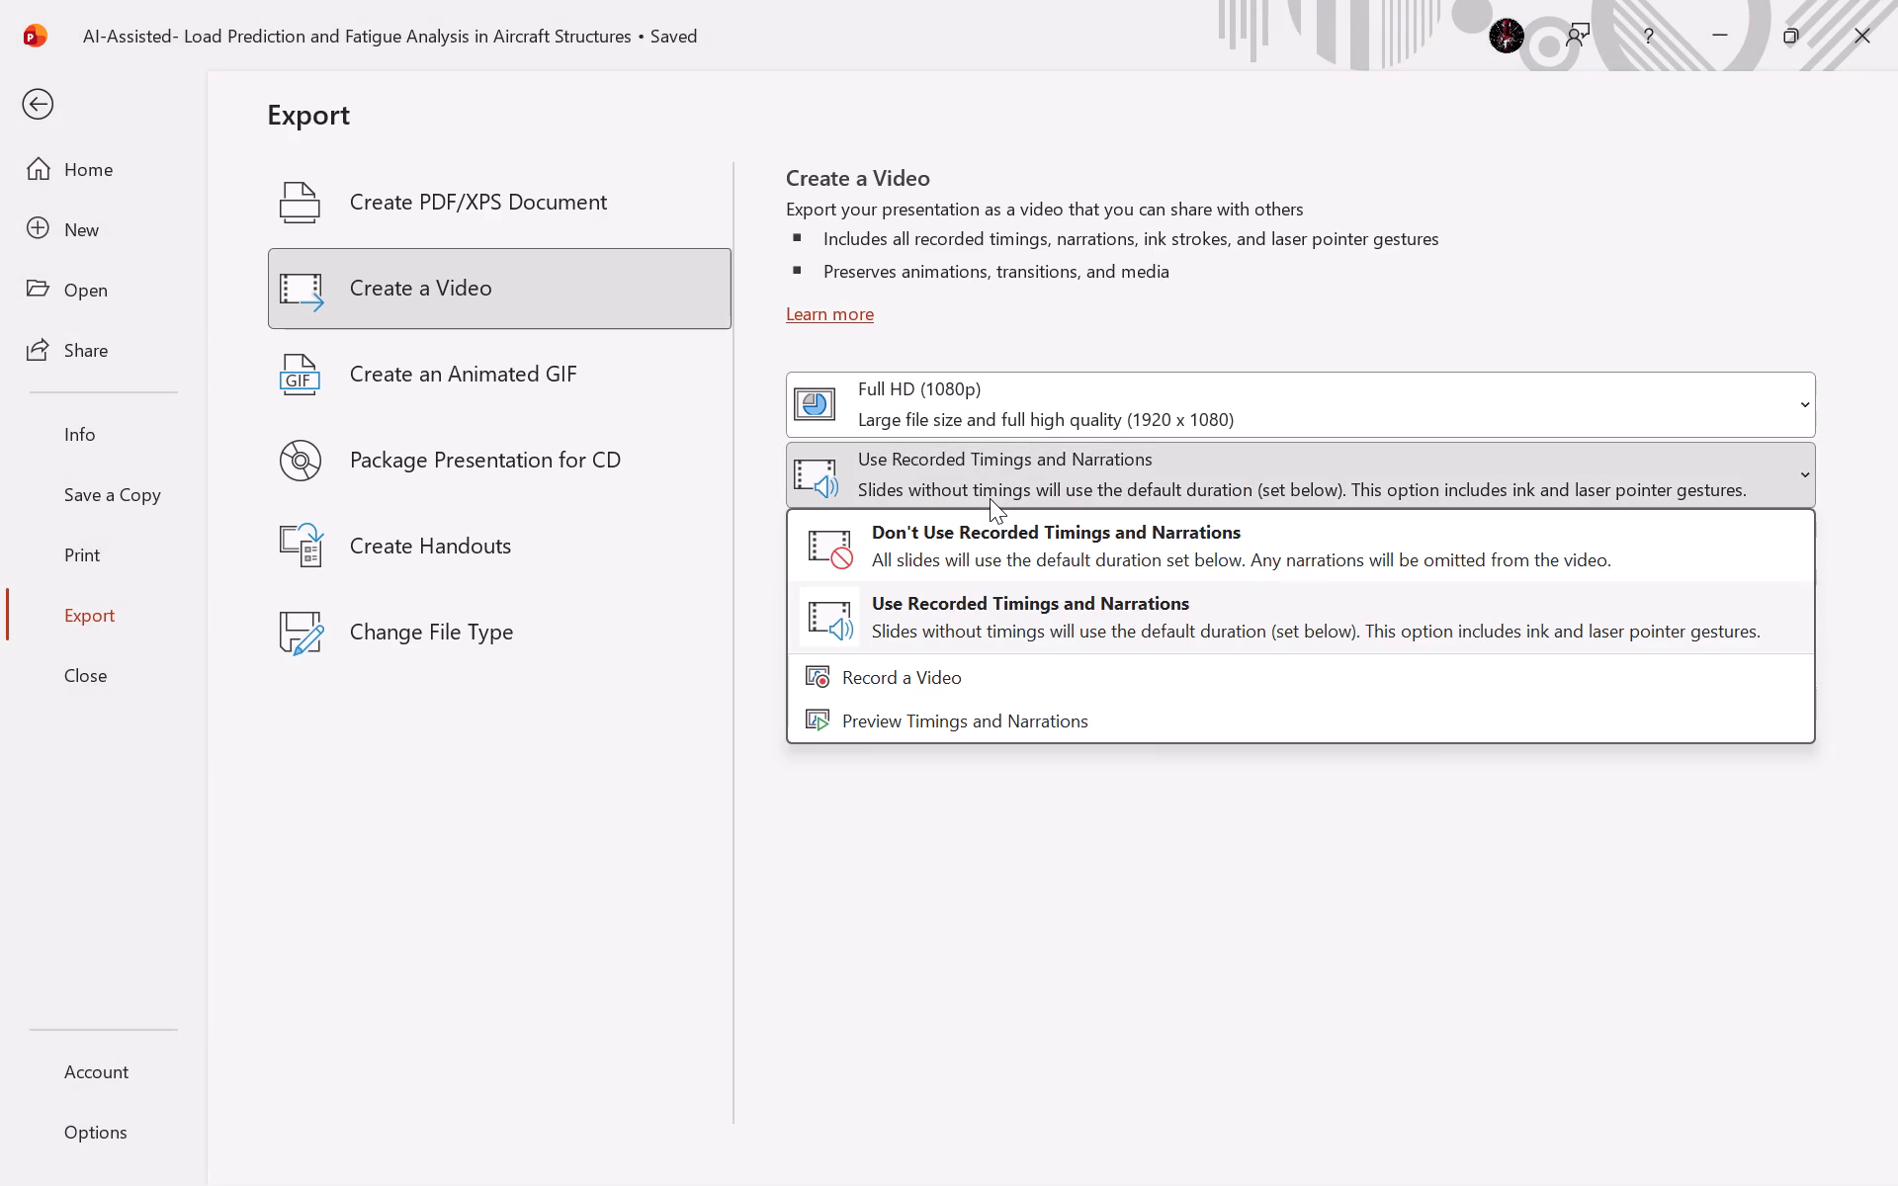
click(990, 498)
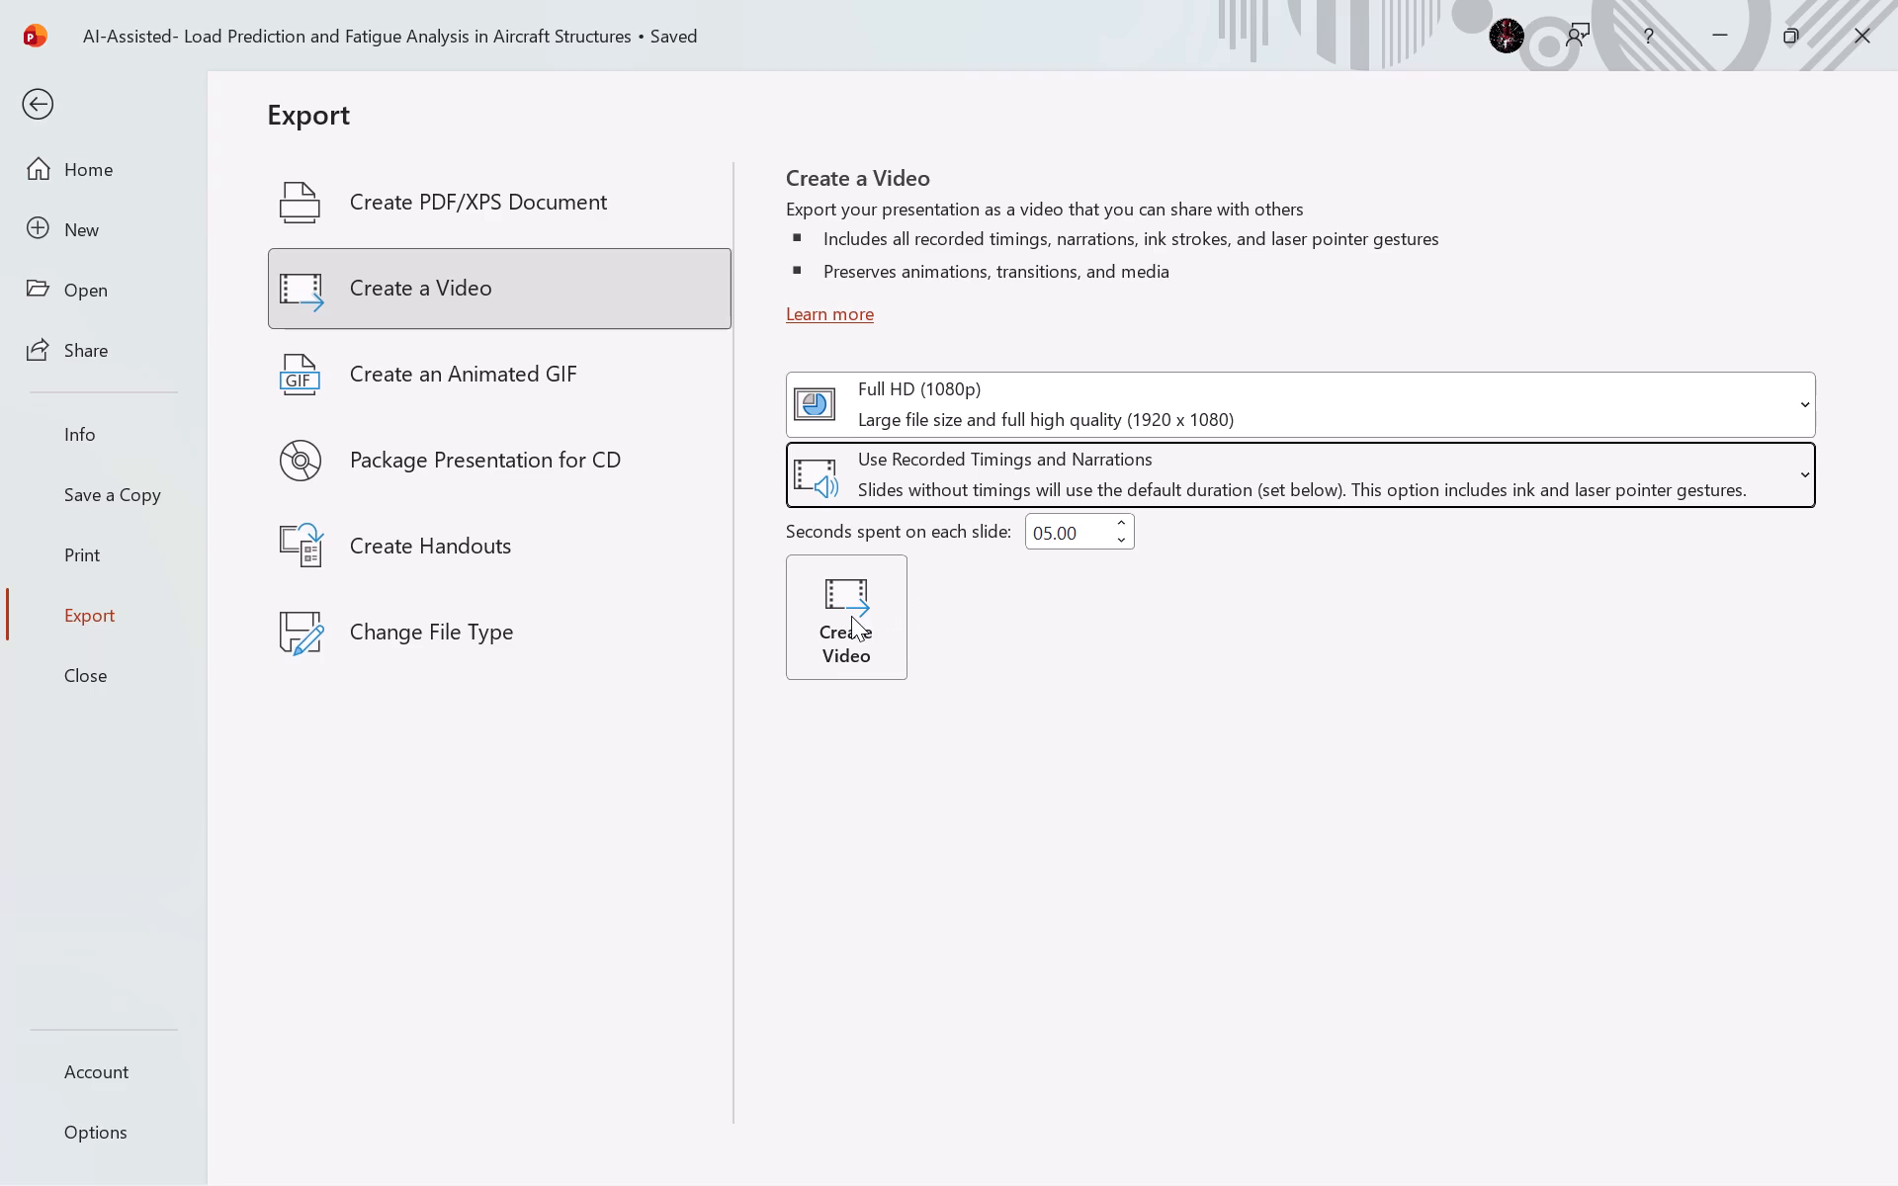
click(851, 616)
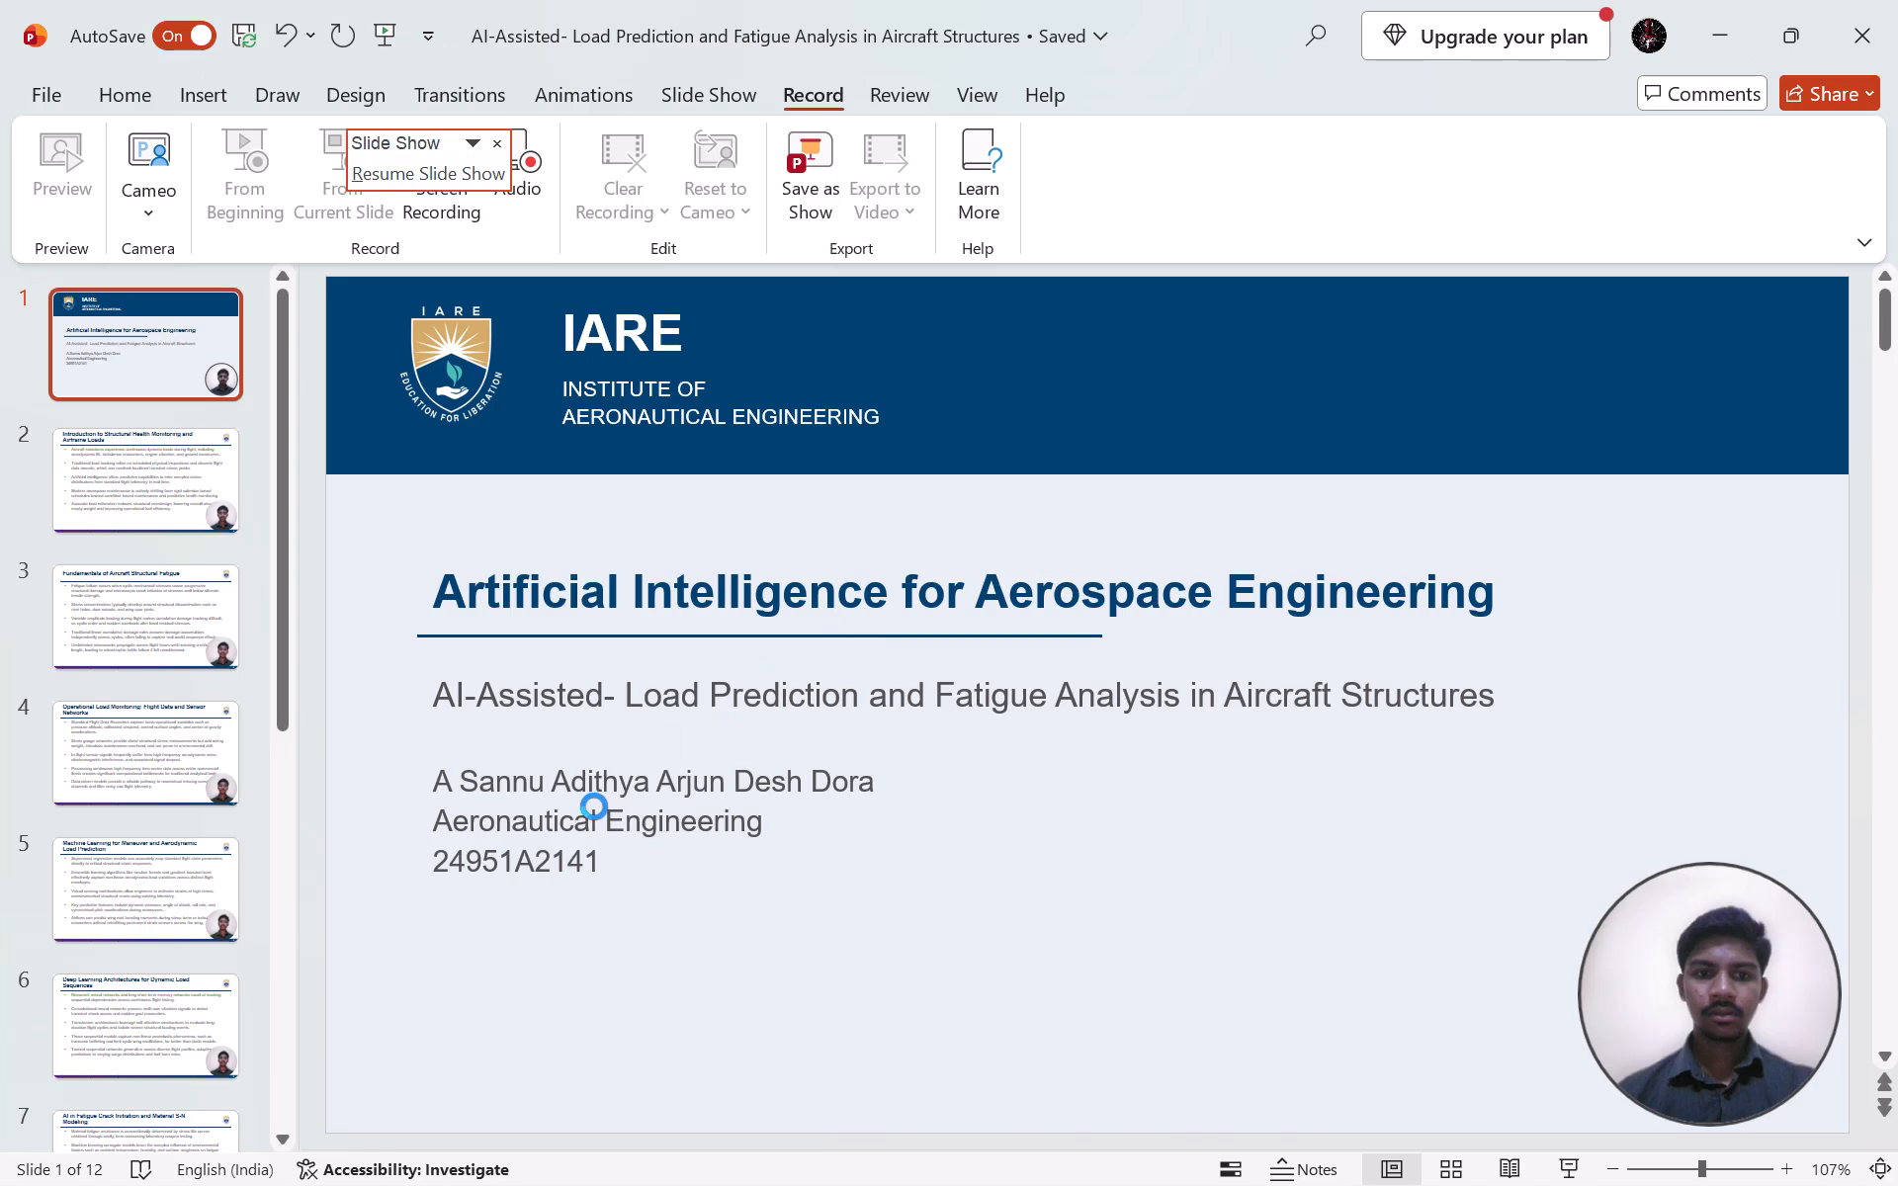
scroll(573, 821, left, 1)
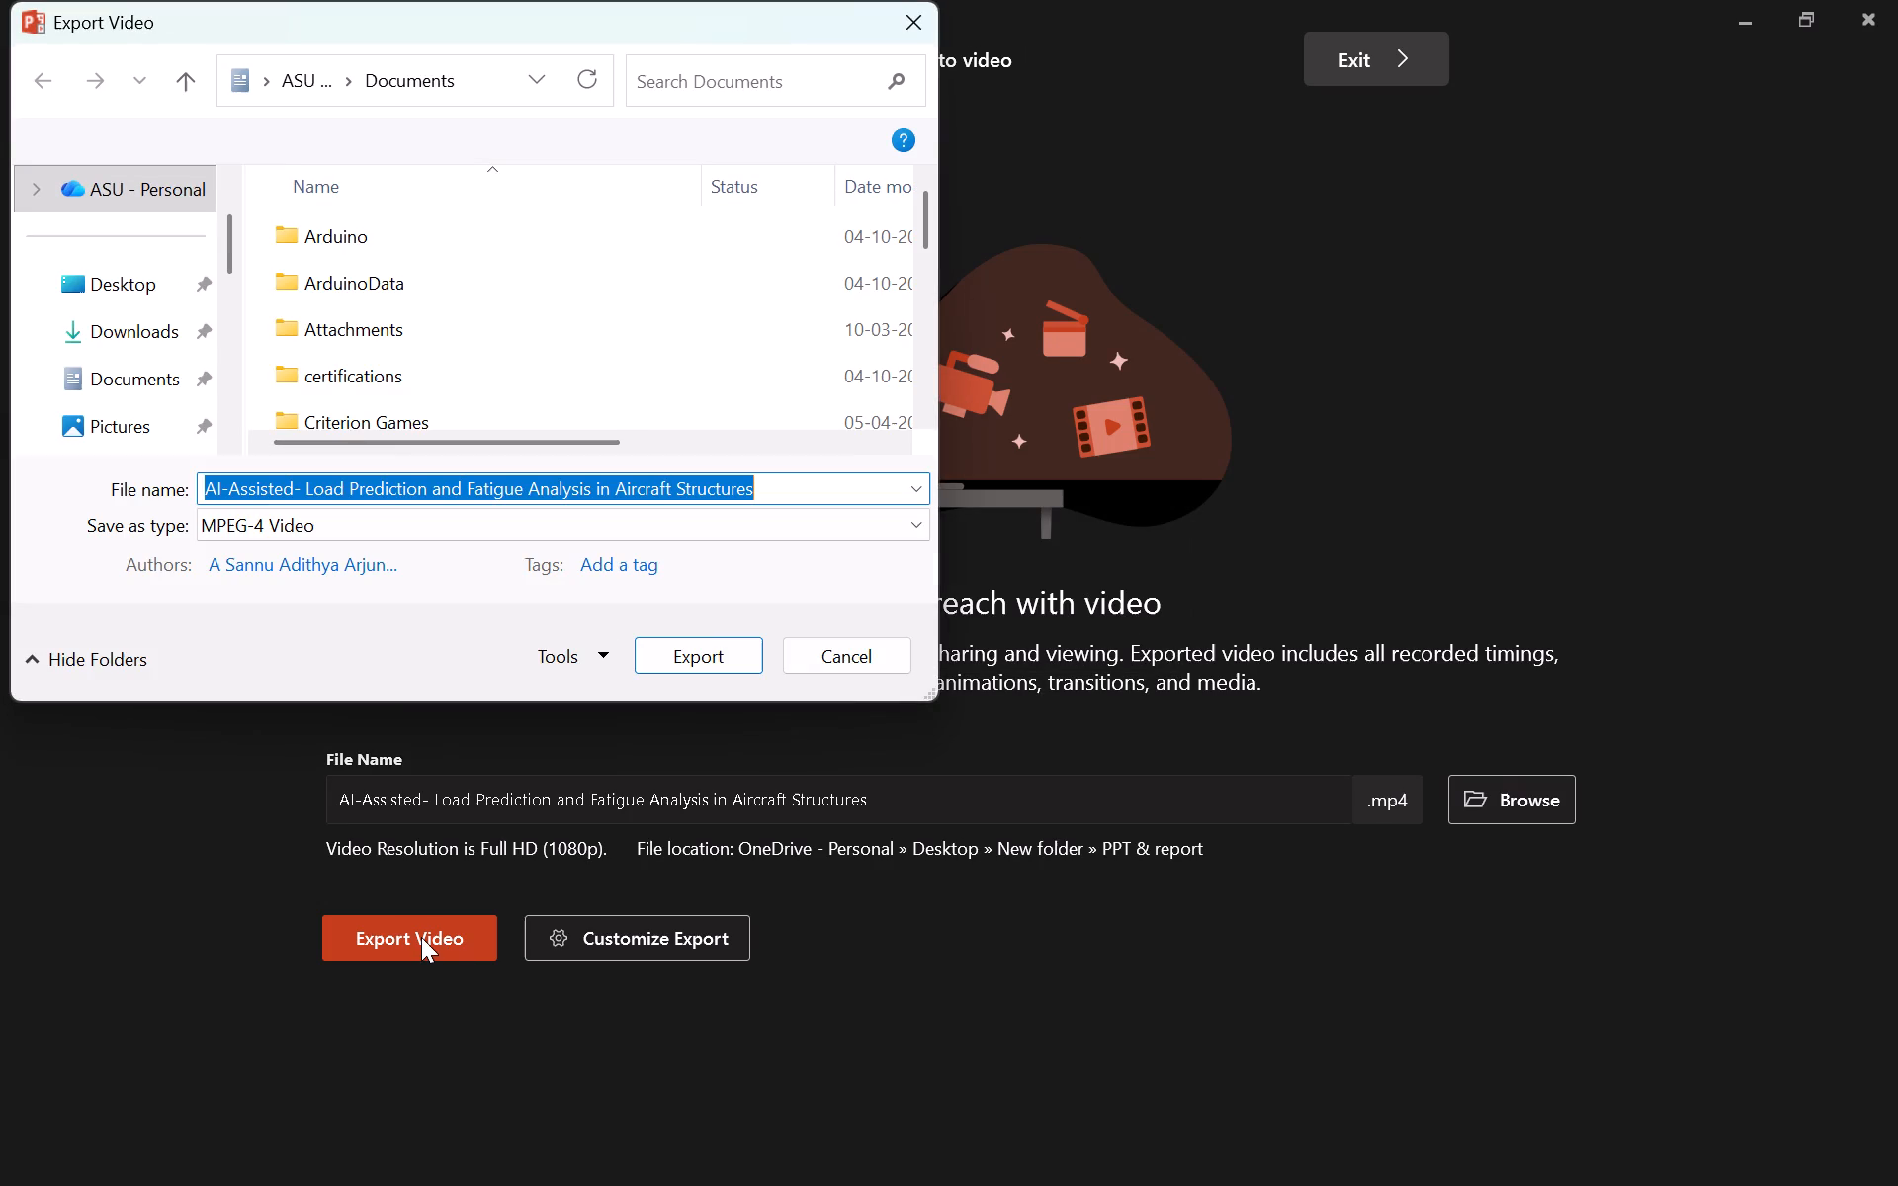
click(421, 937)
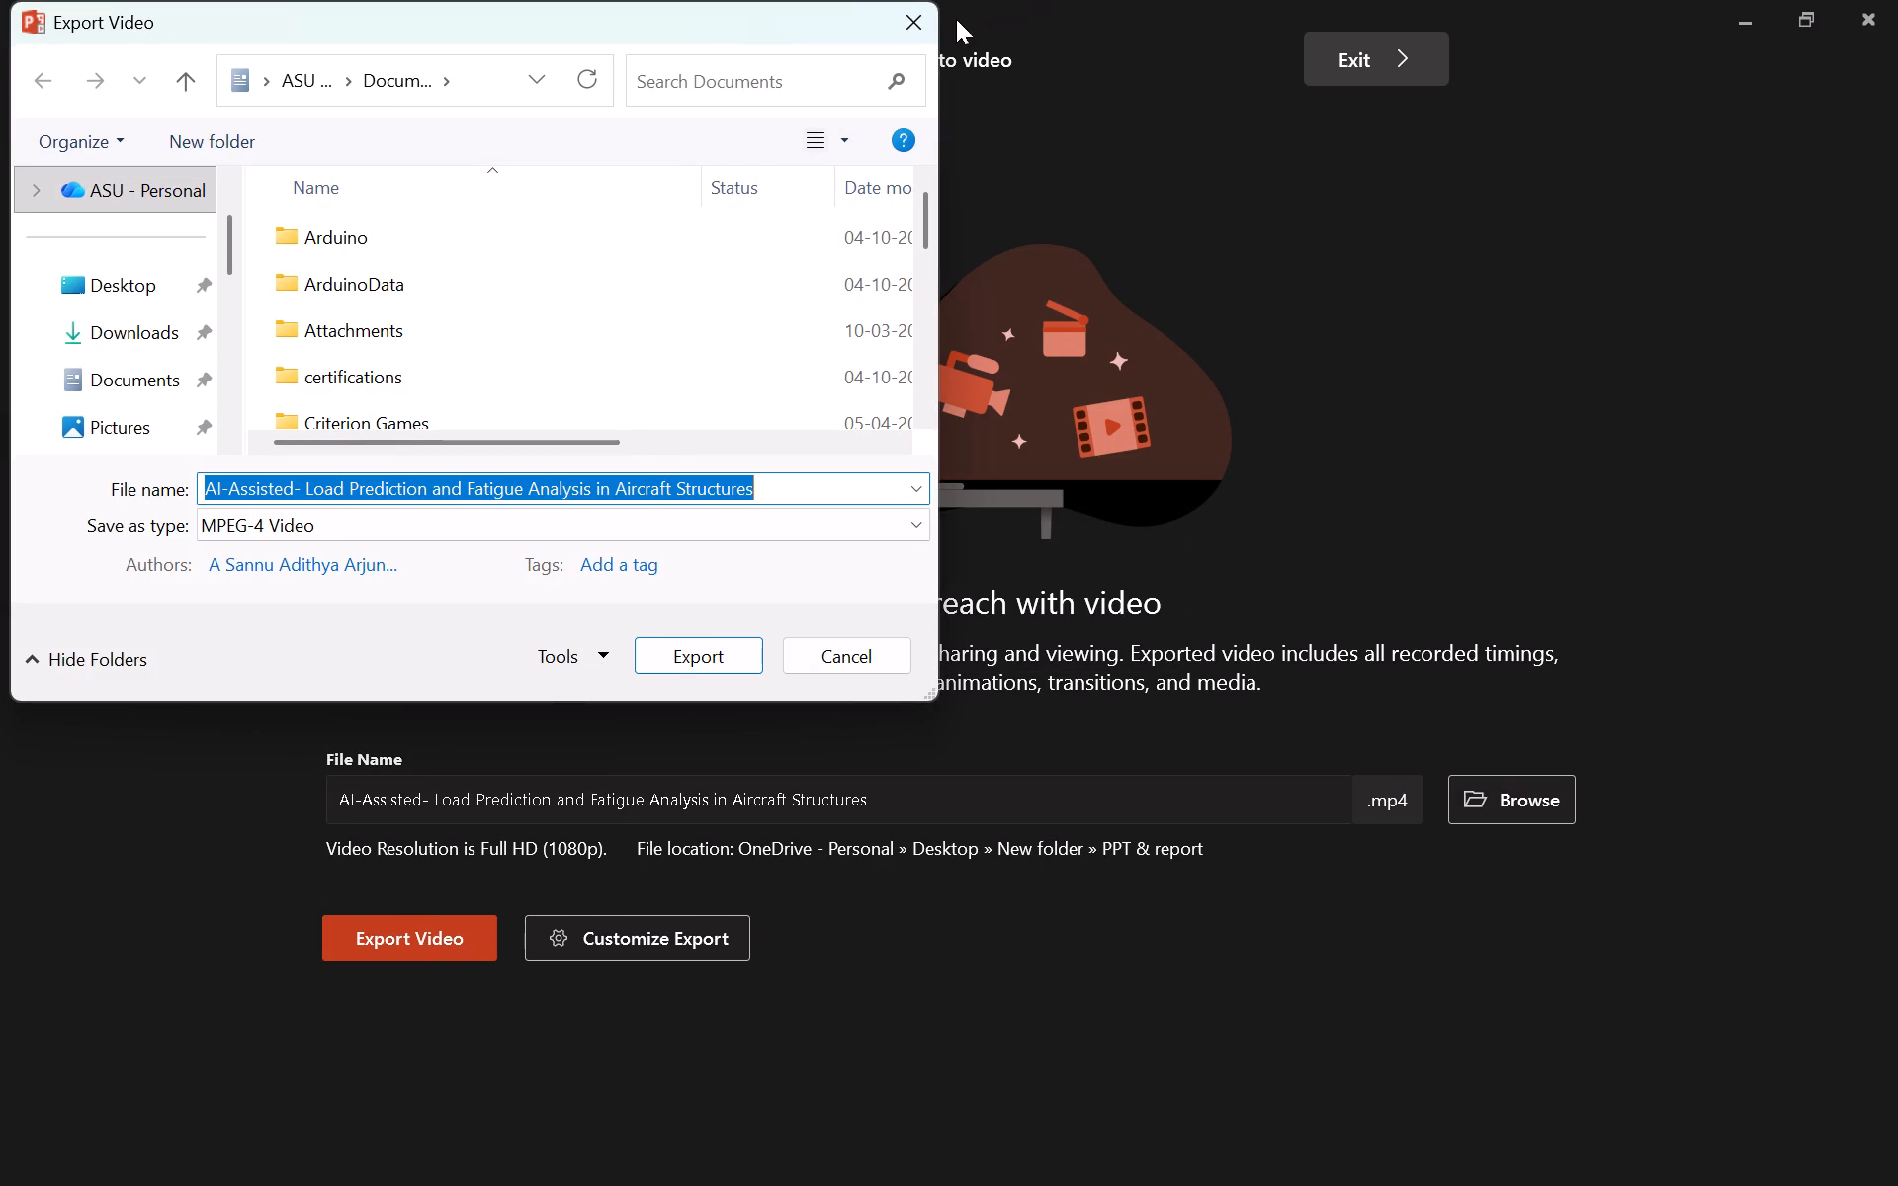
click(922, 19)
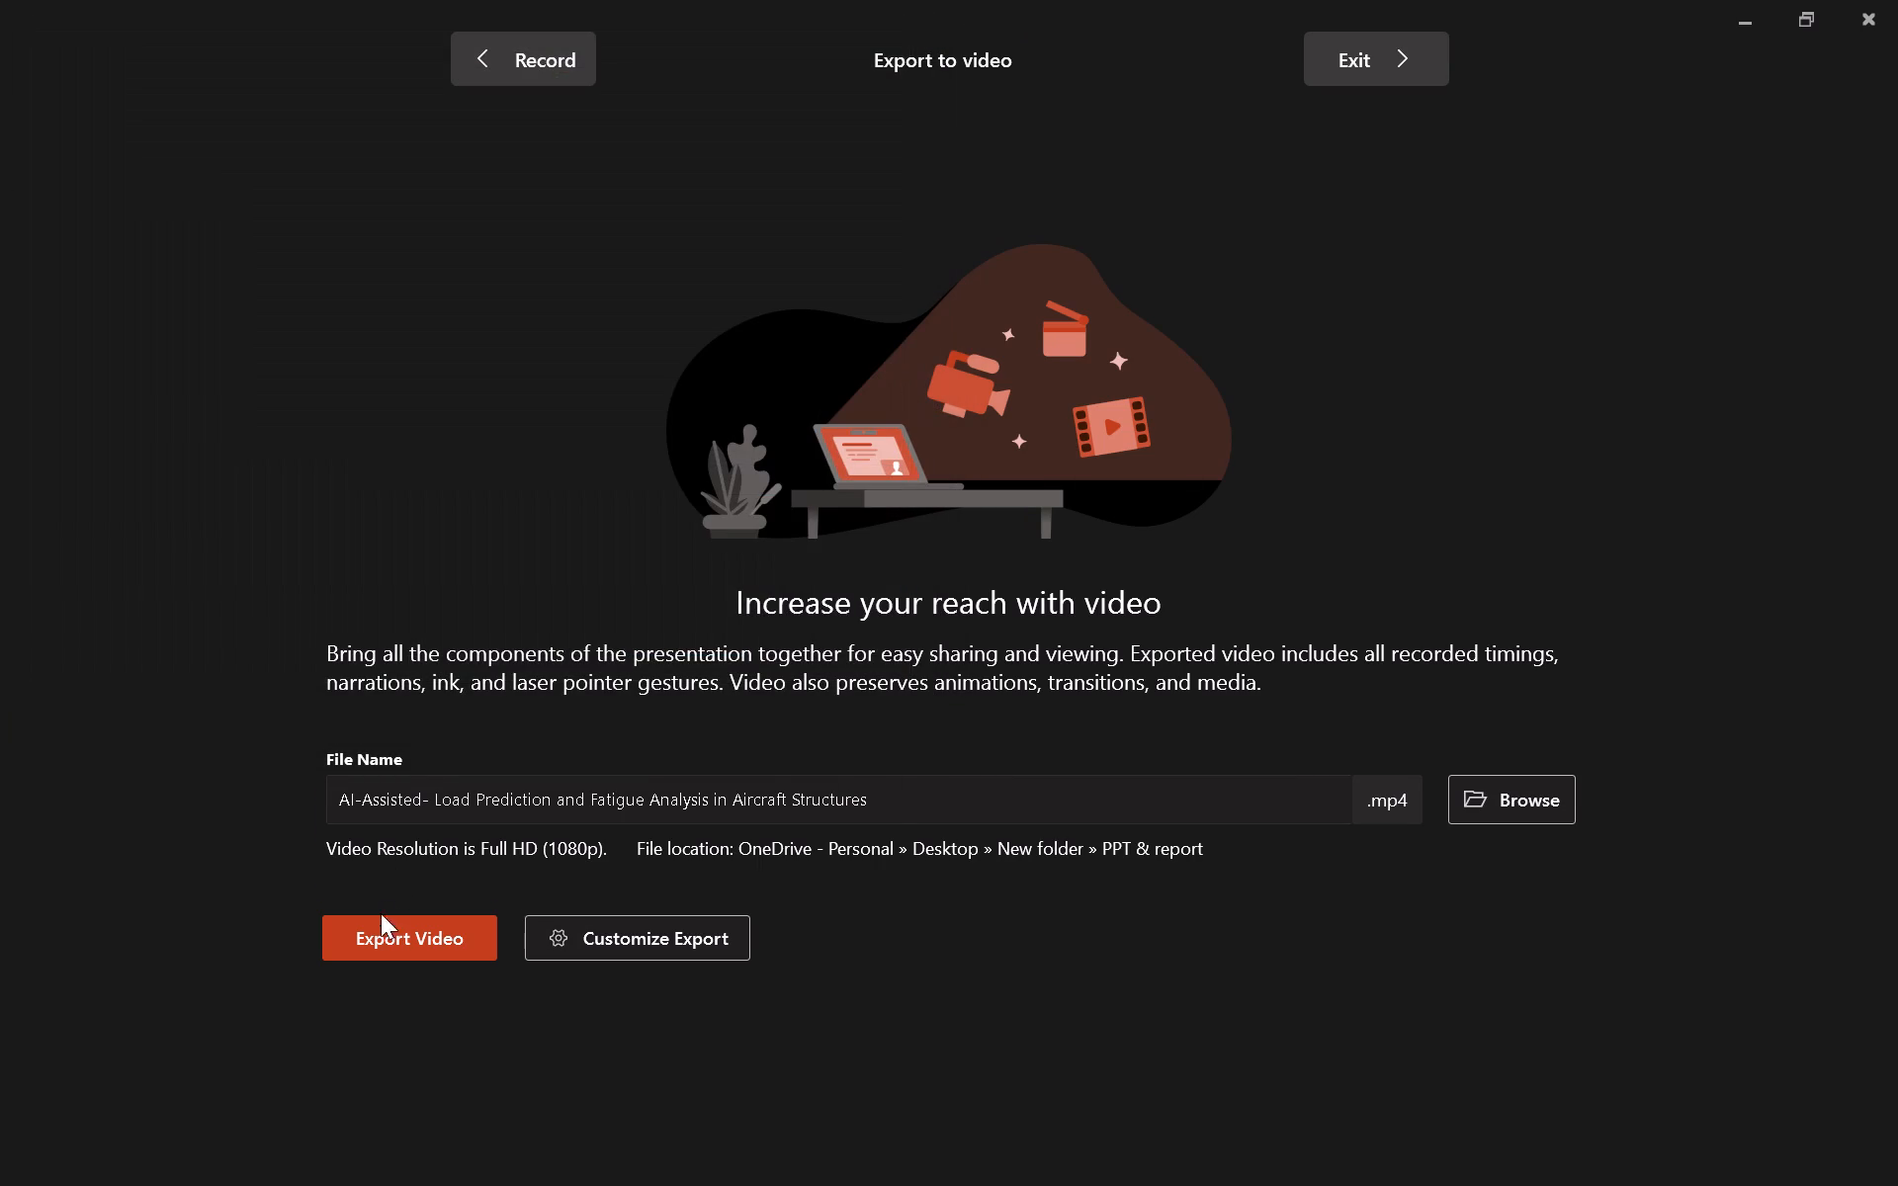
Export the recorded presentation as a Full HD (1080p) MP4 video to the PPT & report folder.
click(373, 942)
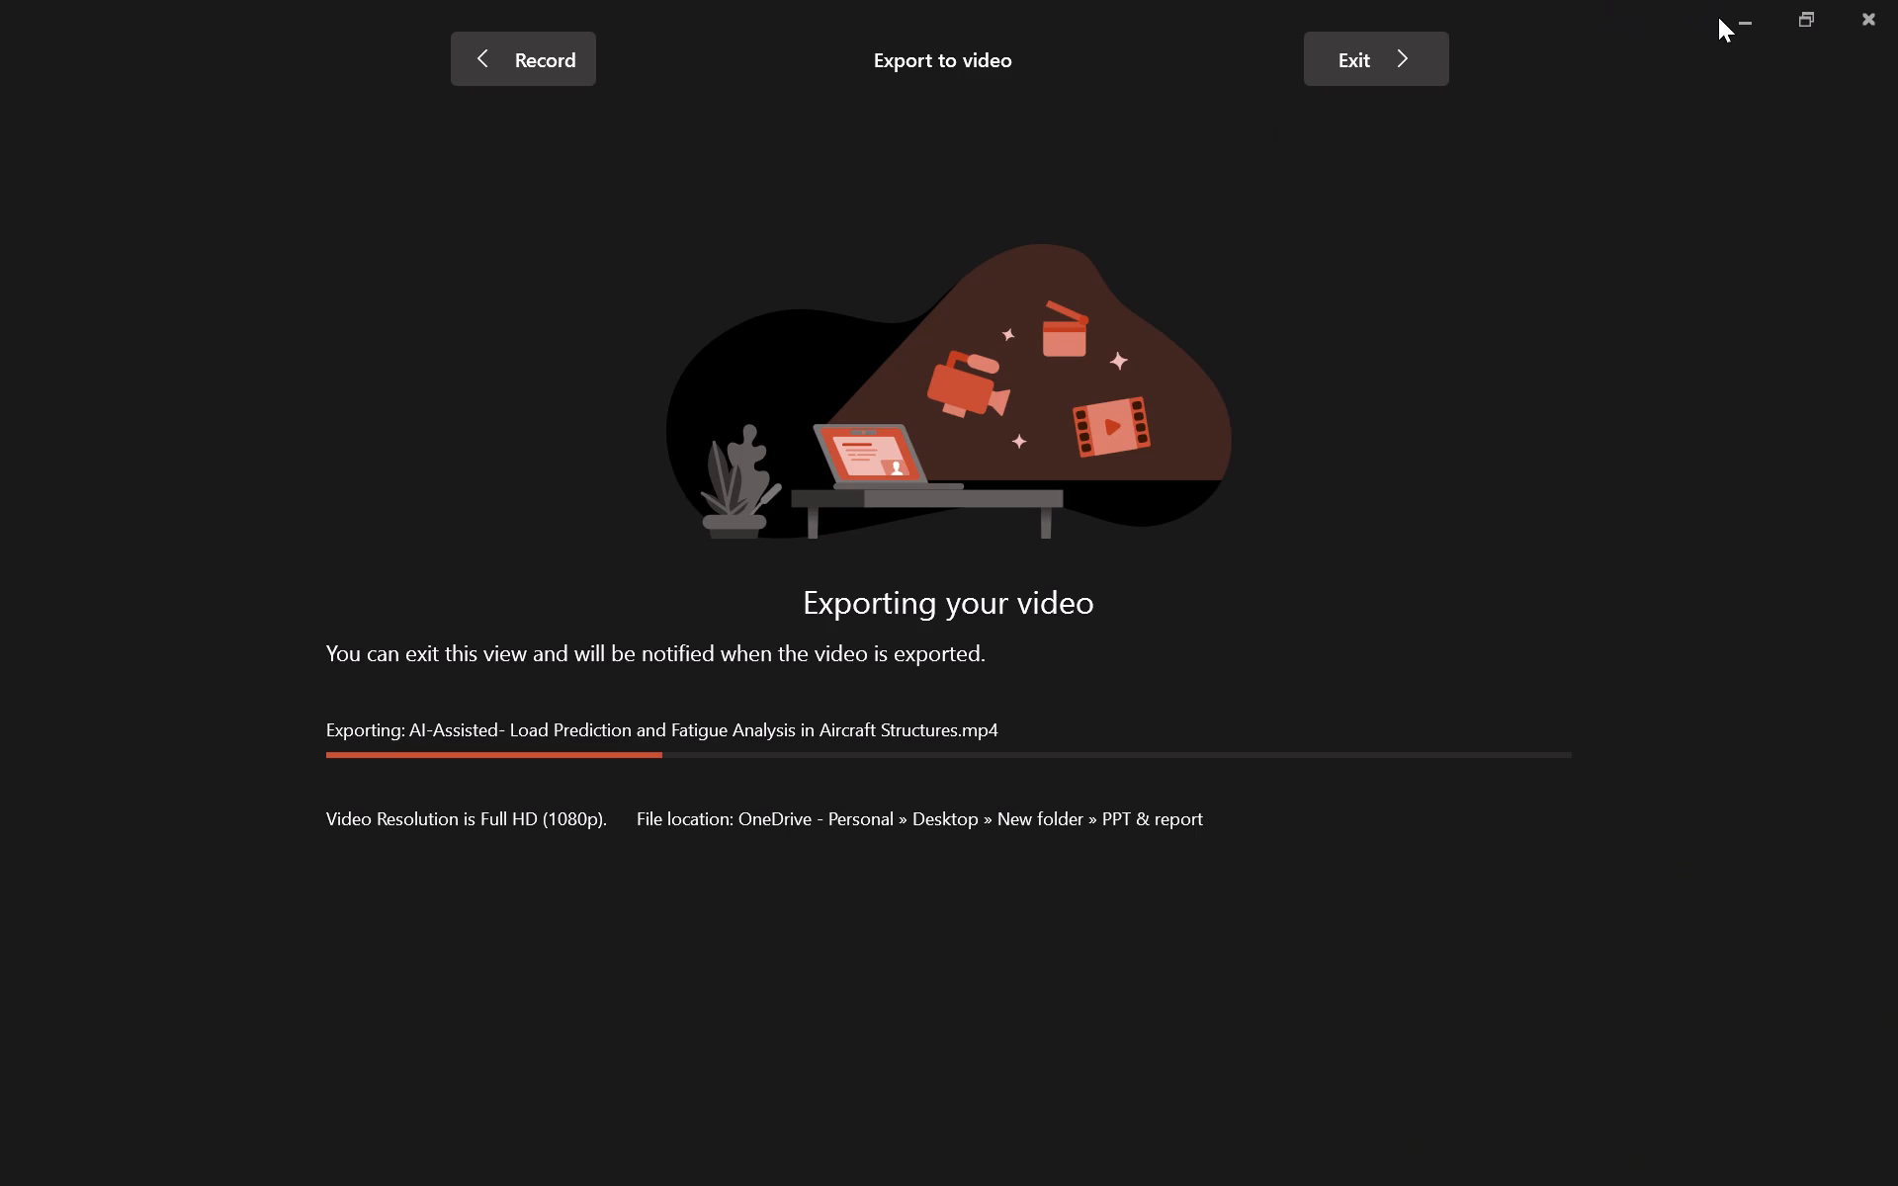
Leave the recording view and end the running slide show to return to the presentation's editing window.
click(1743, 14)
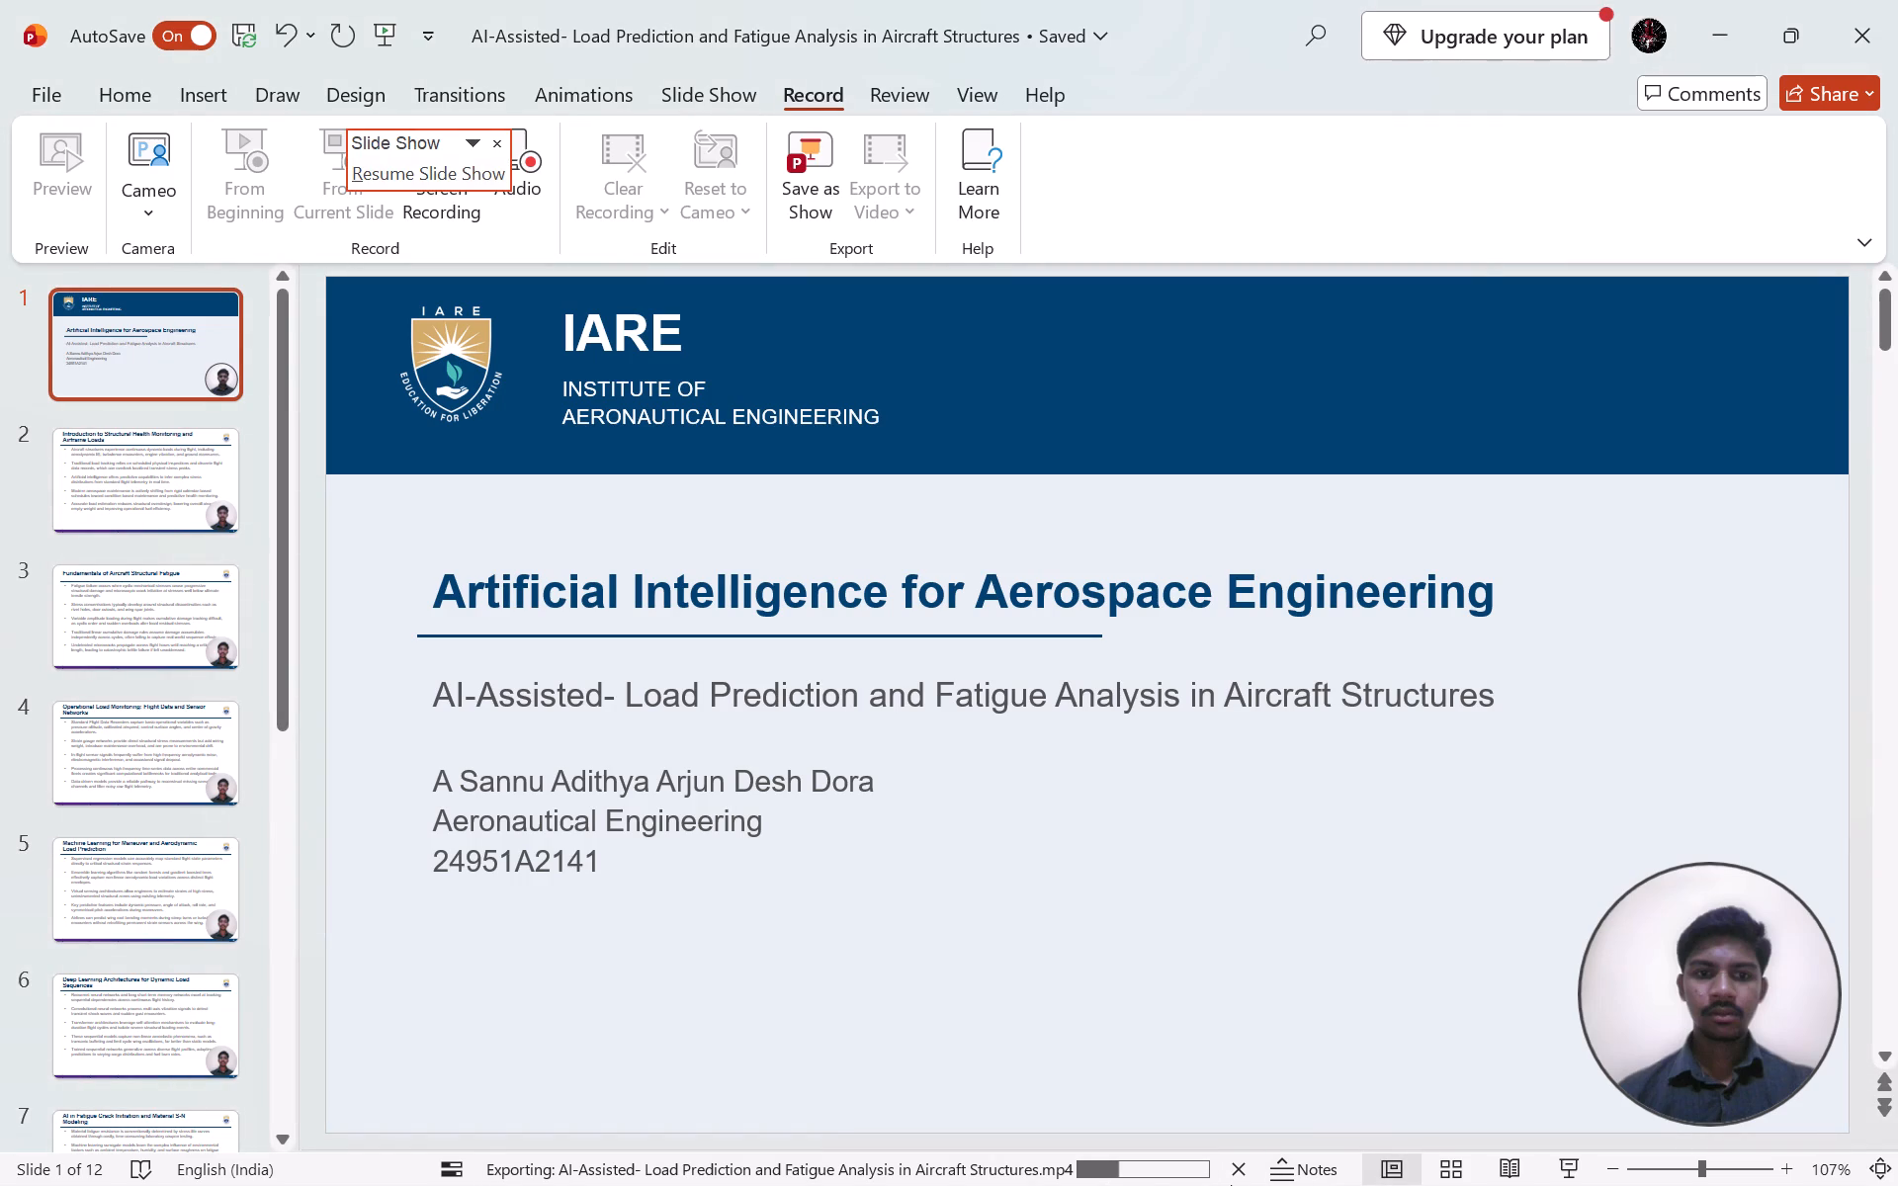
click(1731, 13)
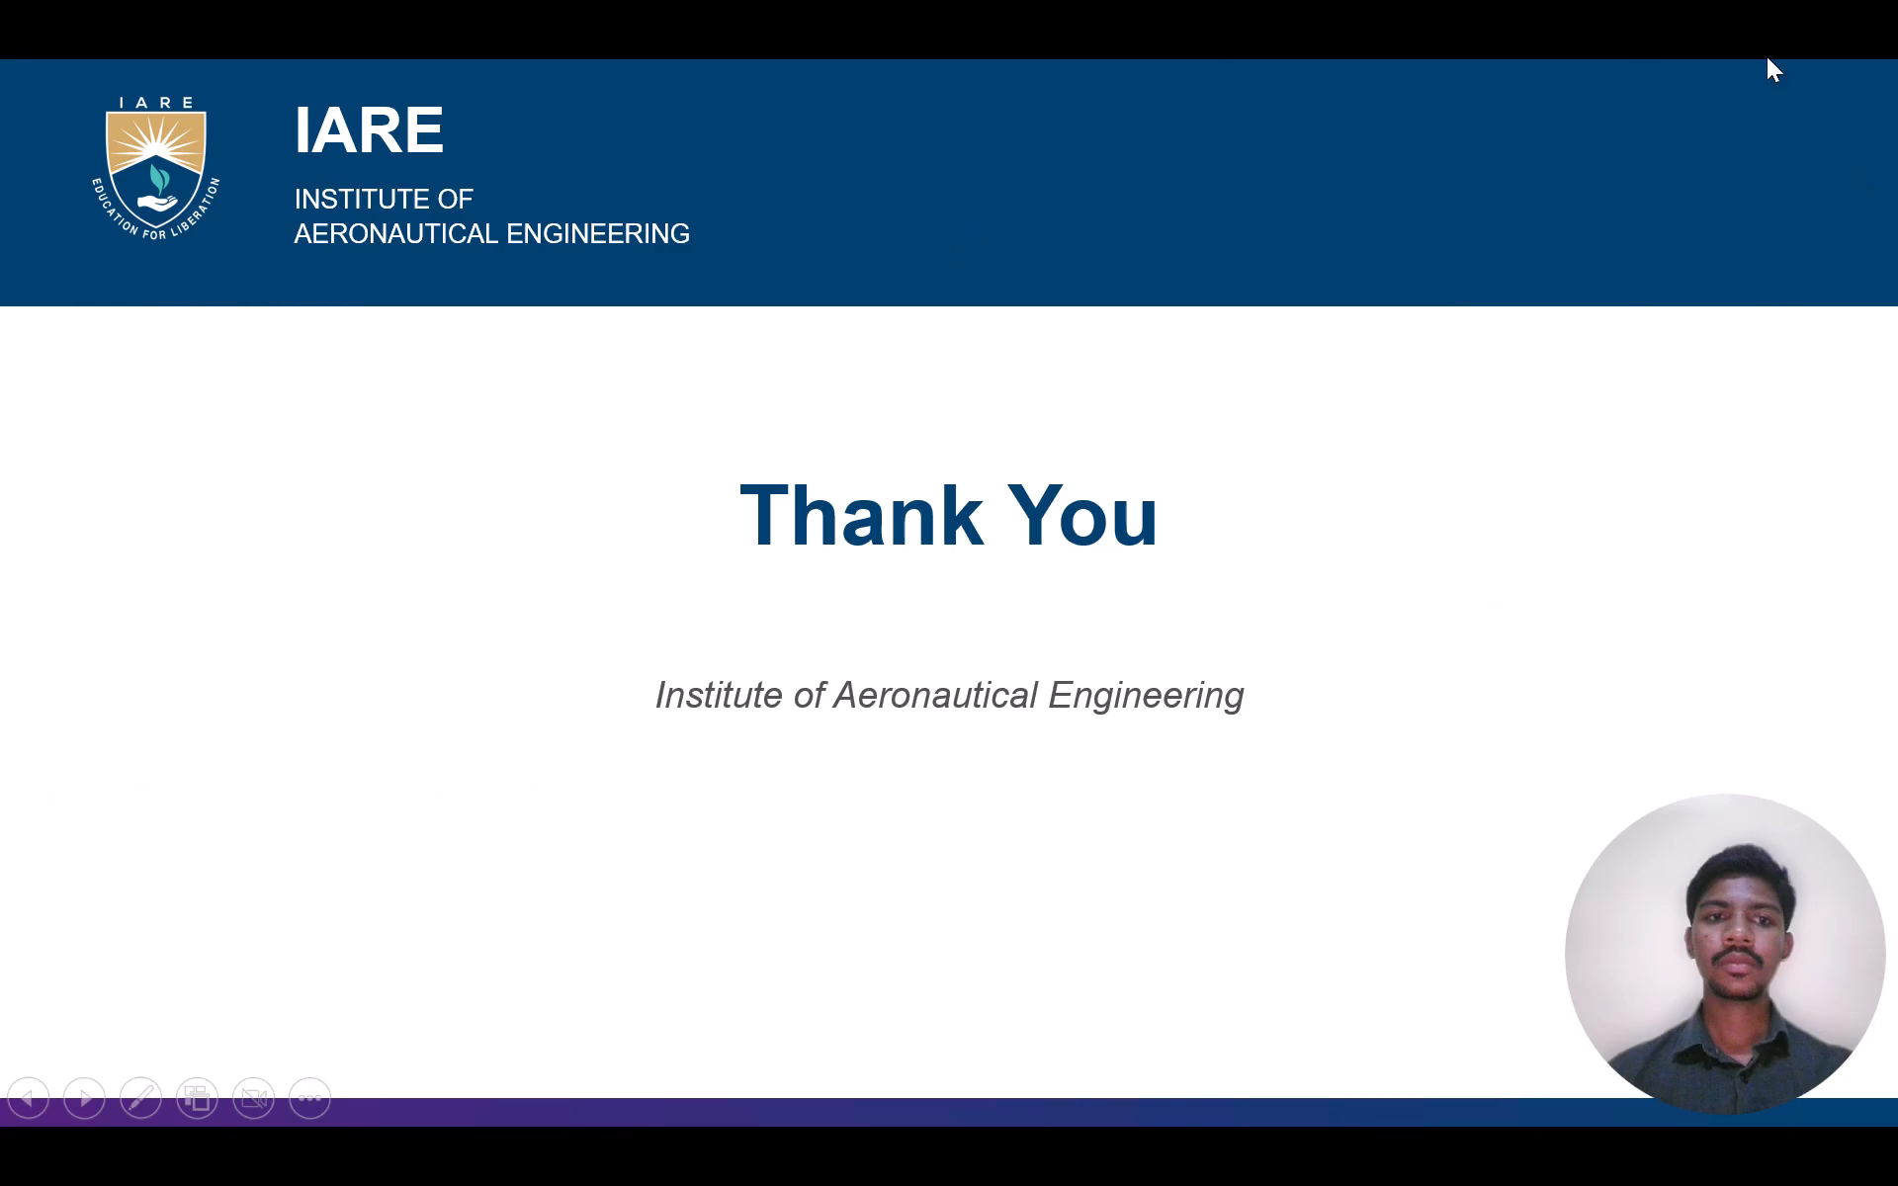
click(1463, 367)
click(1463, 367)
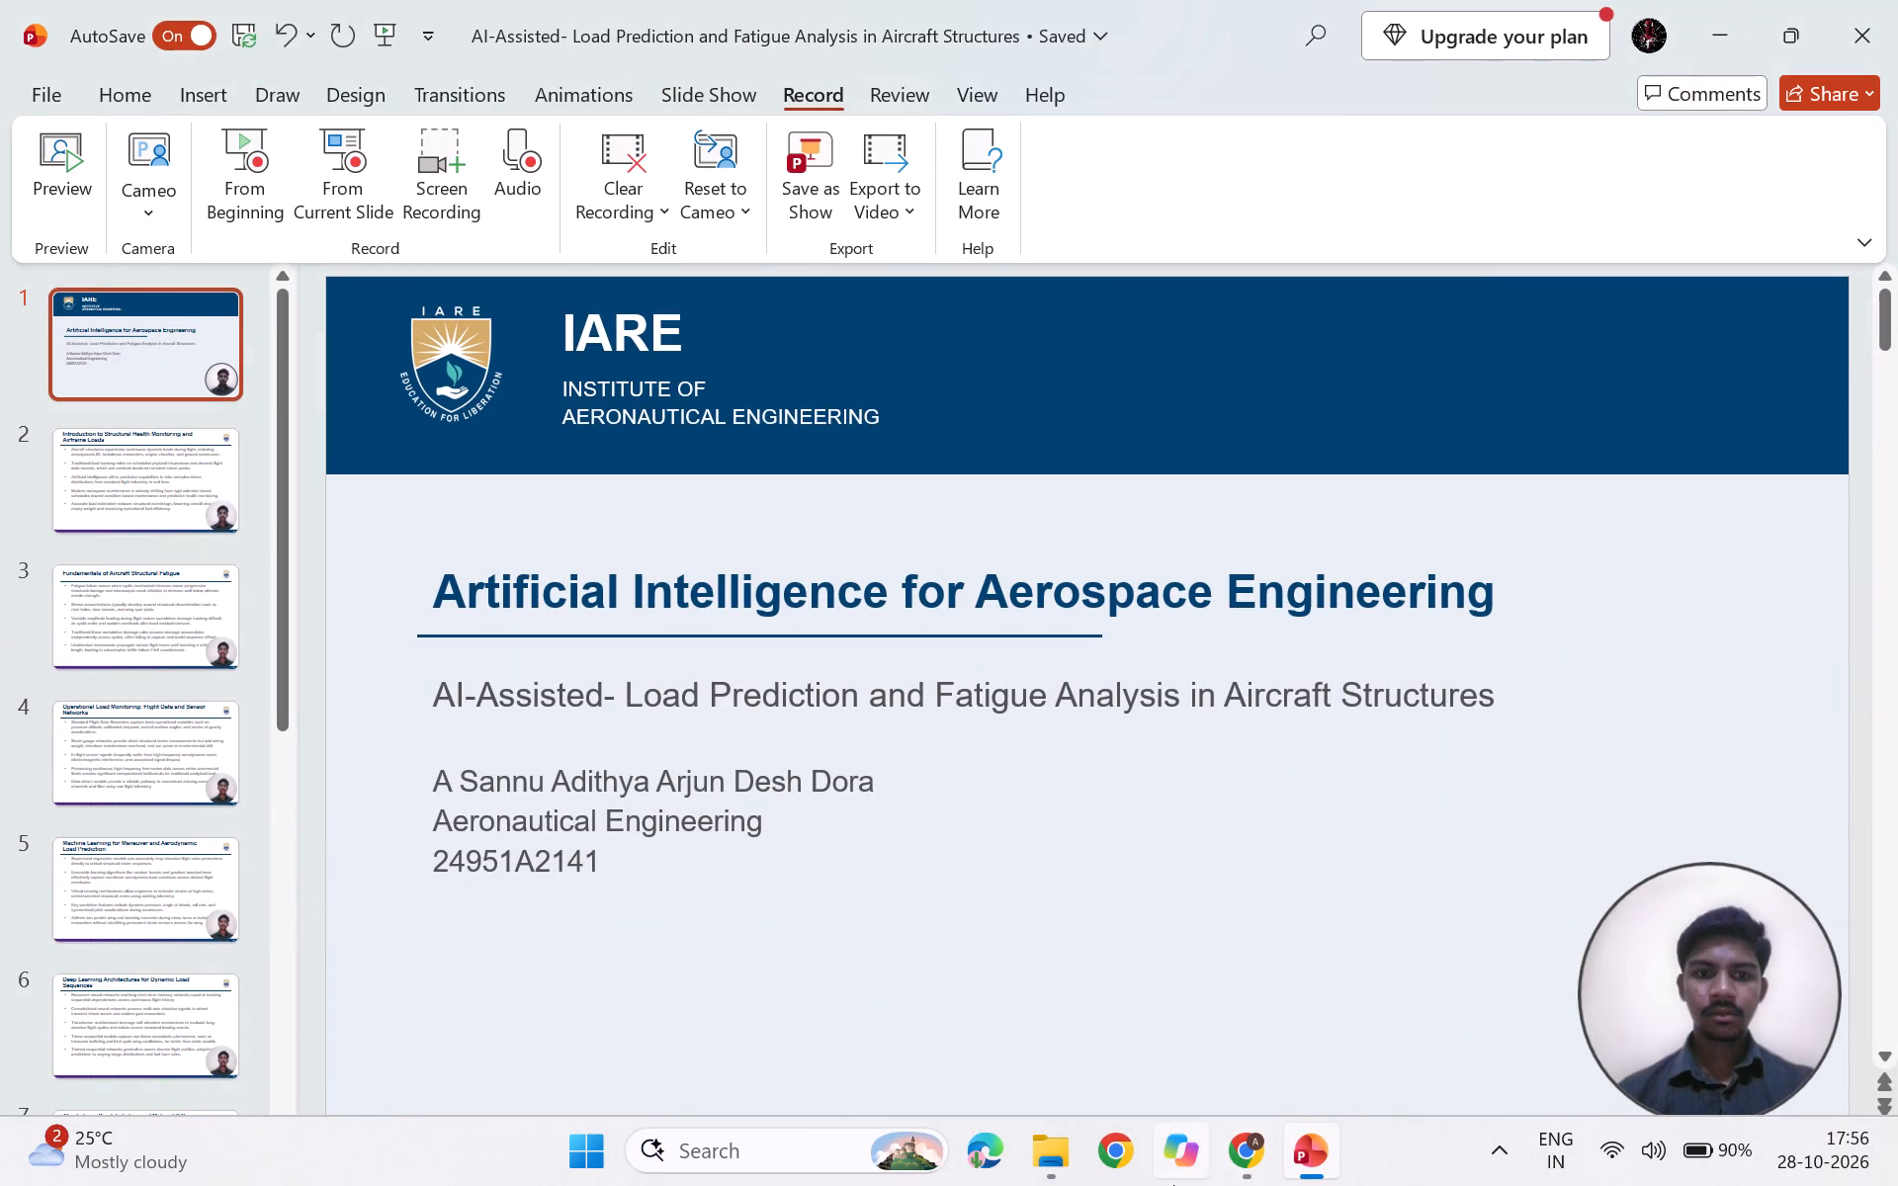
Switch to Chrome and open the AAT-II upload page on the Samvidha portal.
click(786, 1166)
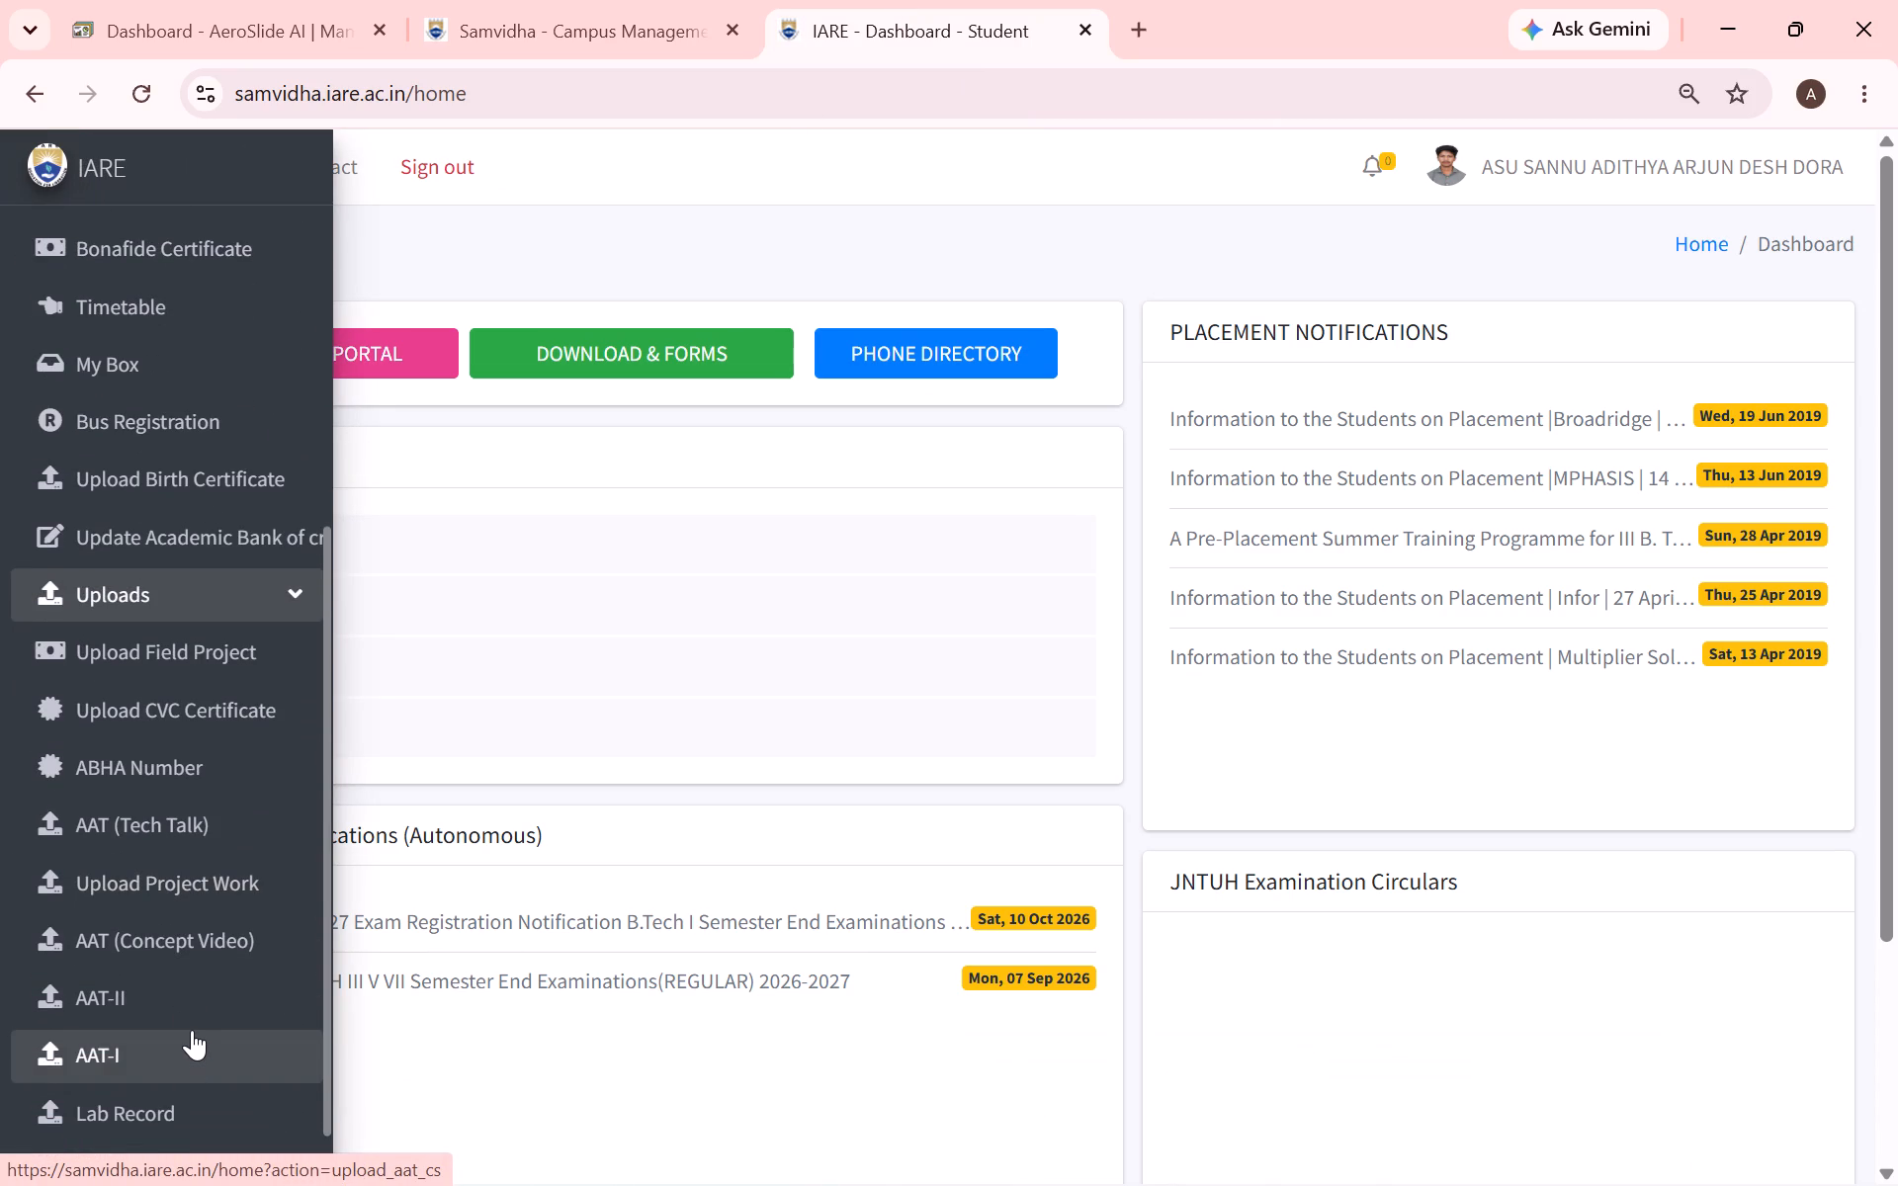
click(192, 1030)
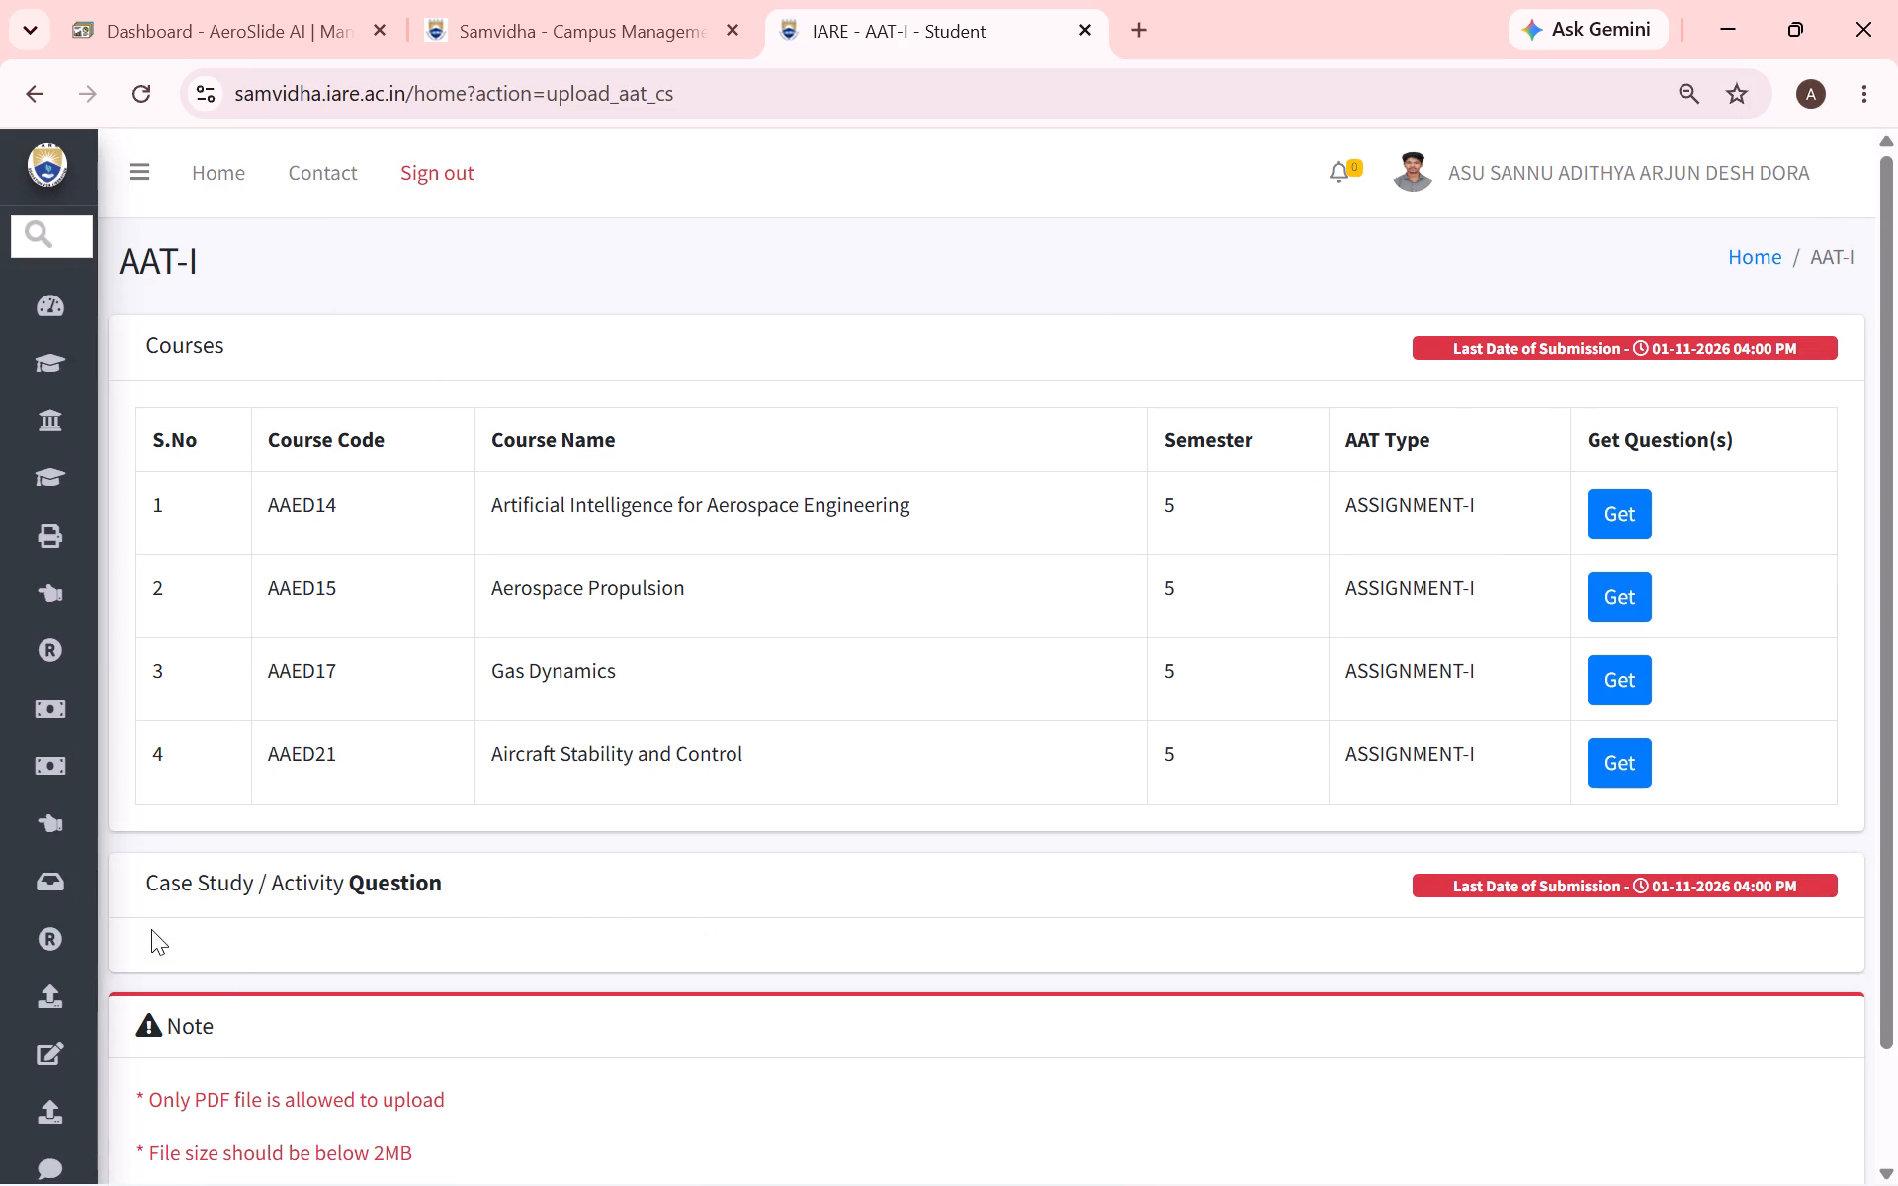
scroll(214, 1077, down, 3)
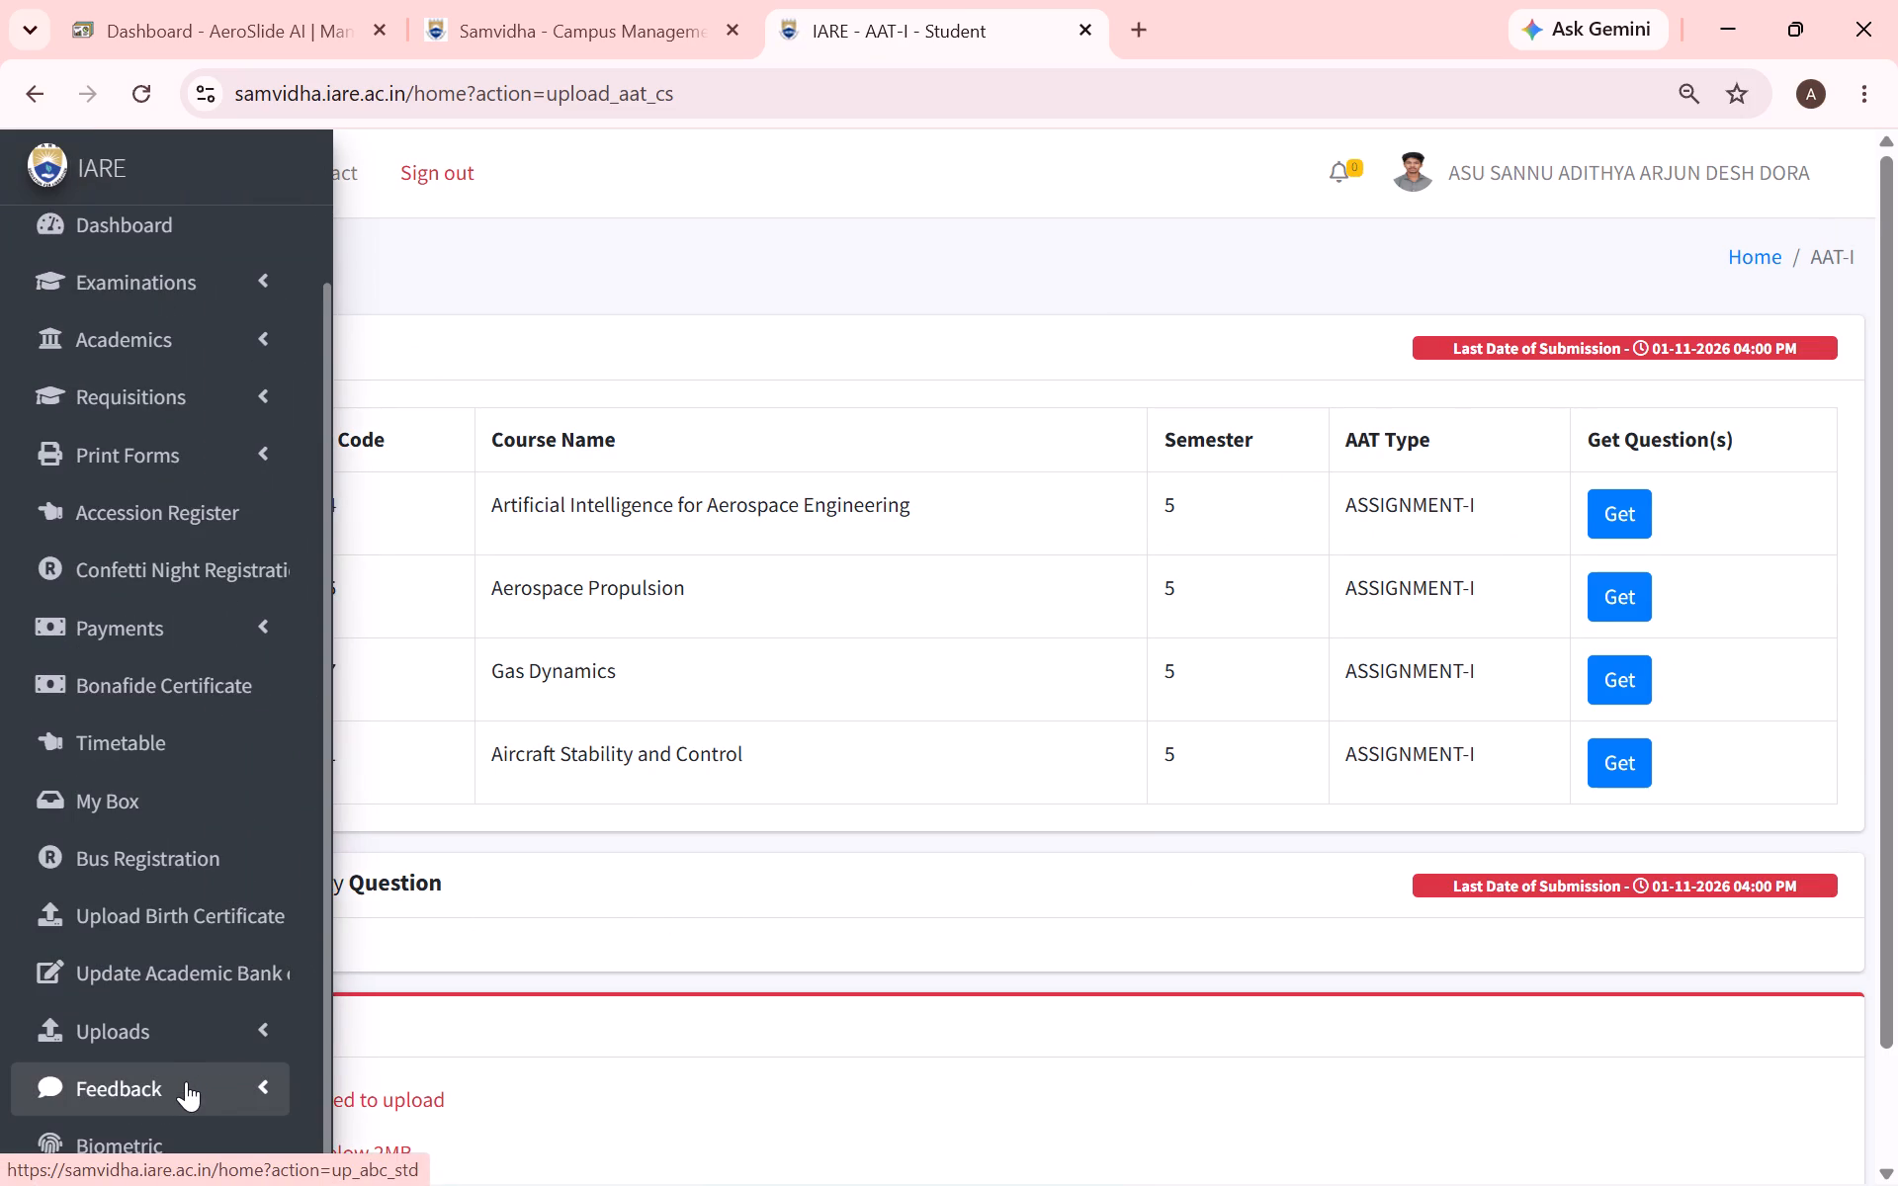
scroll(182, 1081, down, 2)
click(218, 1041)
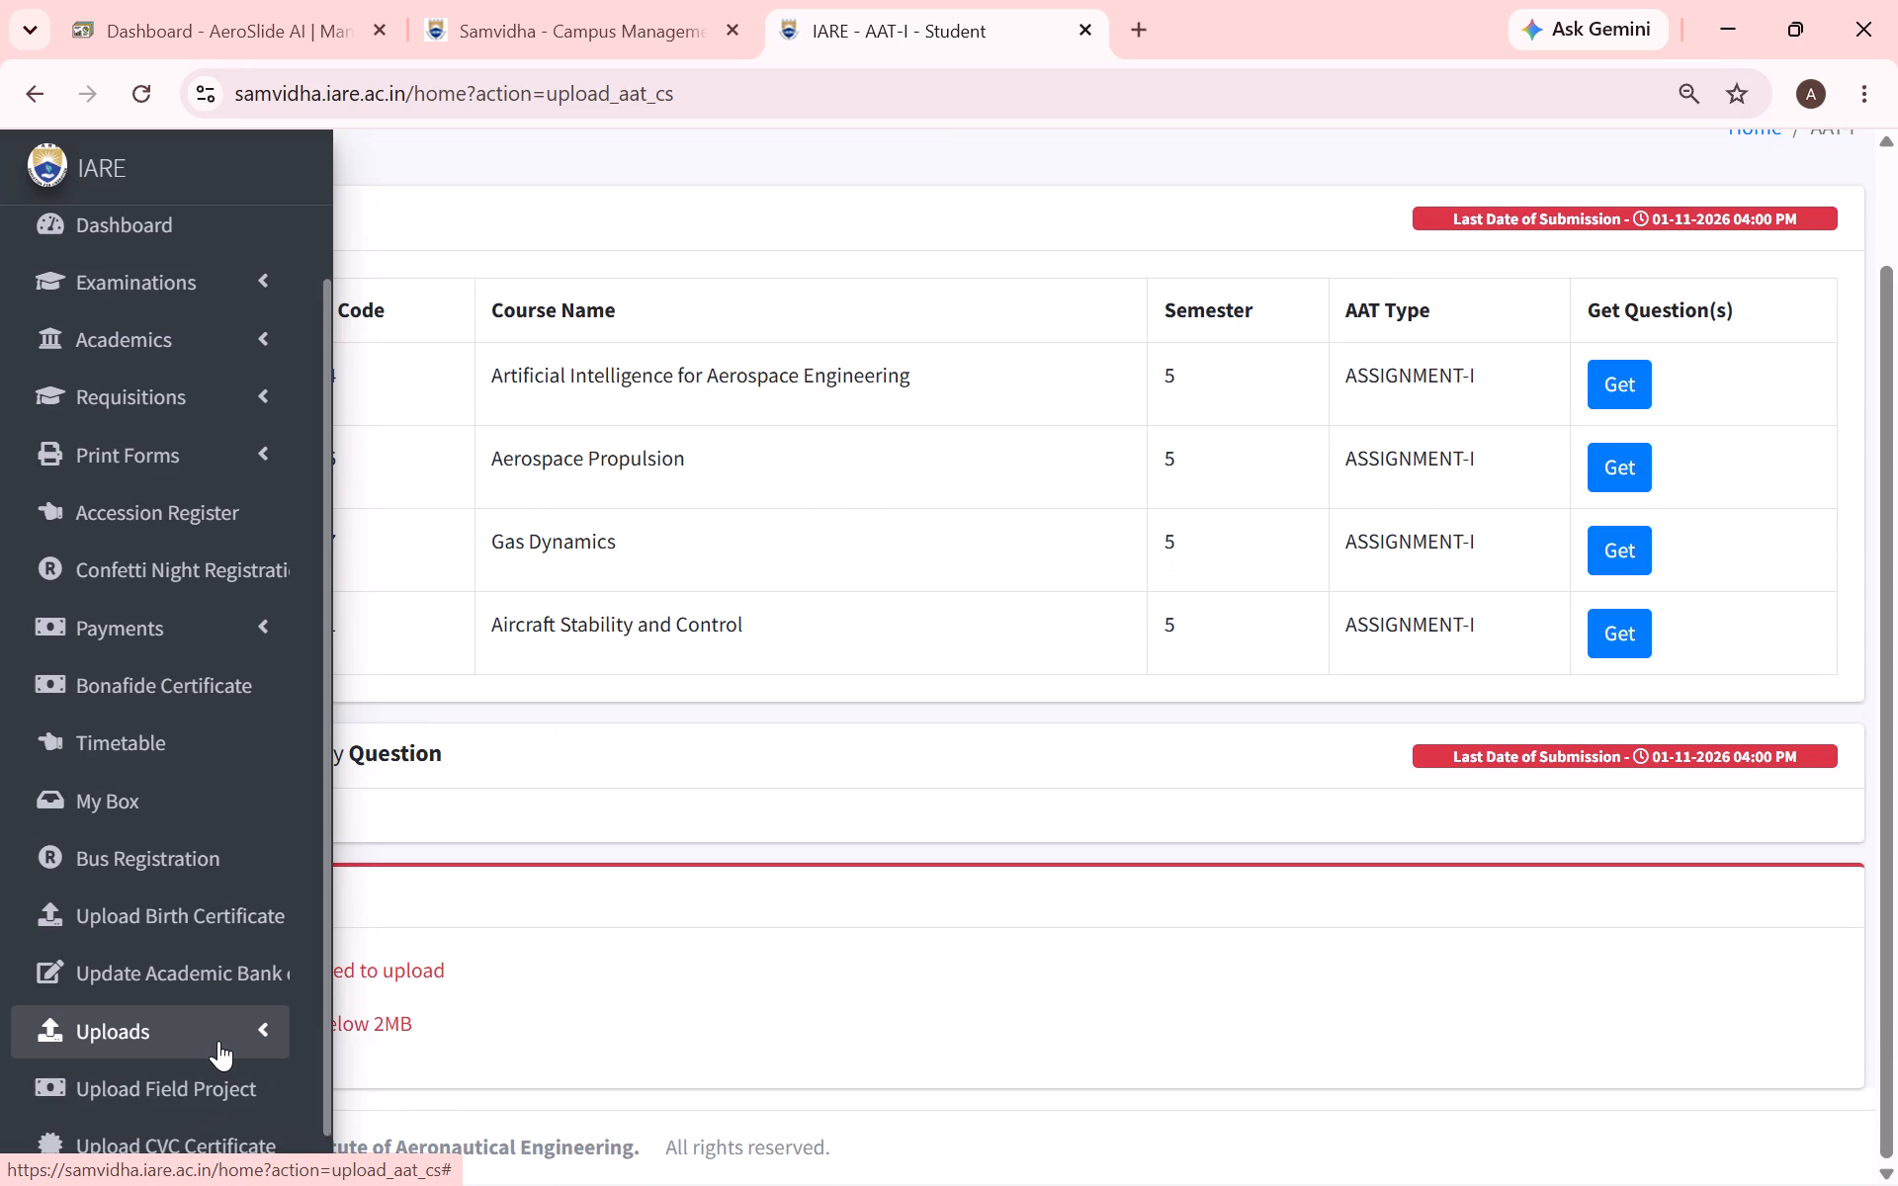
scroll(122, 1108, down, 3)
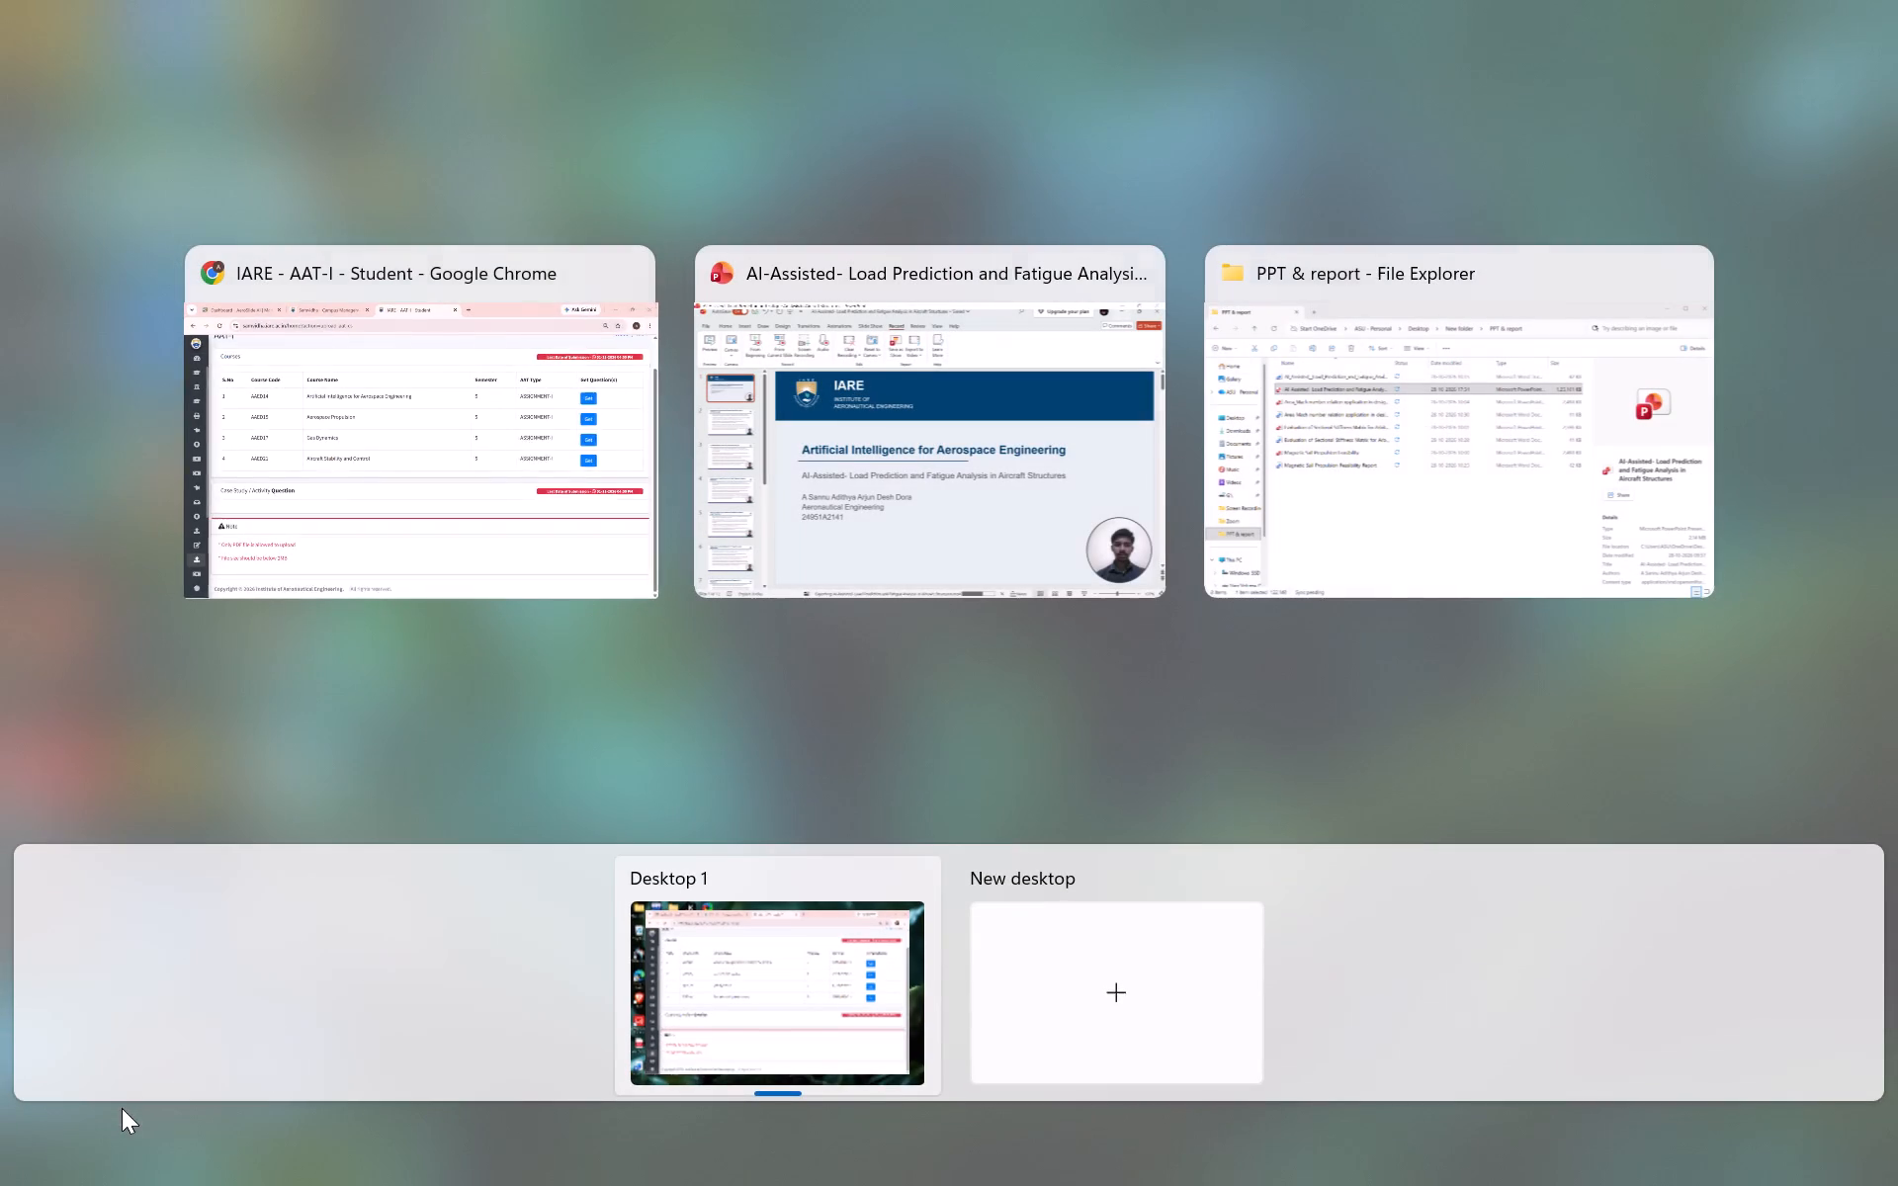
click(359, 479)
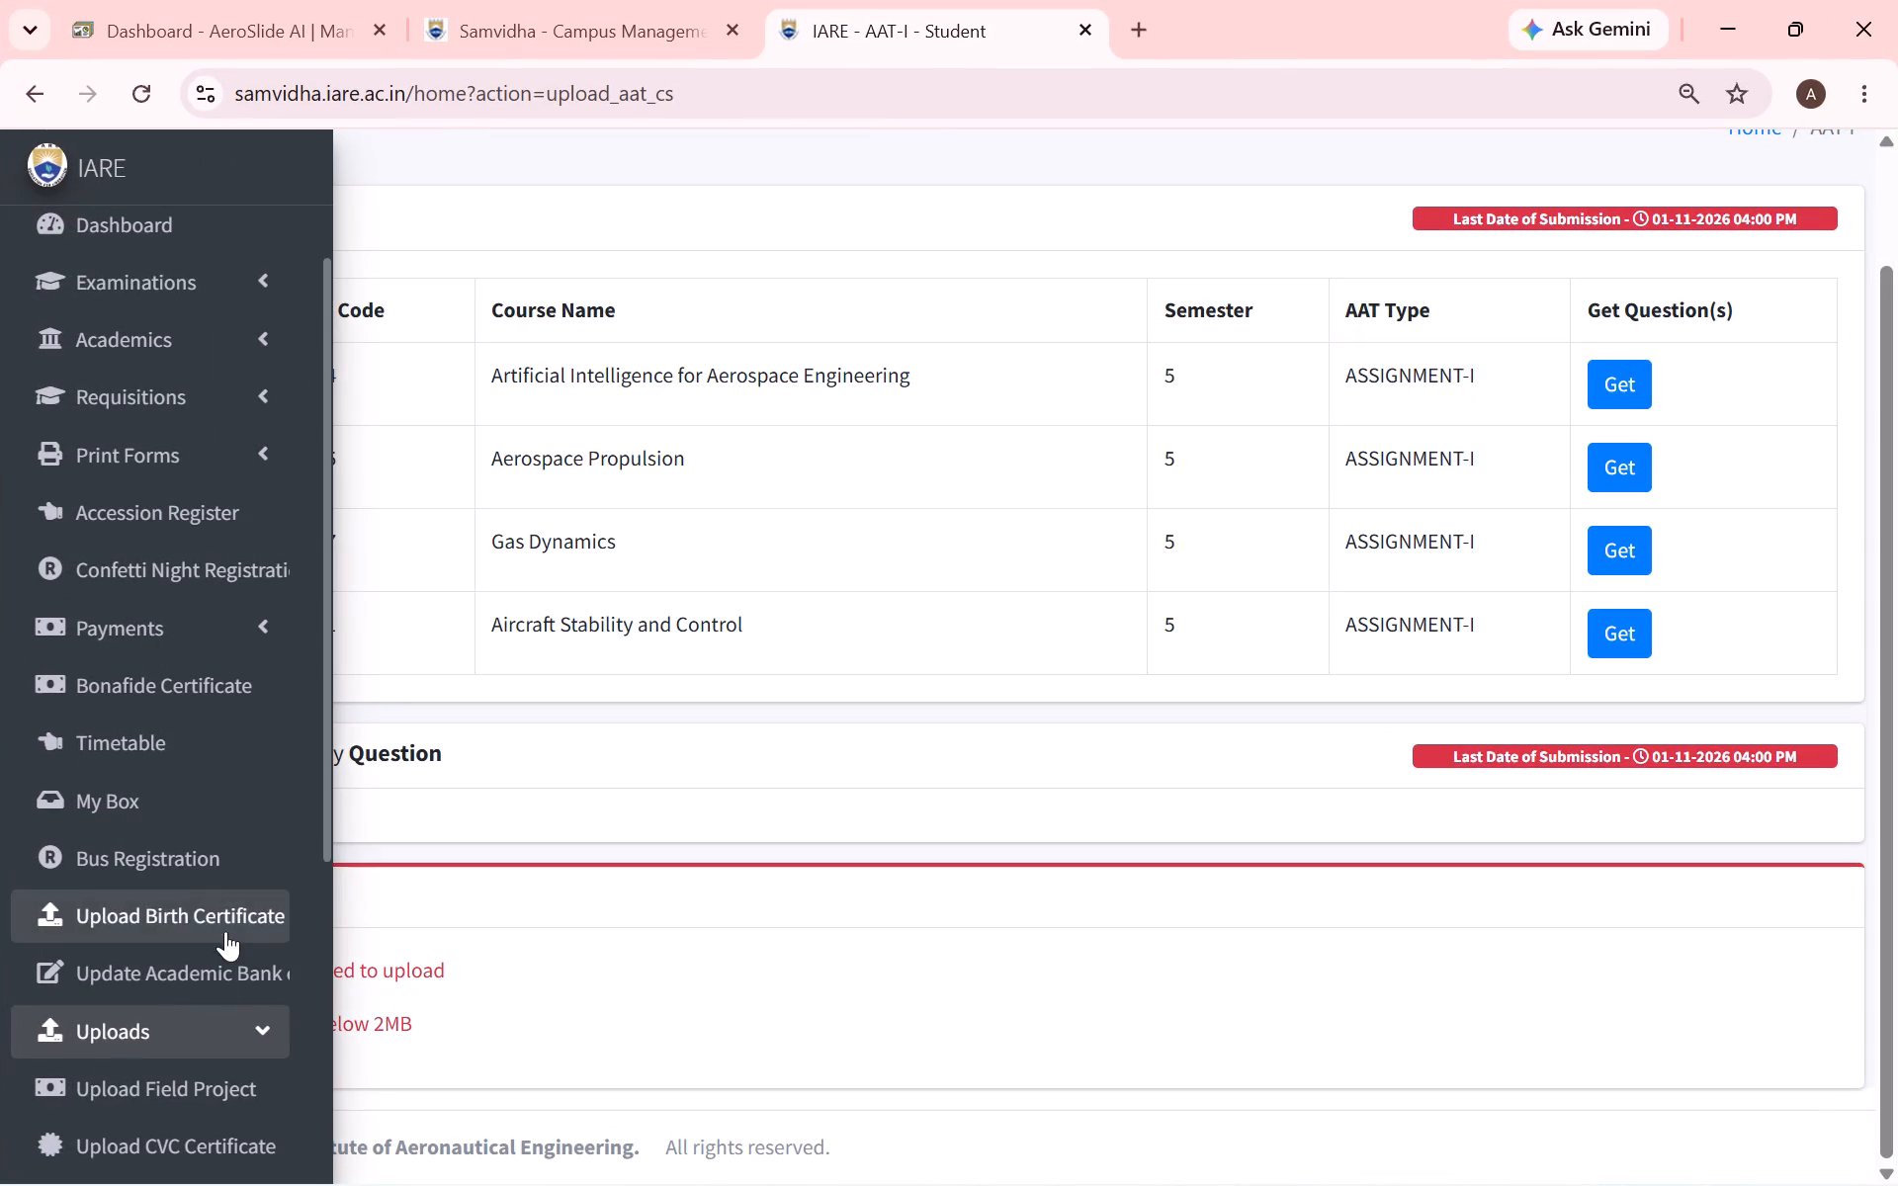
scroll(197, 998, down, 1)
scroll(105, 1088, down, 1)
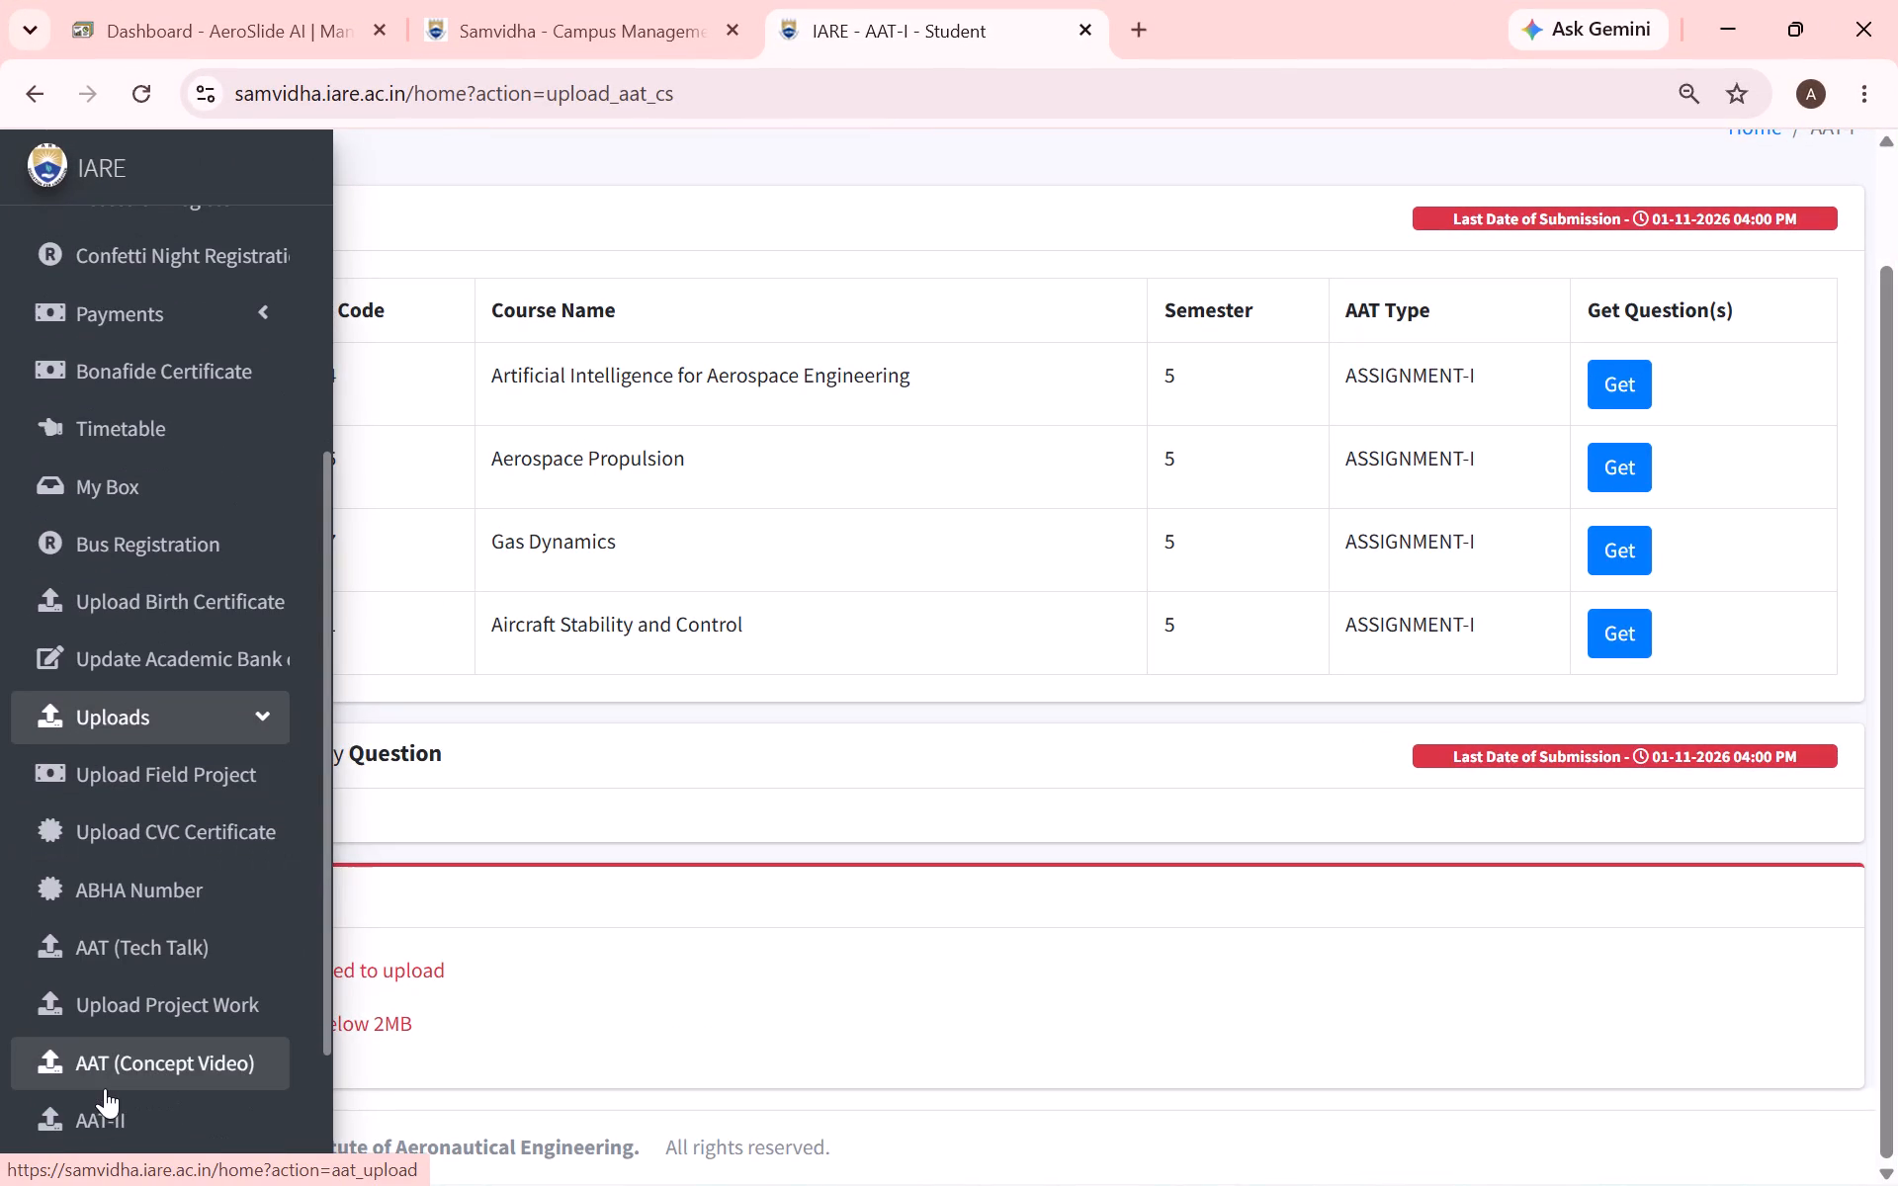
click(93, 1128)
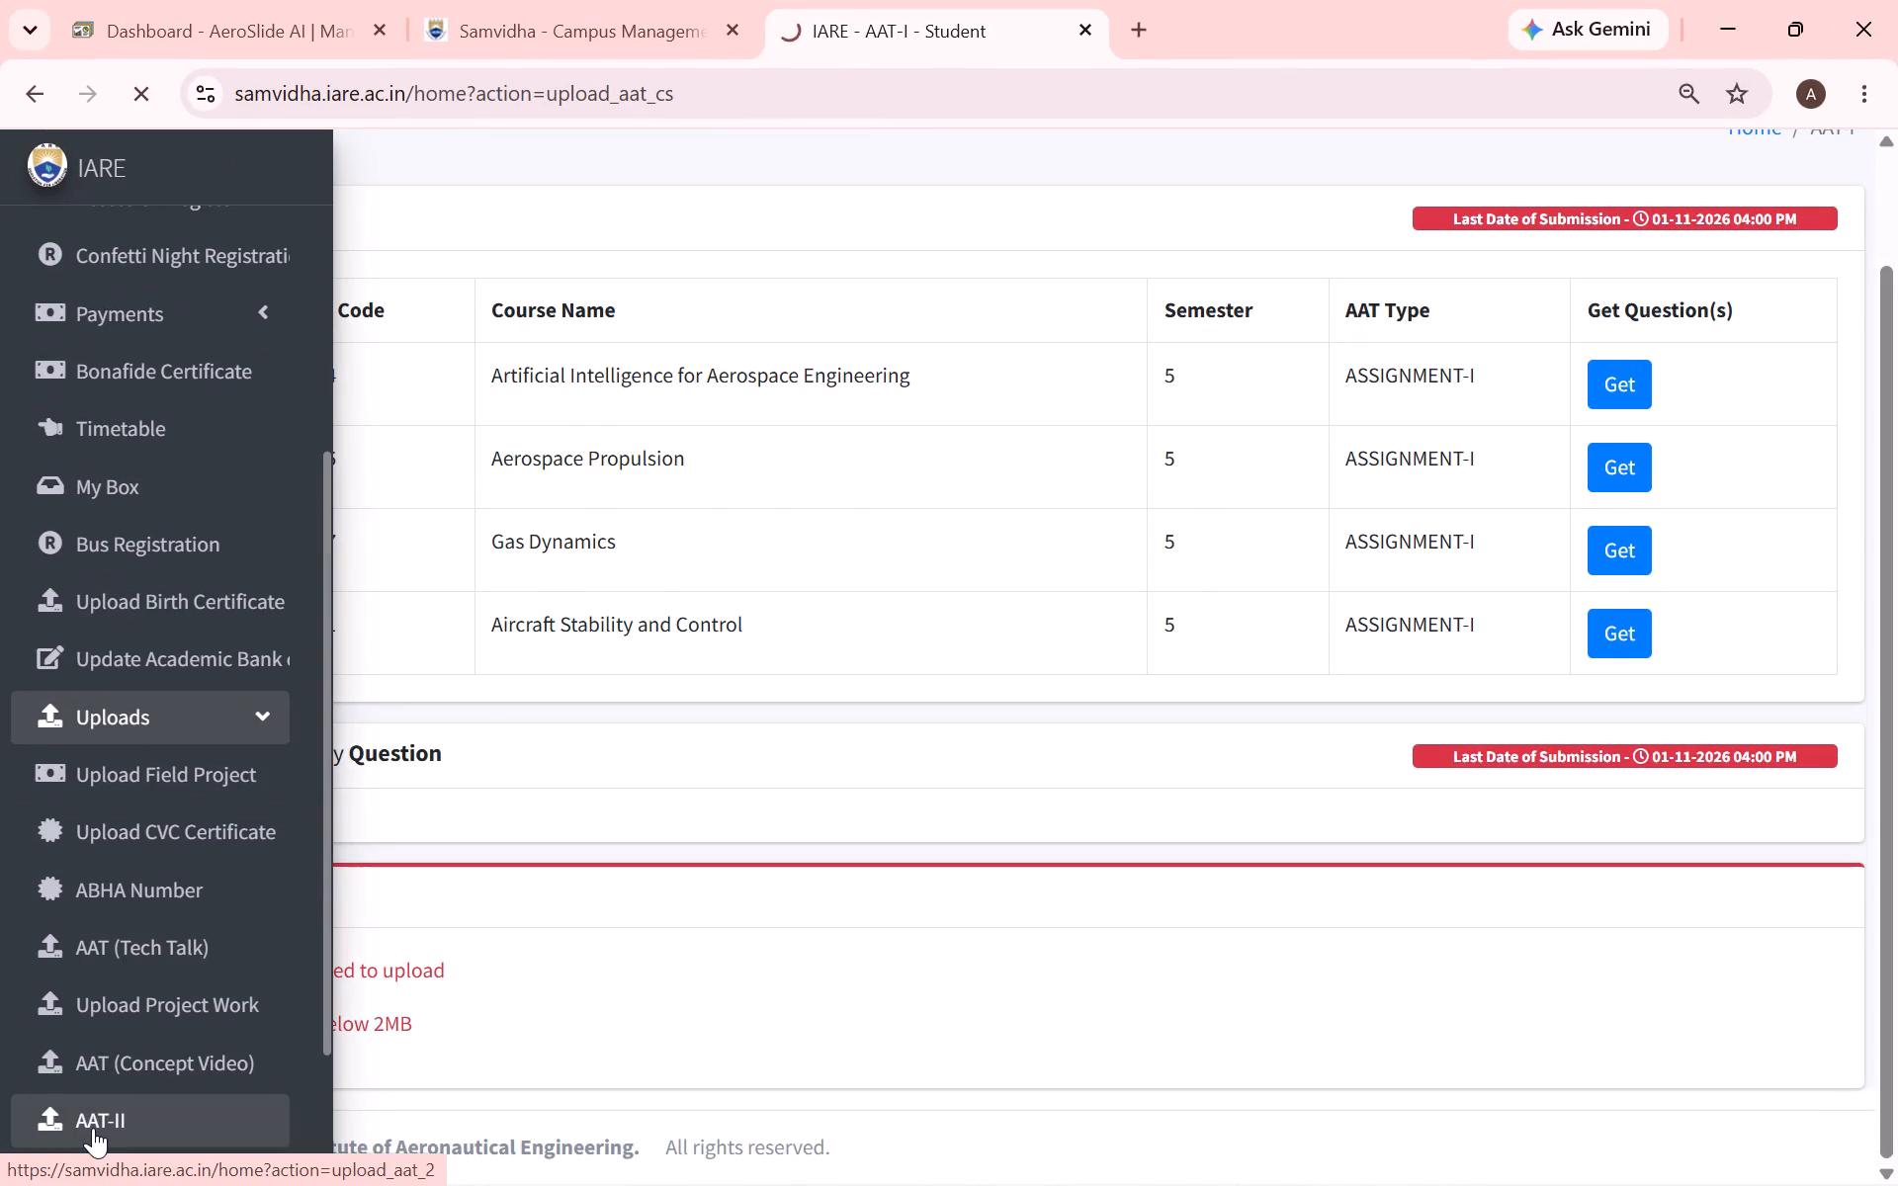
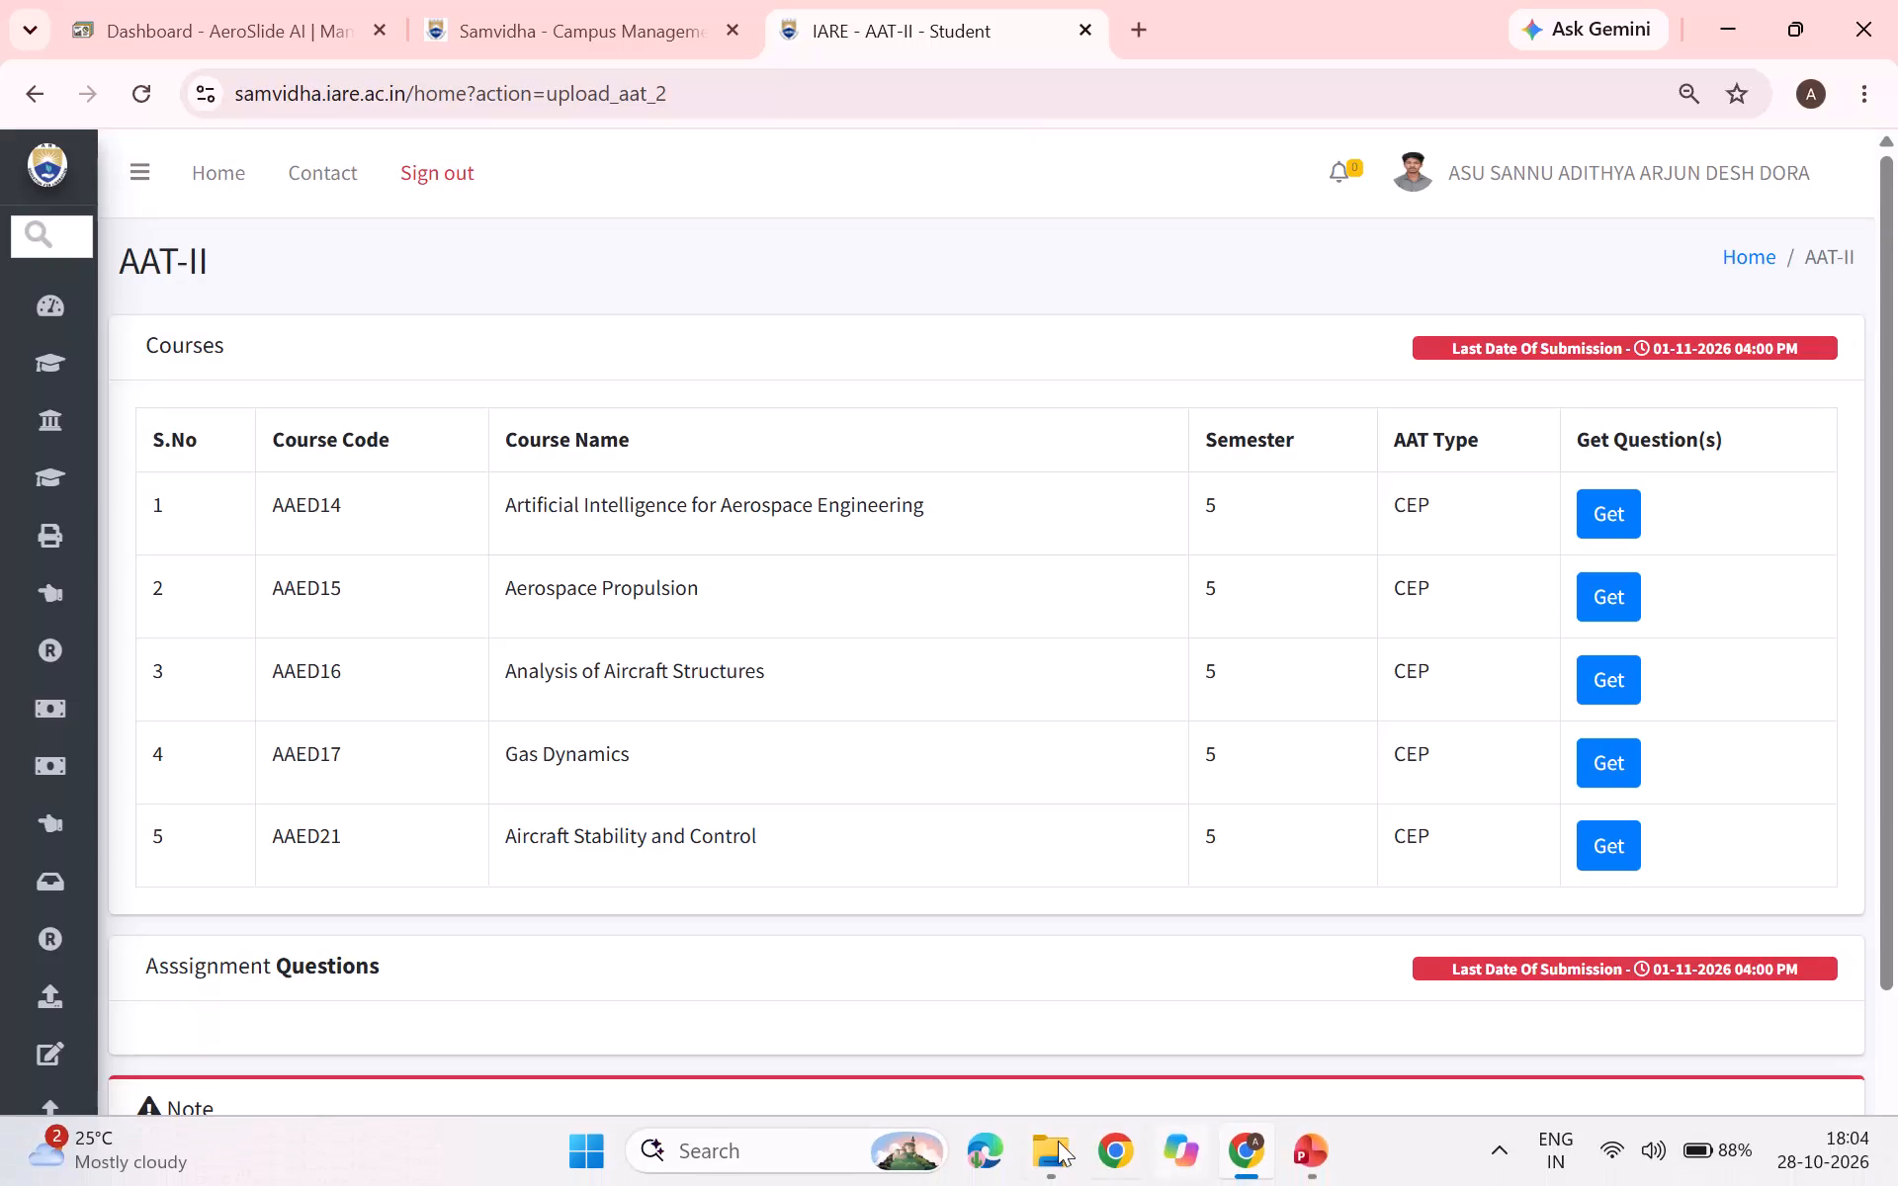
click(1298, 1173)
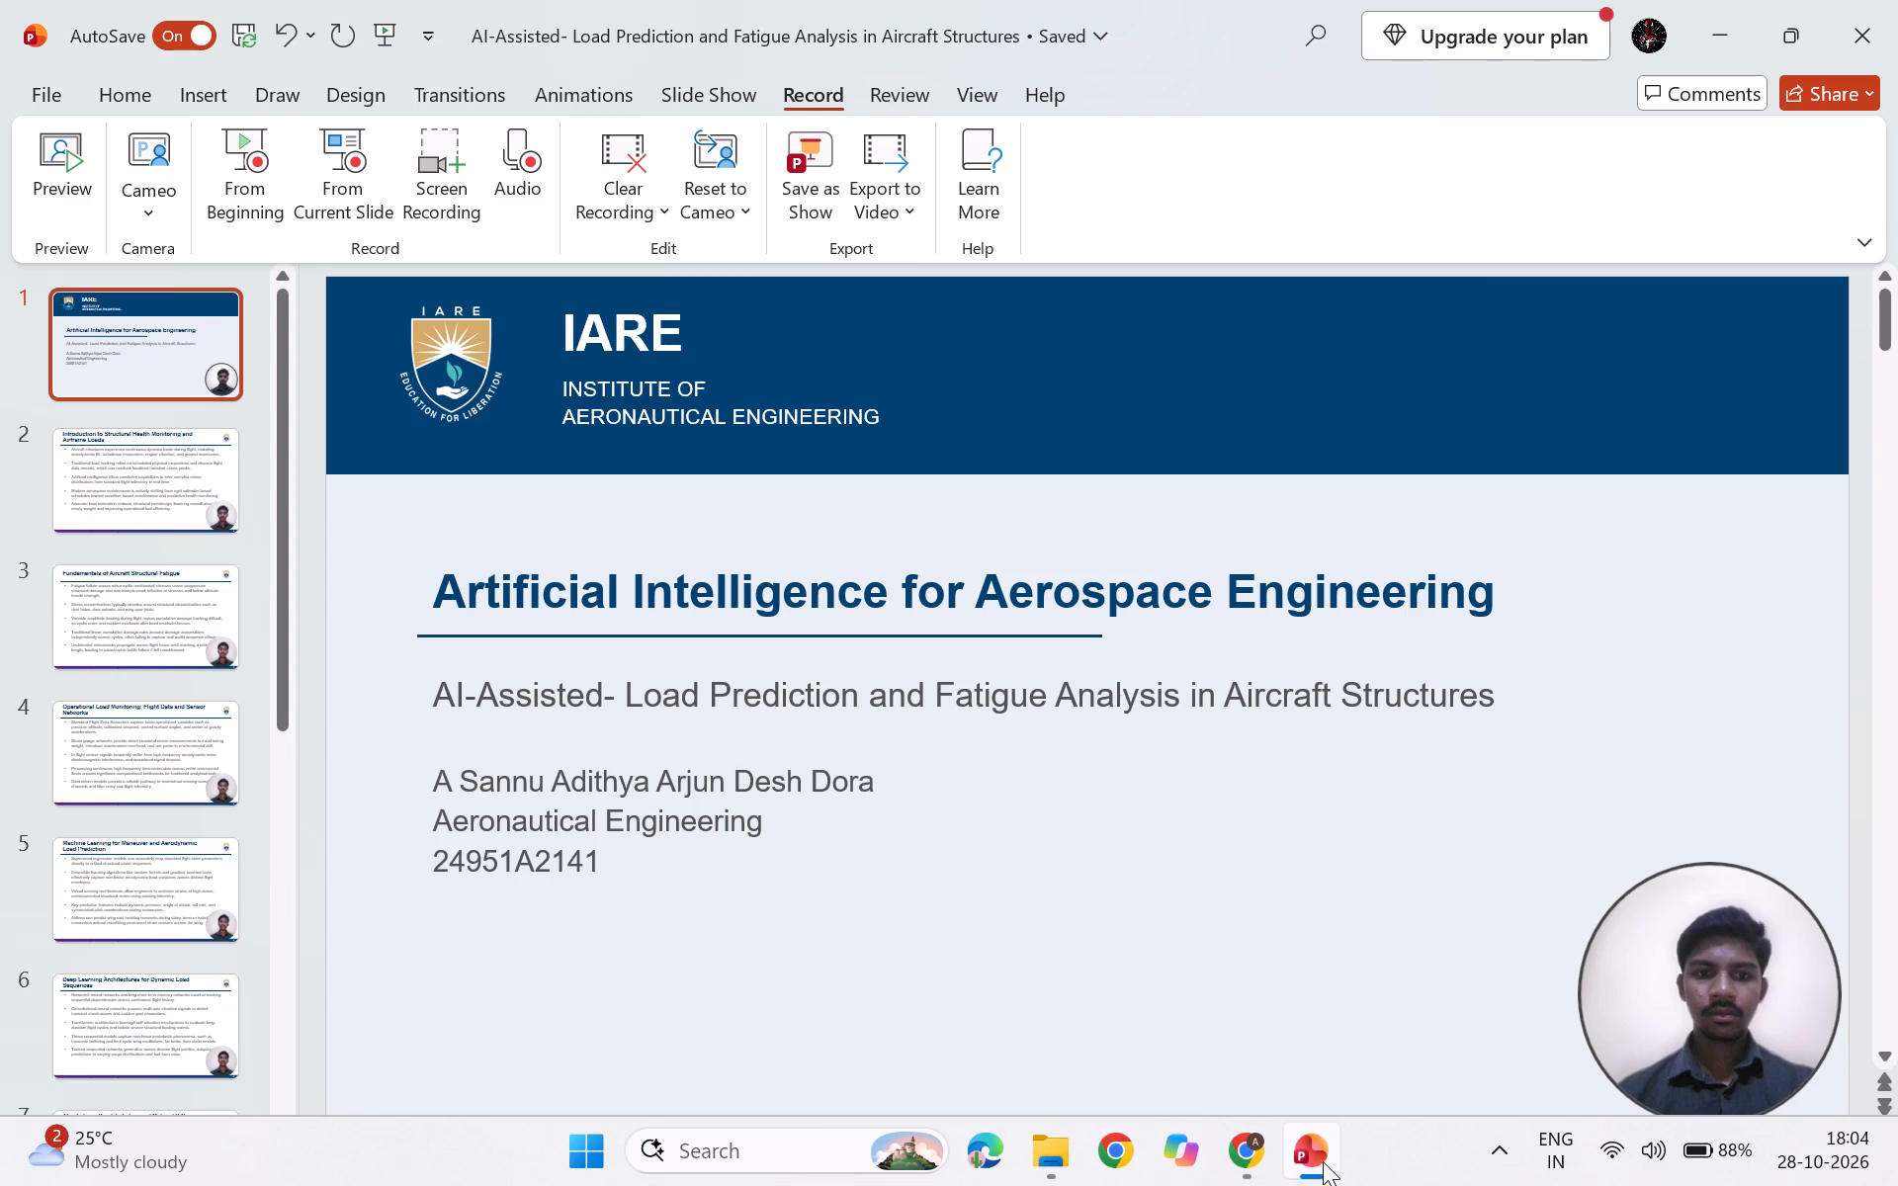
click(1057, 1156)
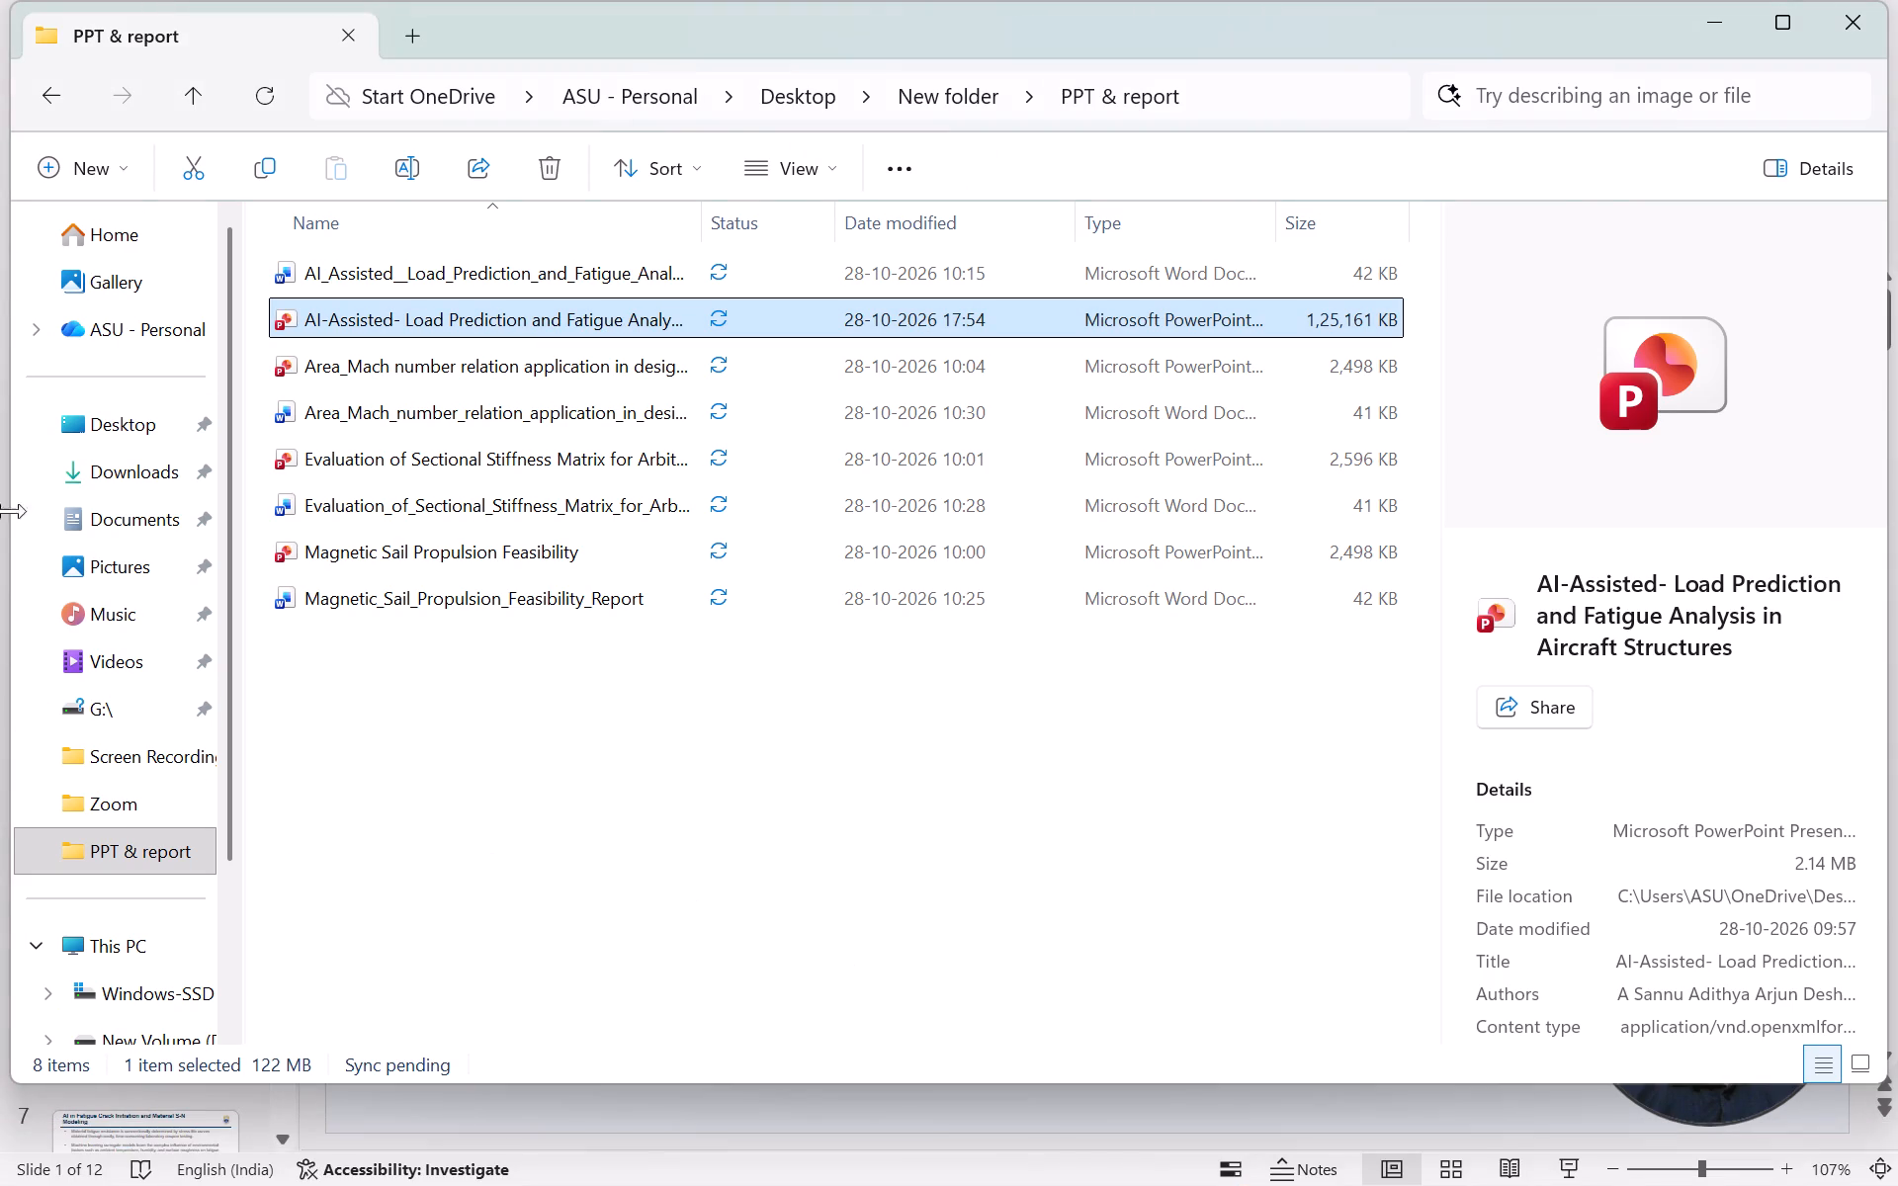
click(98, 224)
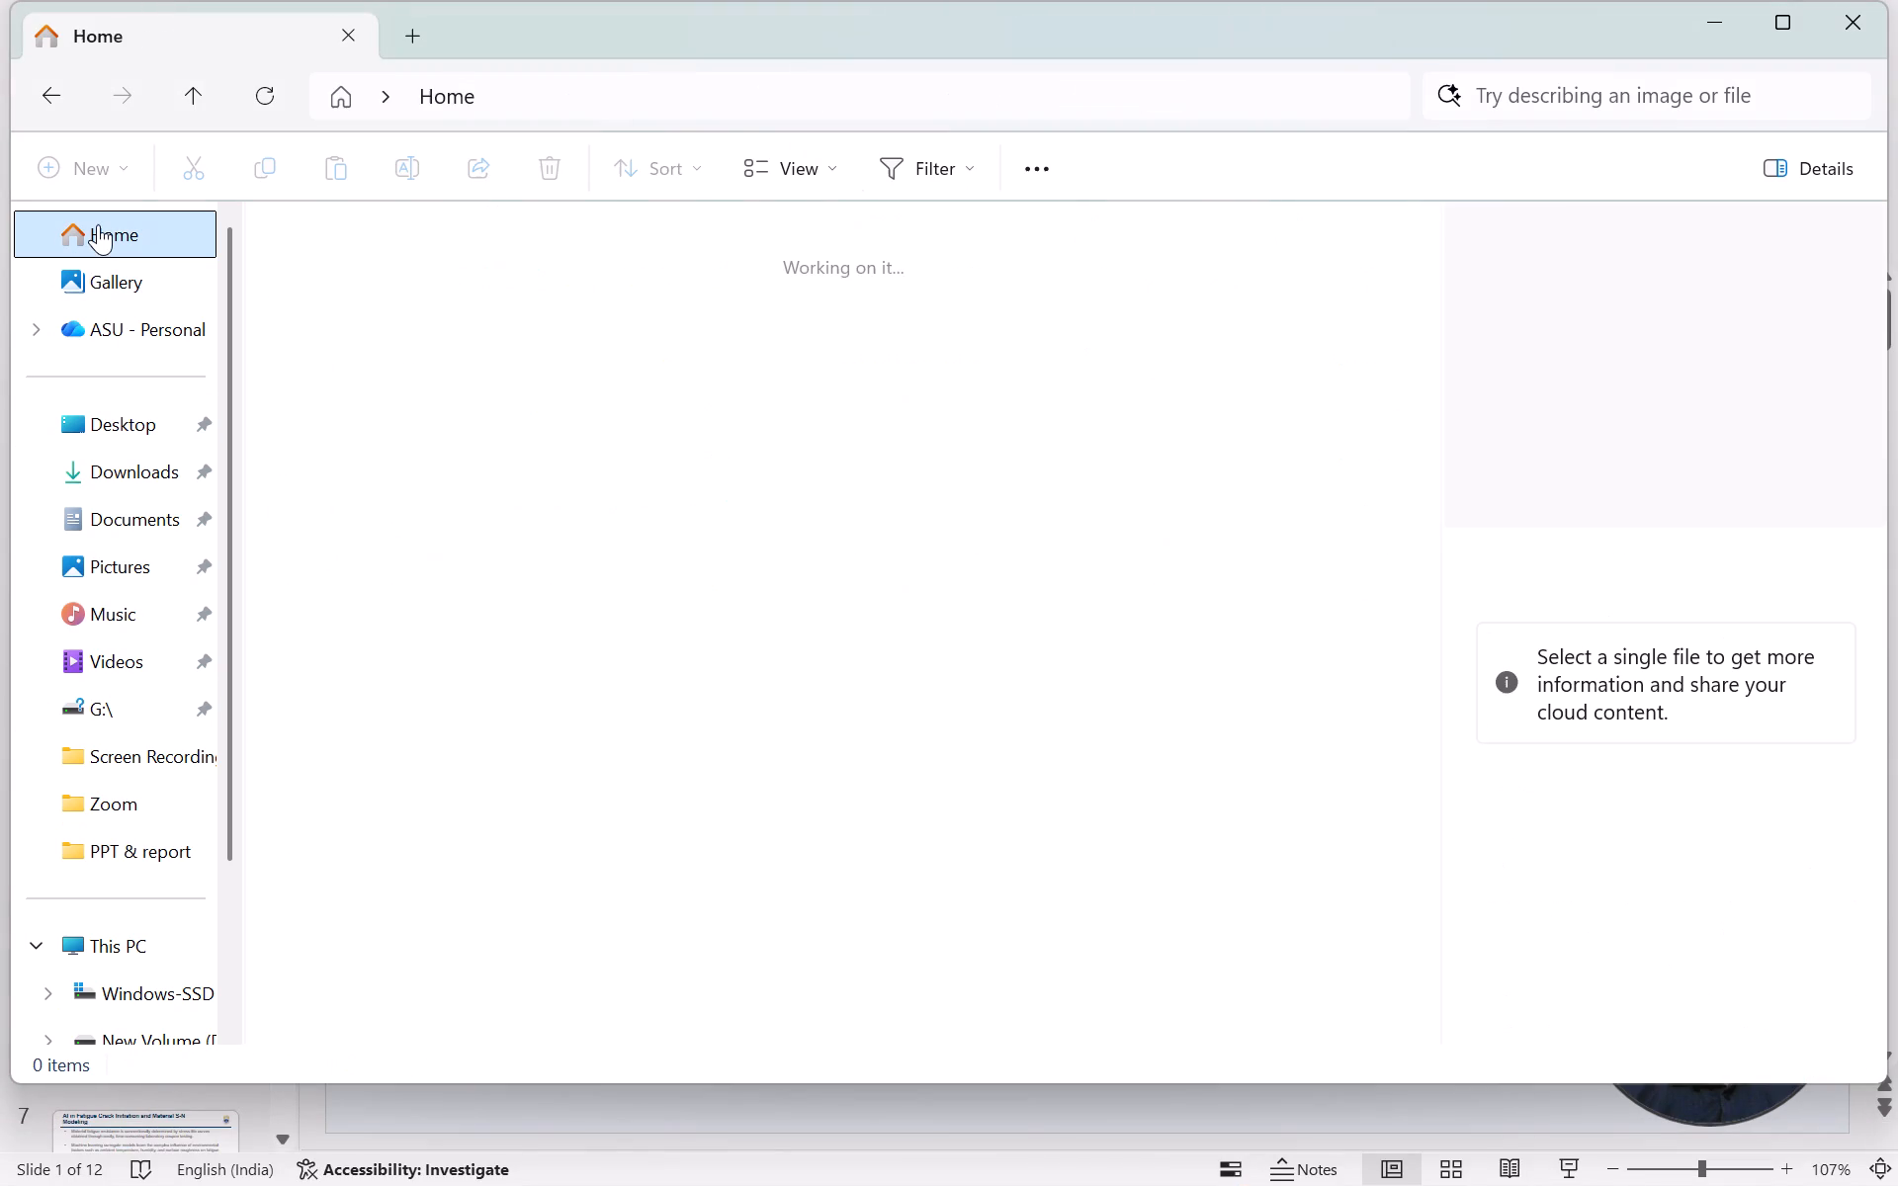
scroll(556, 782, down, 1)
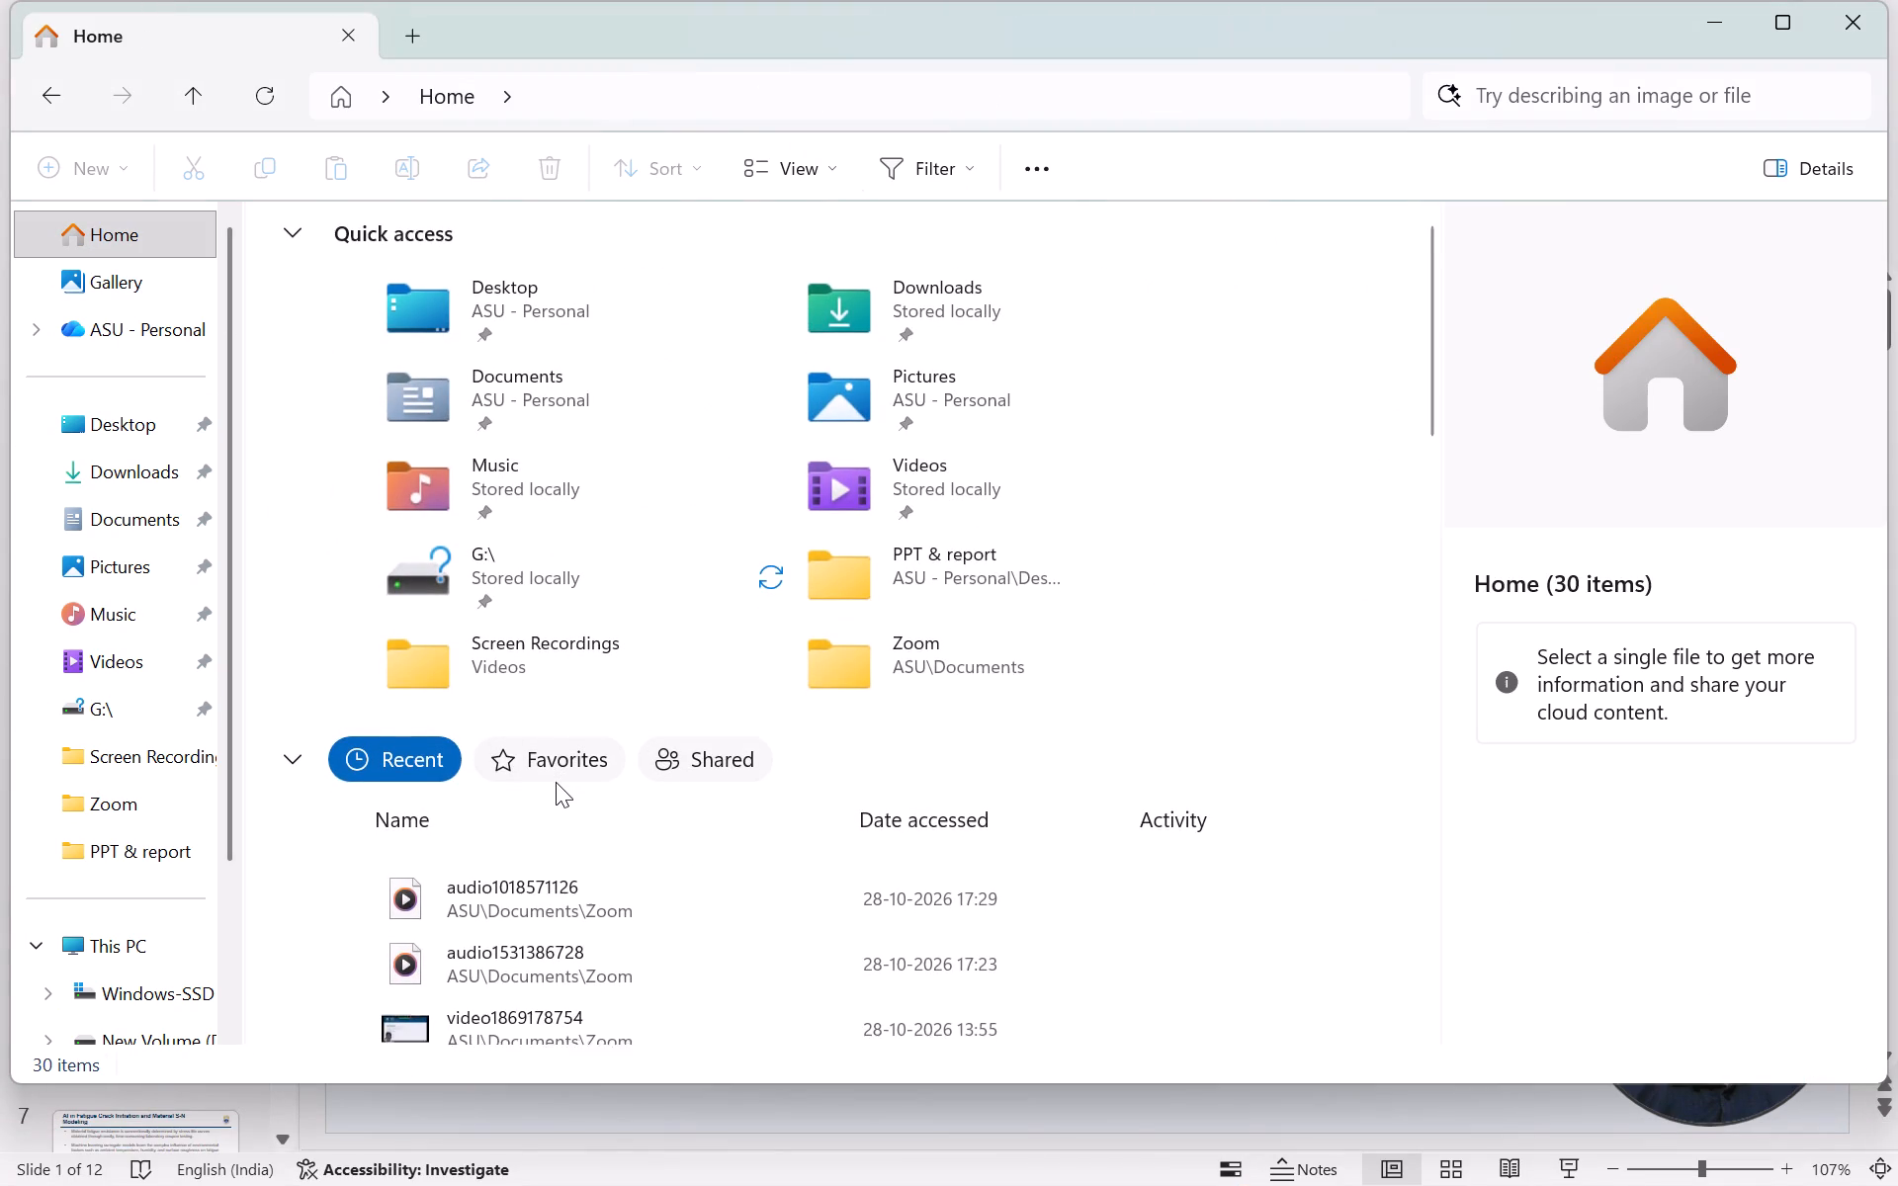
scroll(556, 782, down, 1)
double_click(437, 988)
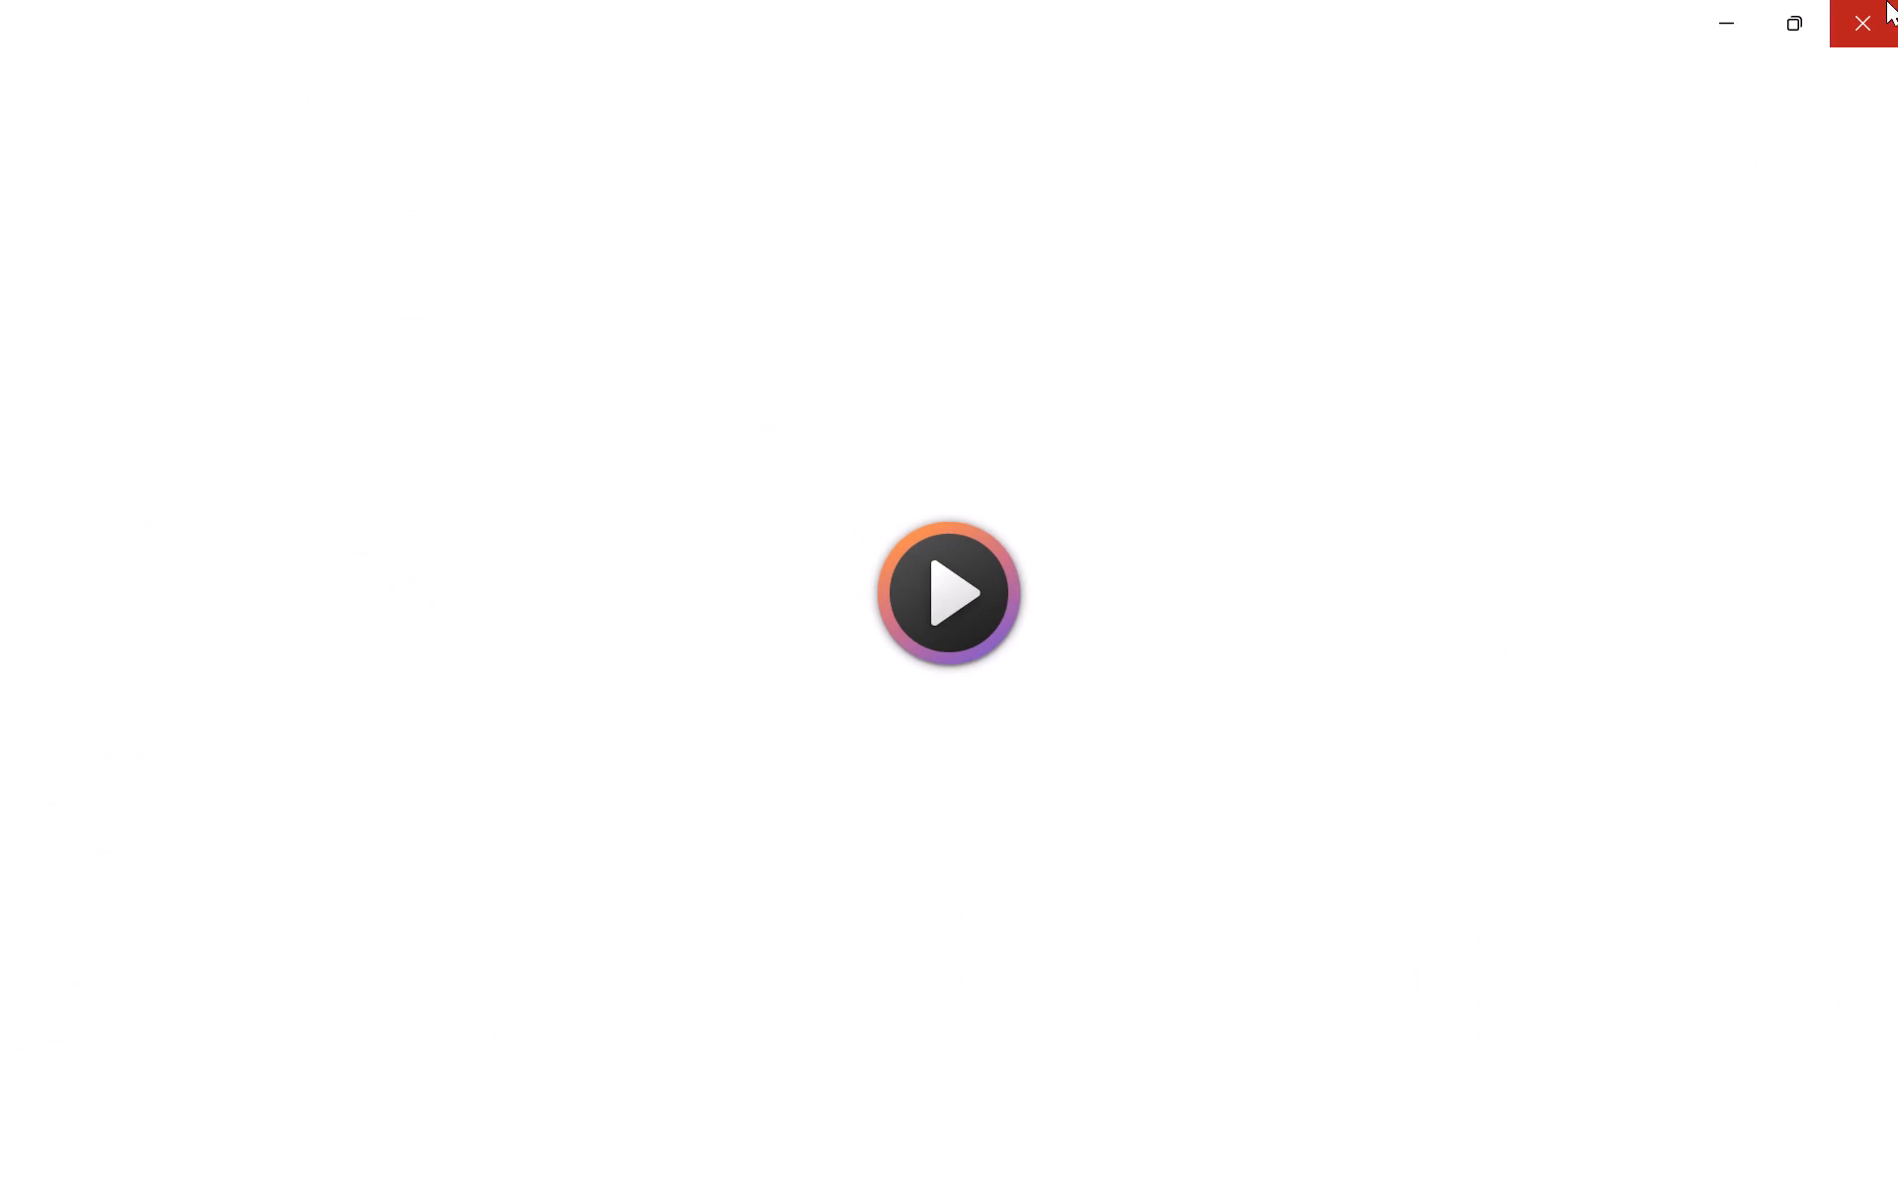
click(1880, 2)
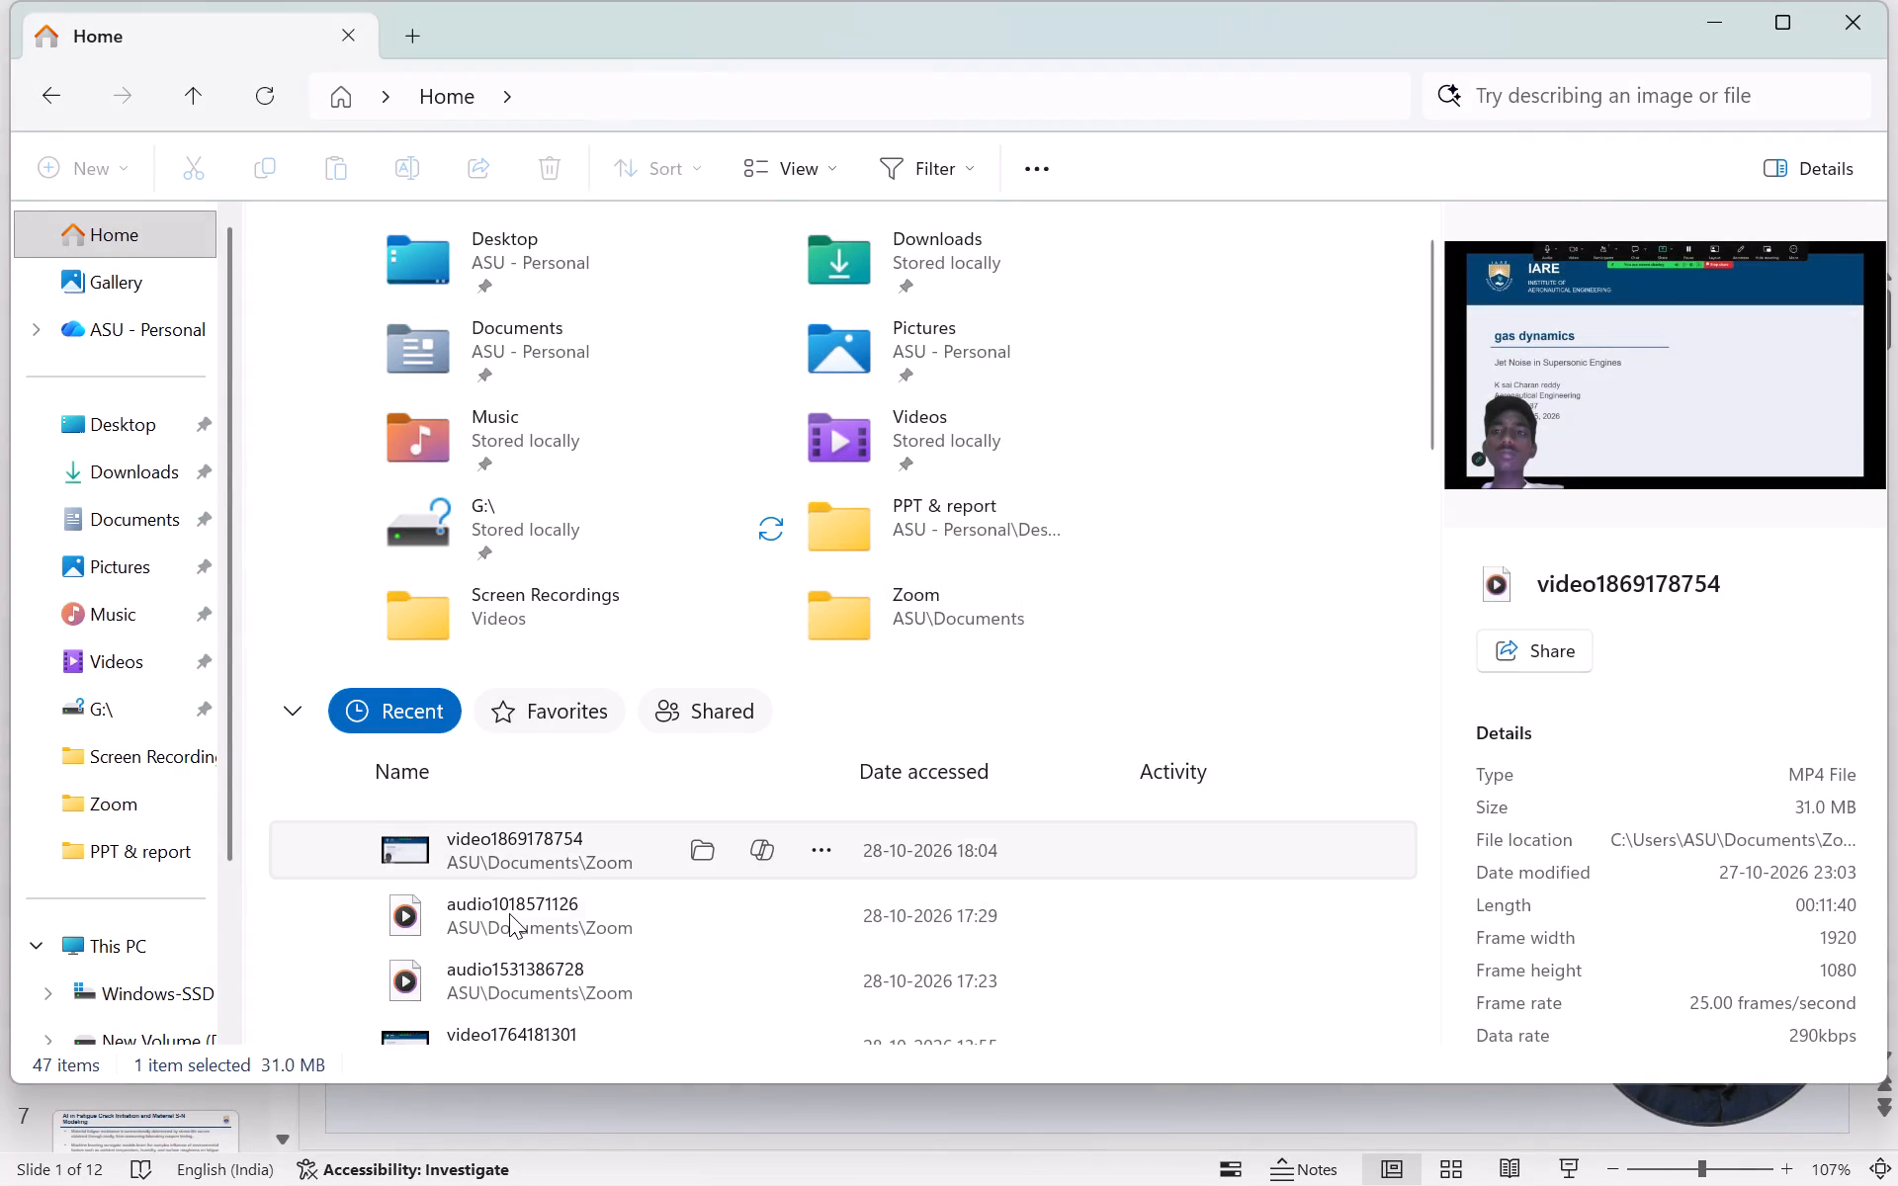
click(509, 913)
double_click(509, 913)
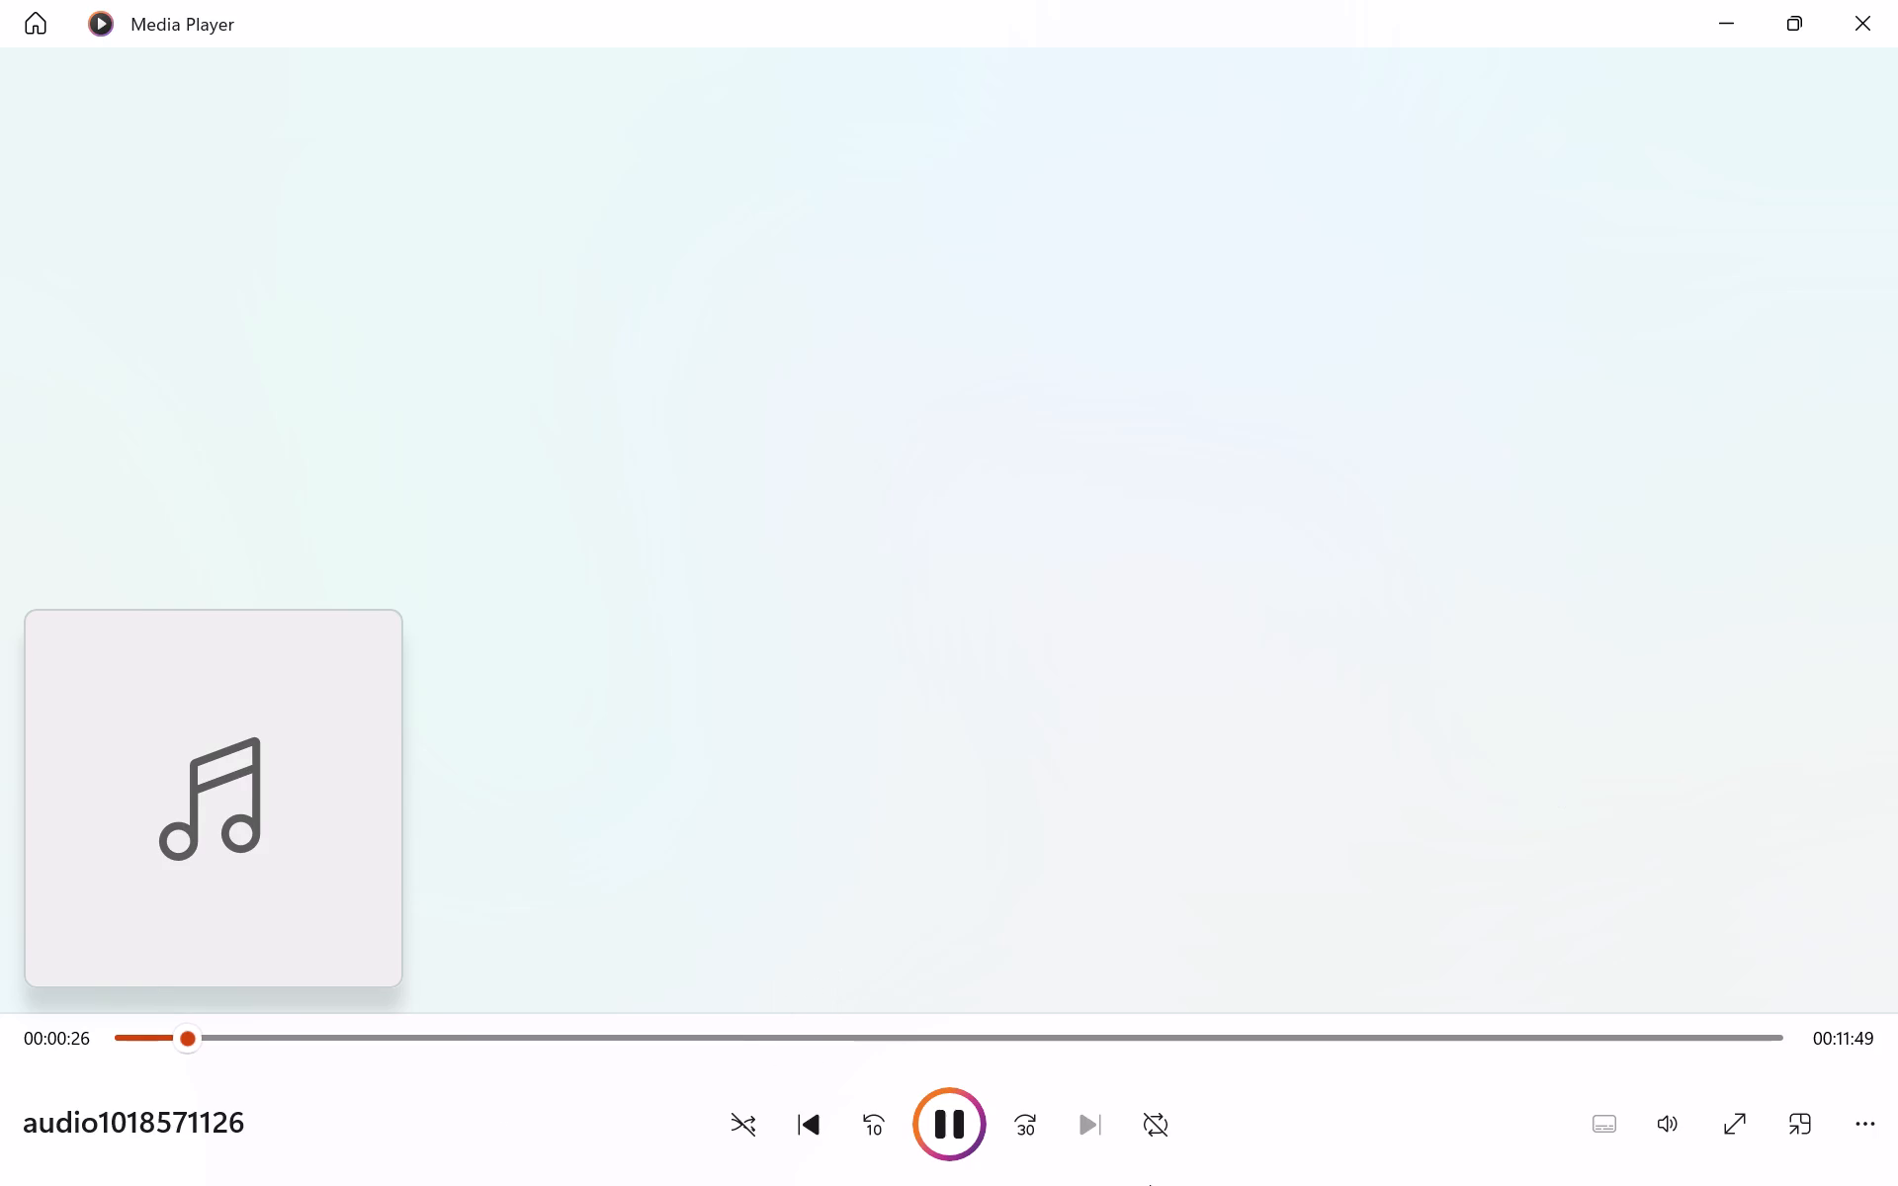
click(1882, 44)
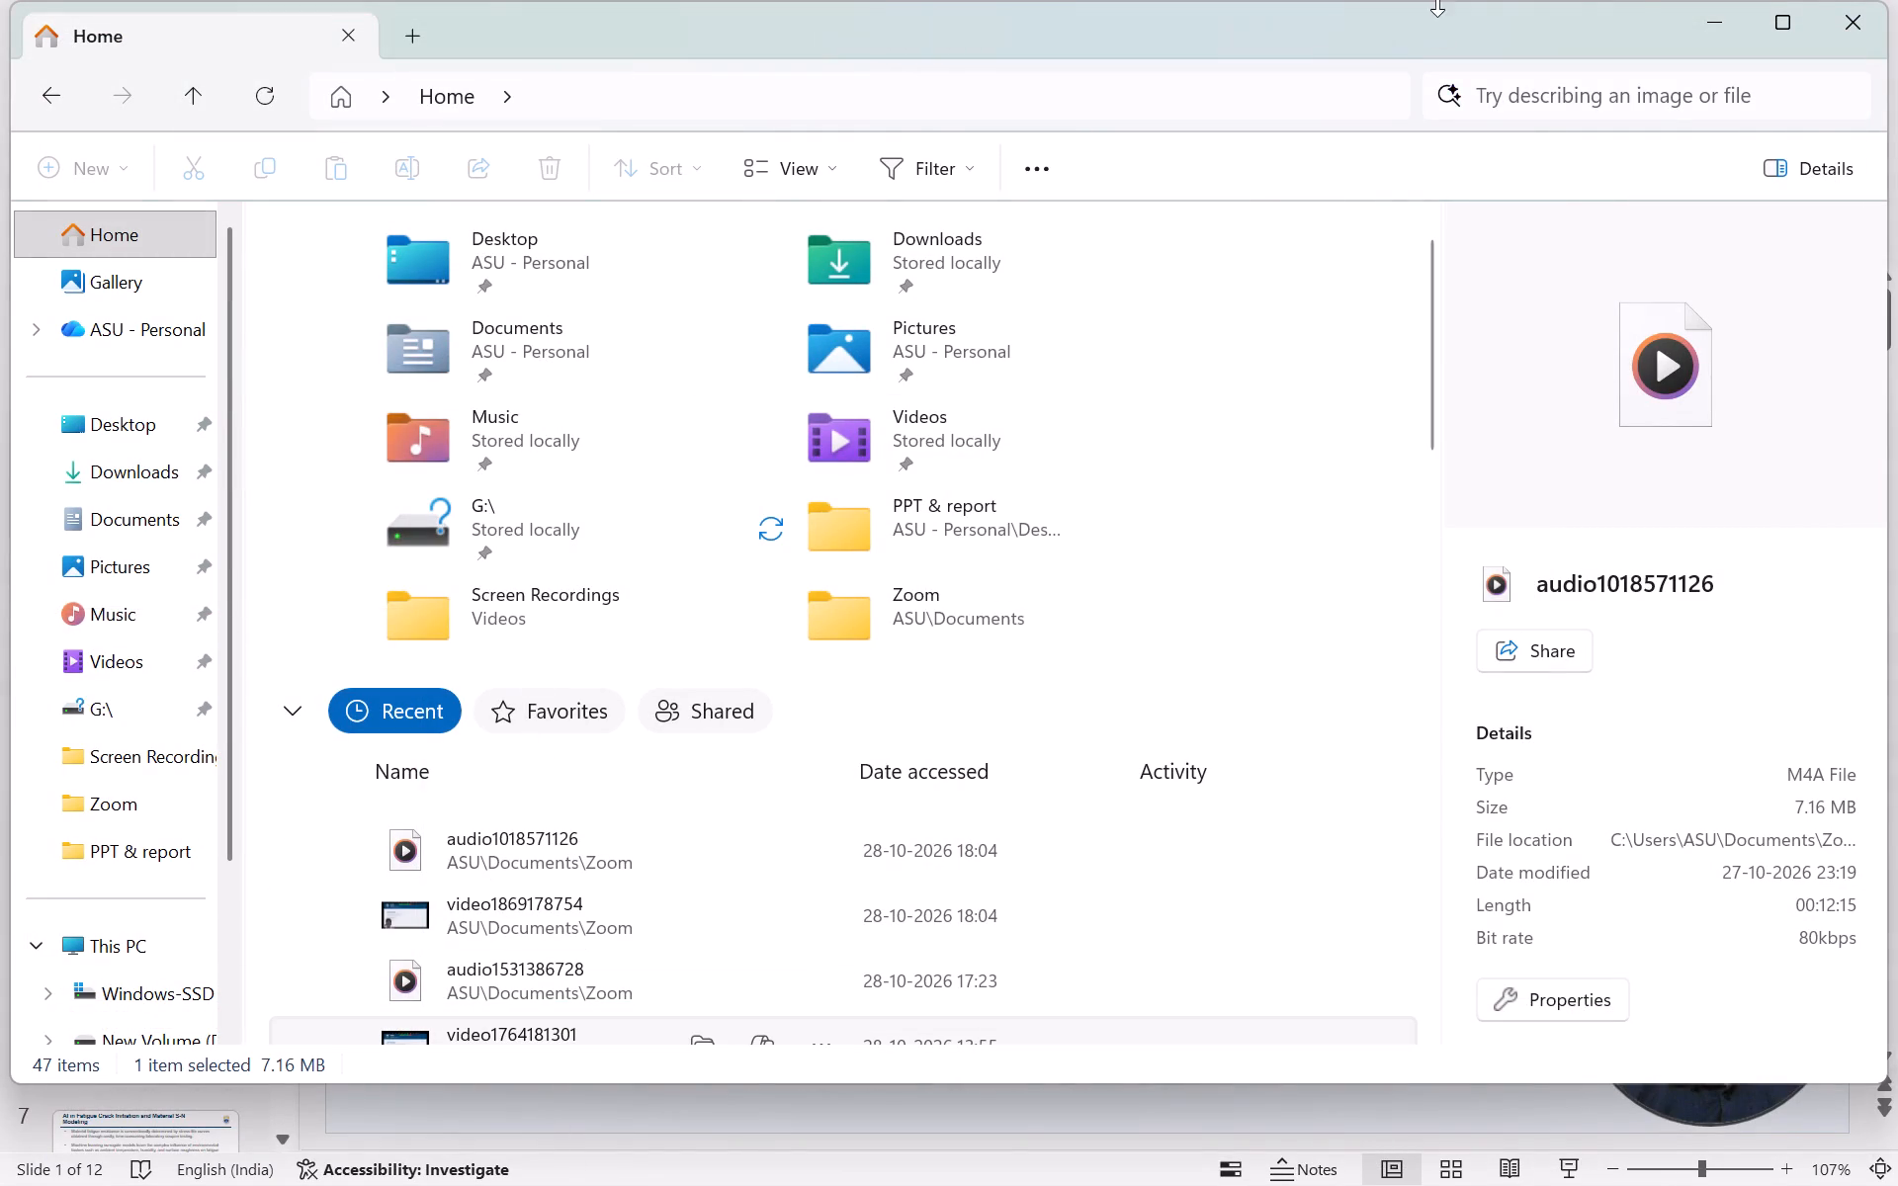
click(1859, 32)
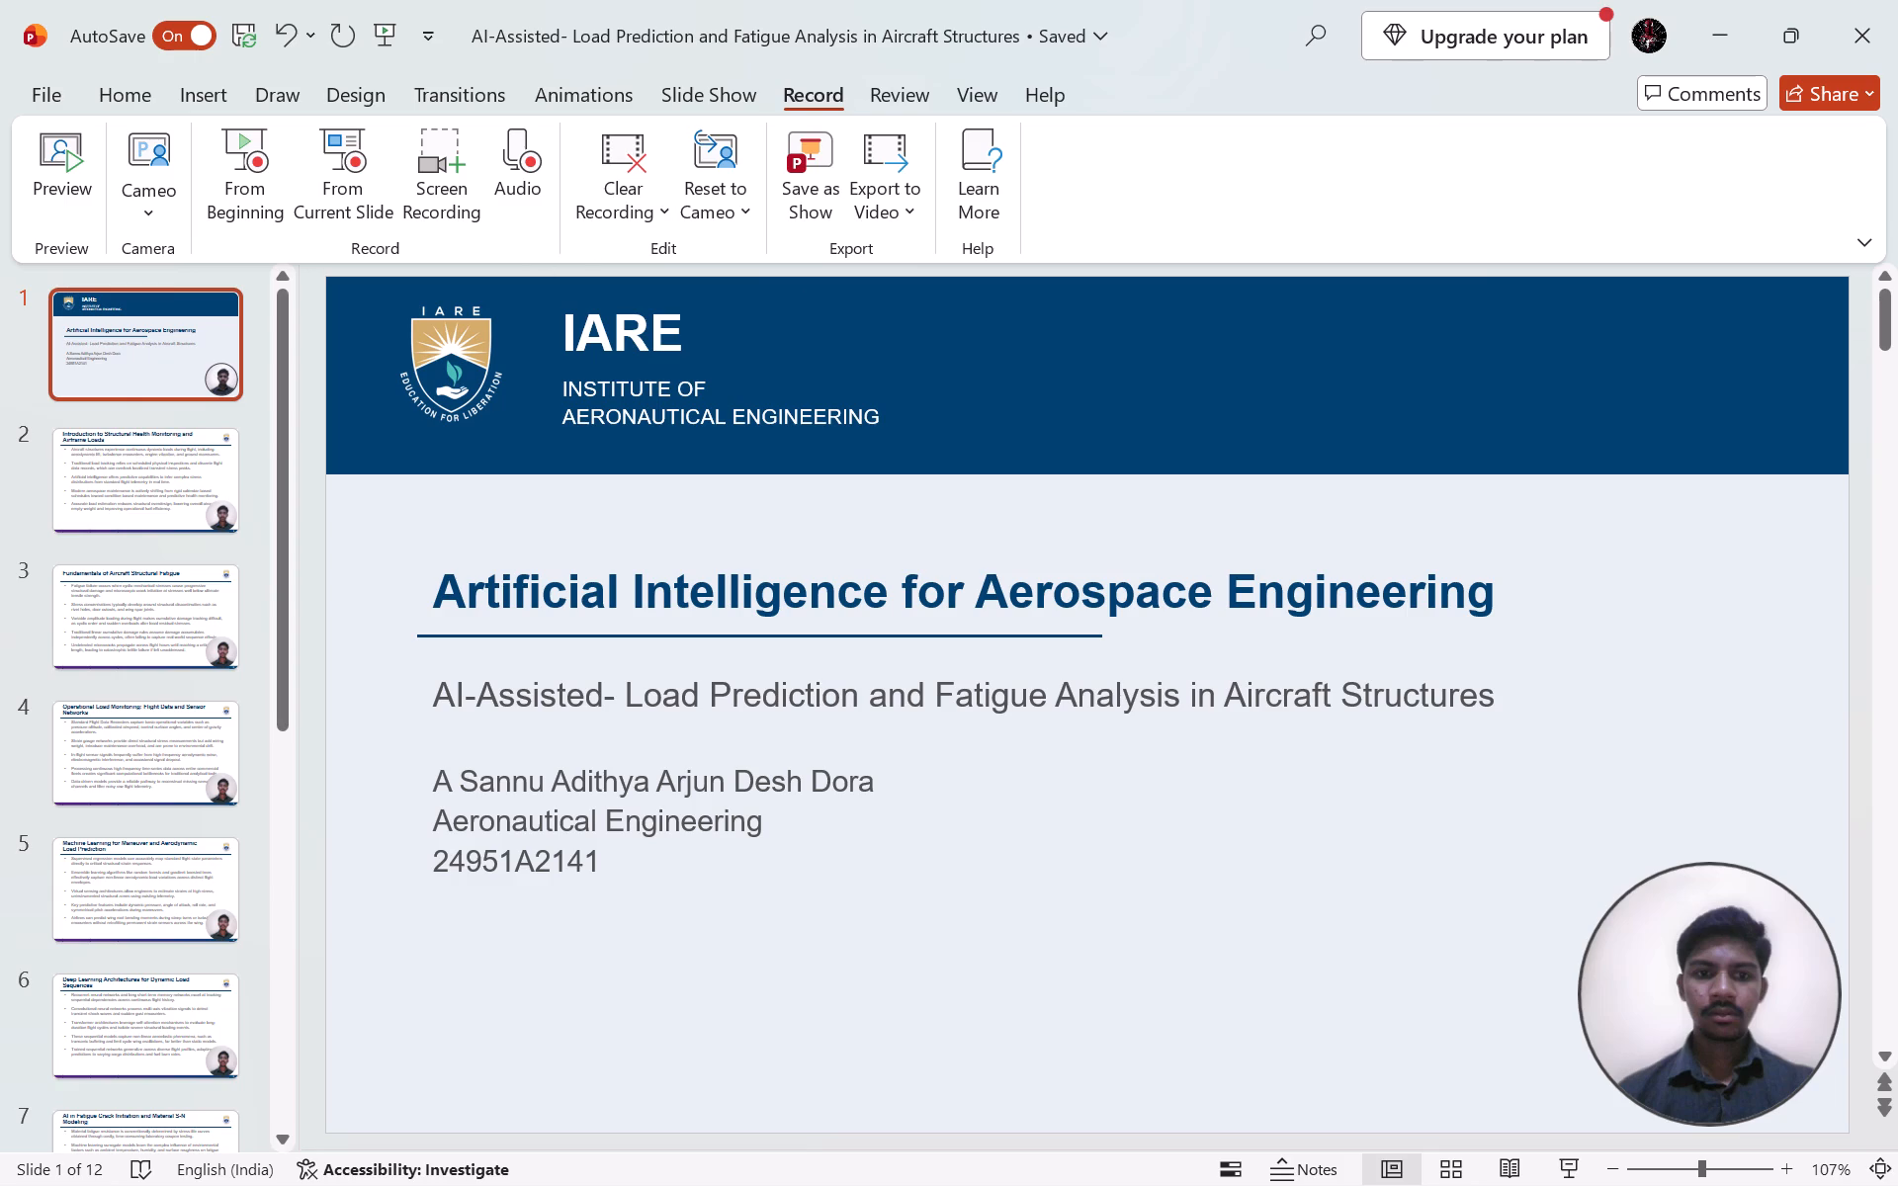
Preview the recorded presentation from the title slide, leave the preview and go back to slide 1.
click(61, 152)
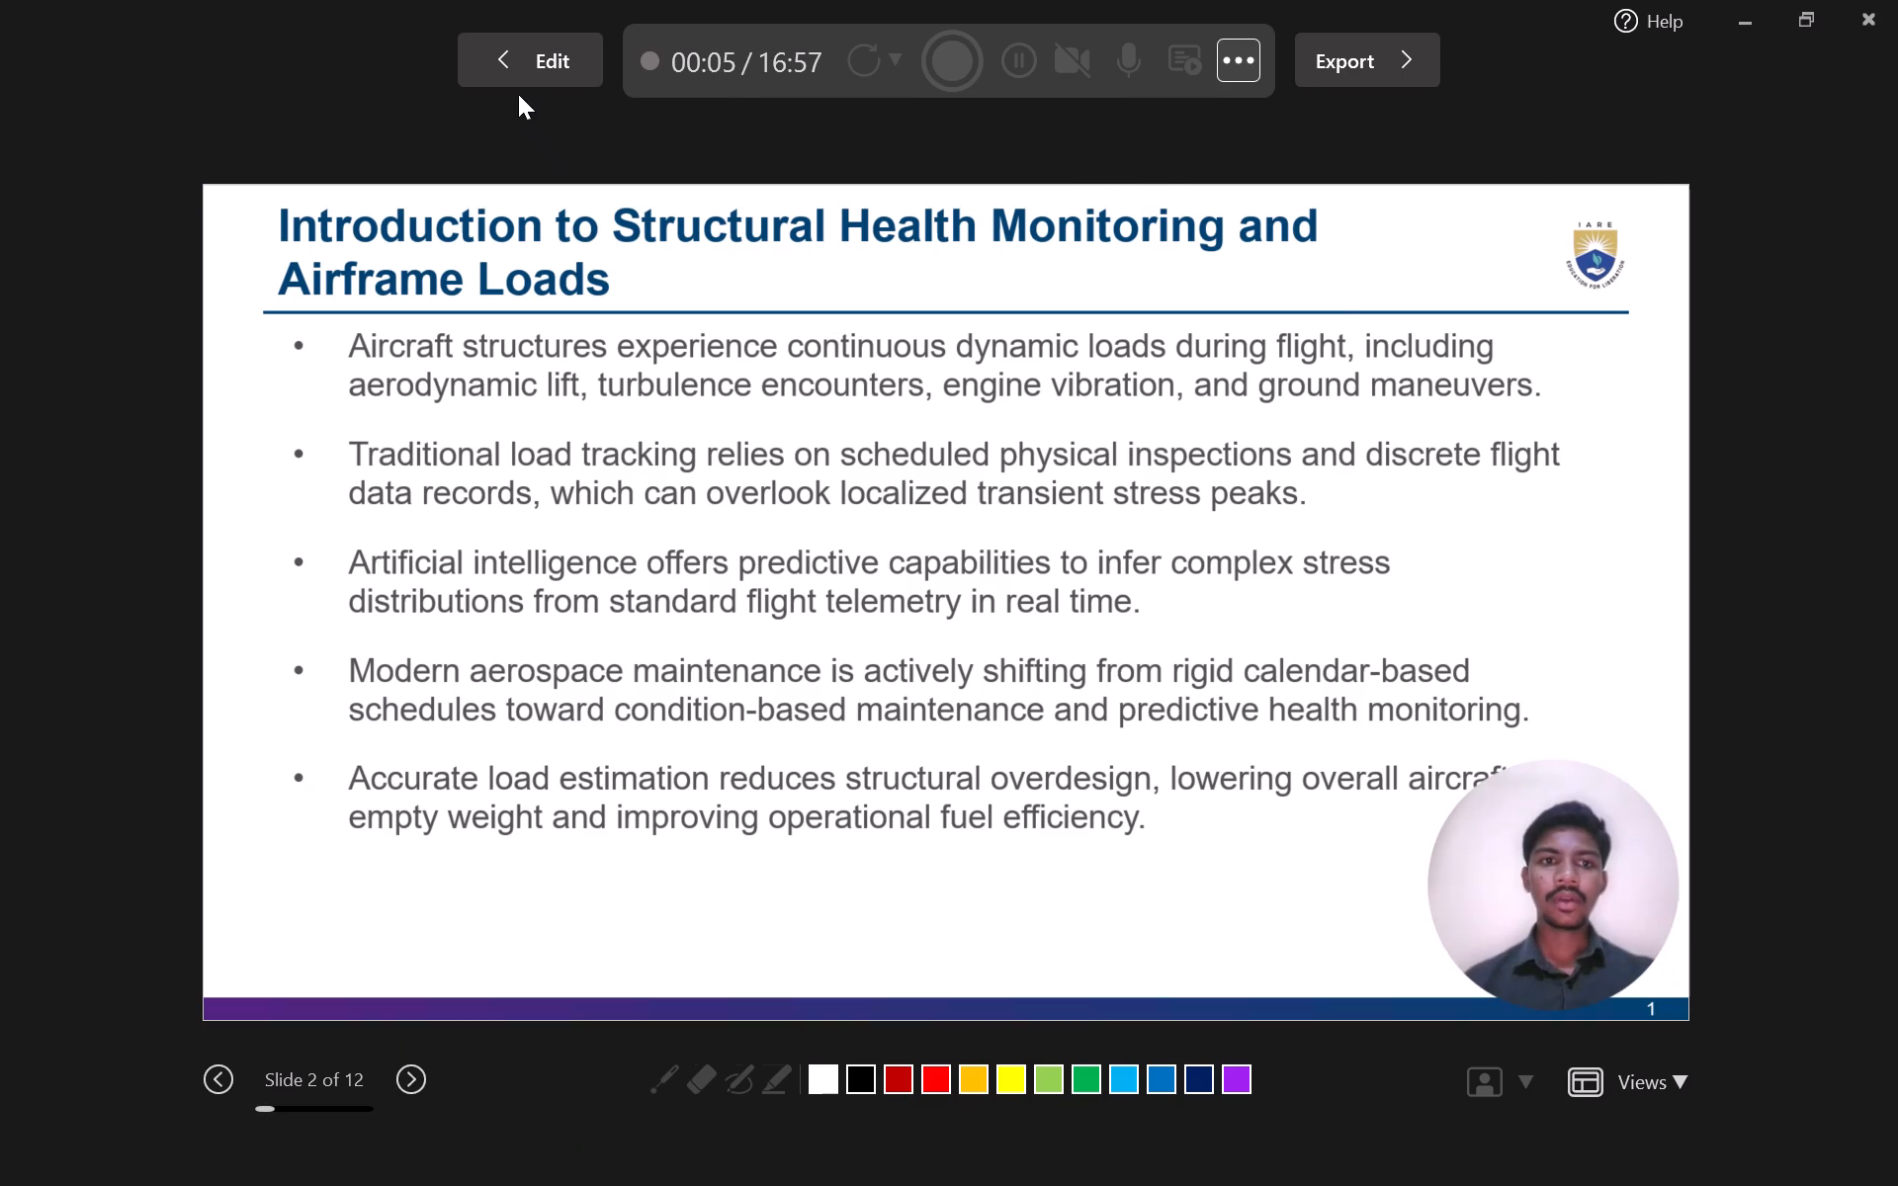
click(1847, 23)
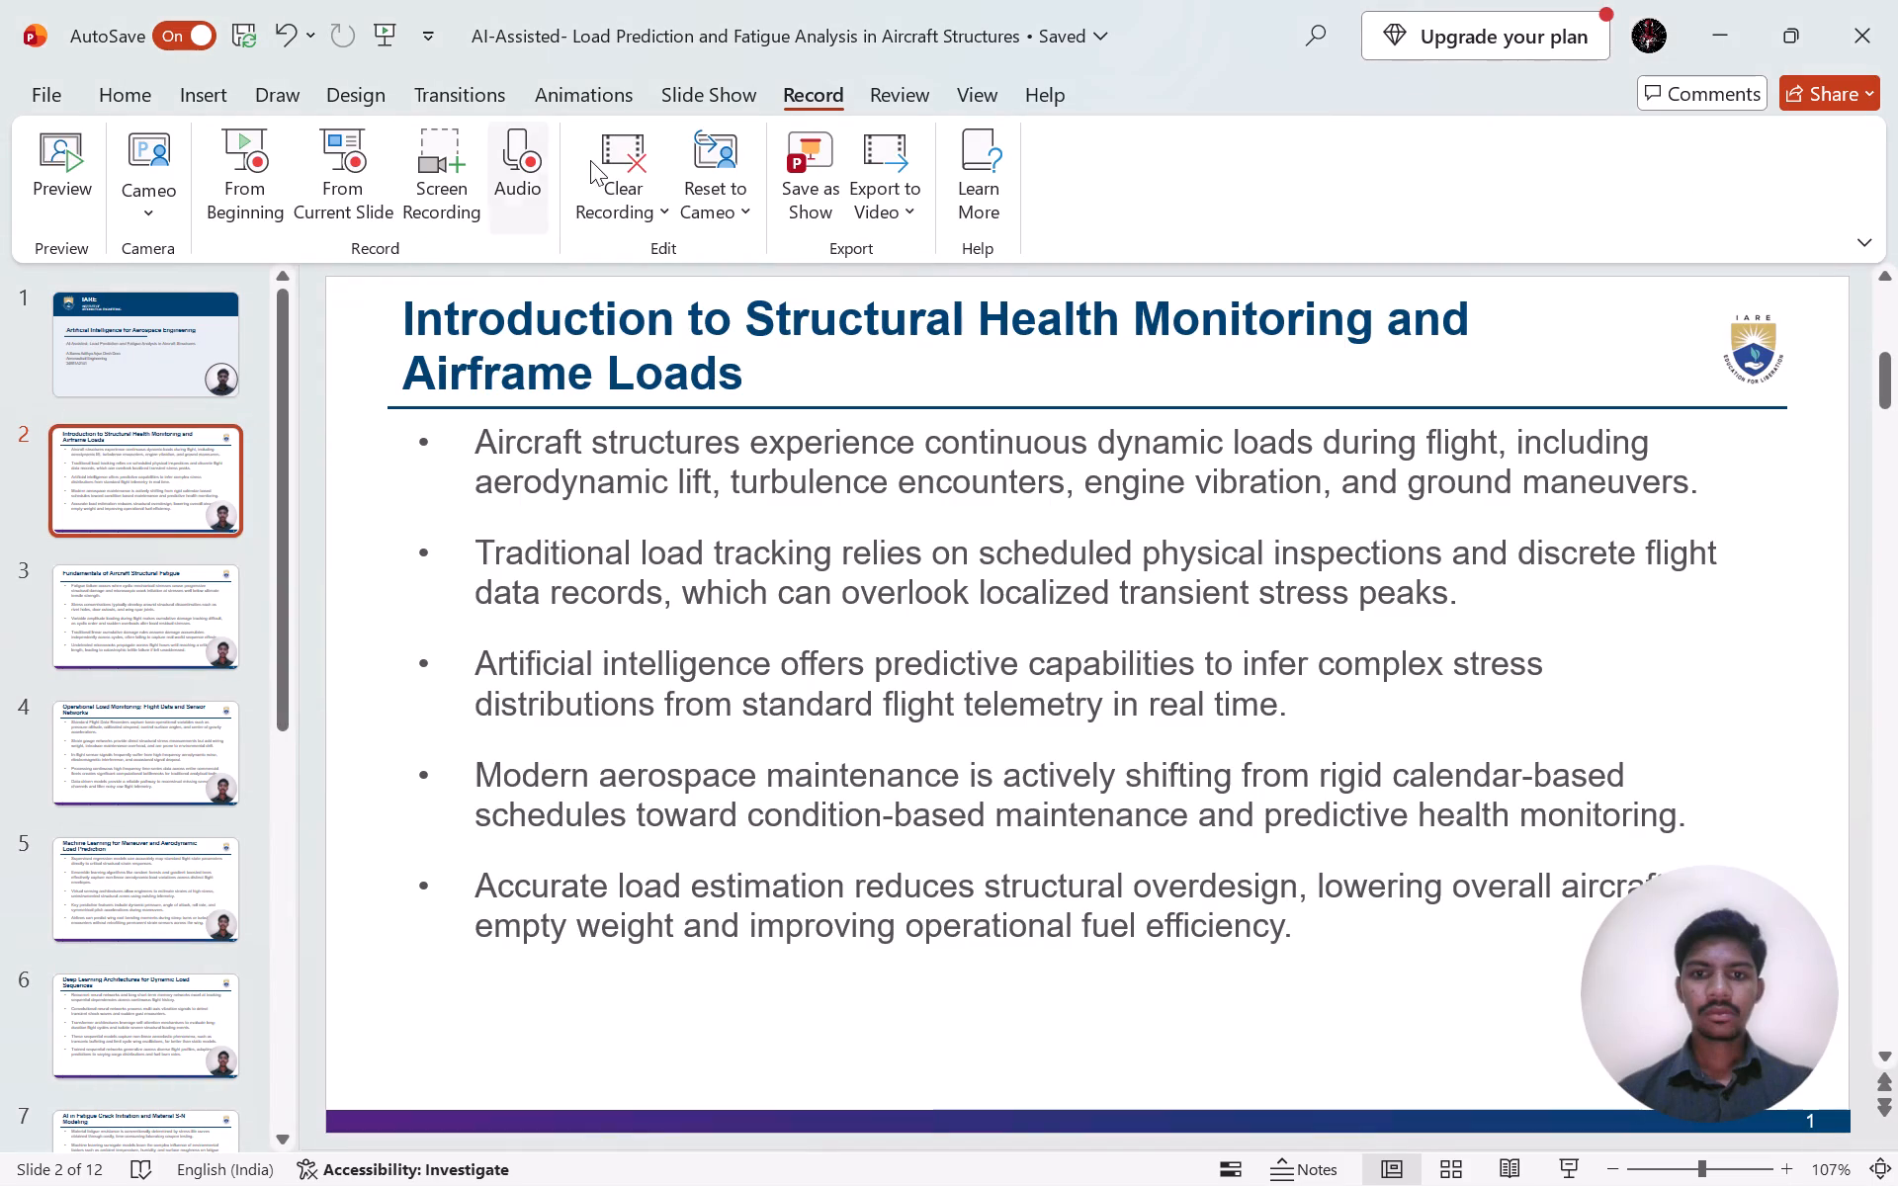
click(134, 345)
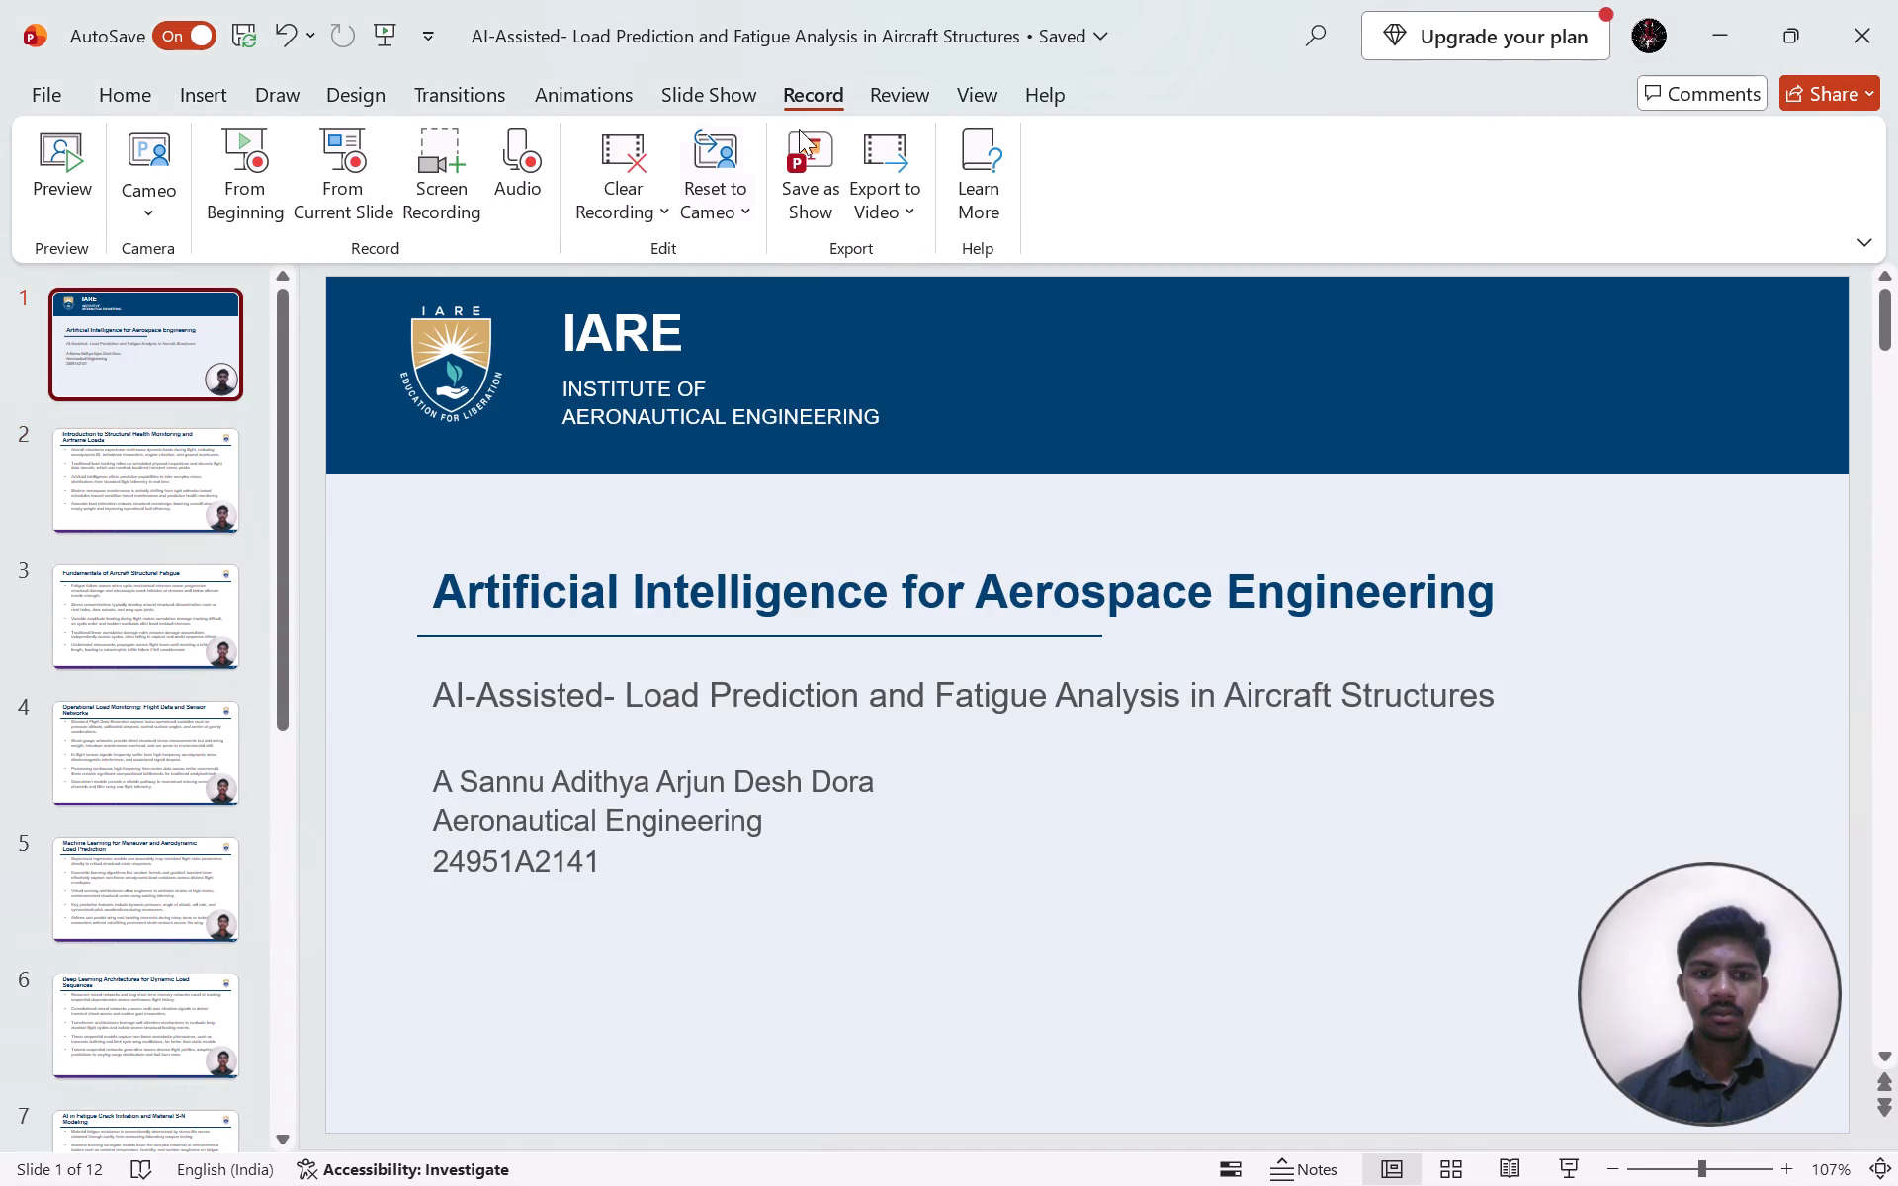
Export the presentation again as a Full HD (1080p) MP4 to the PPT & report folder, replacing the existing file.
click(883, 150)
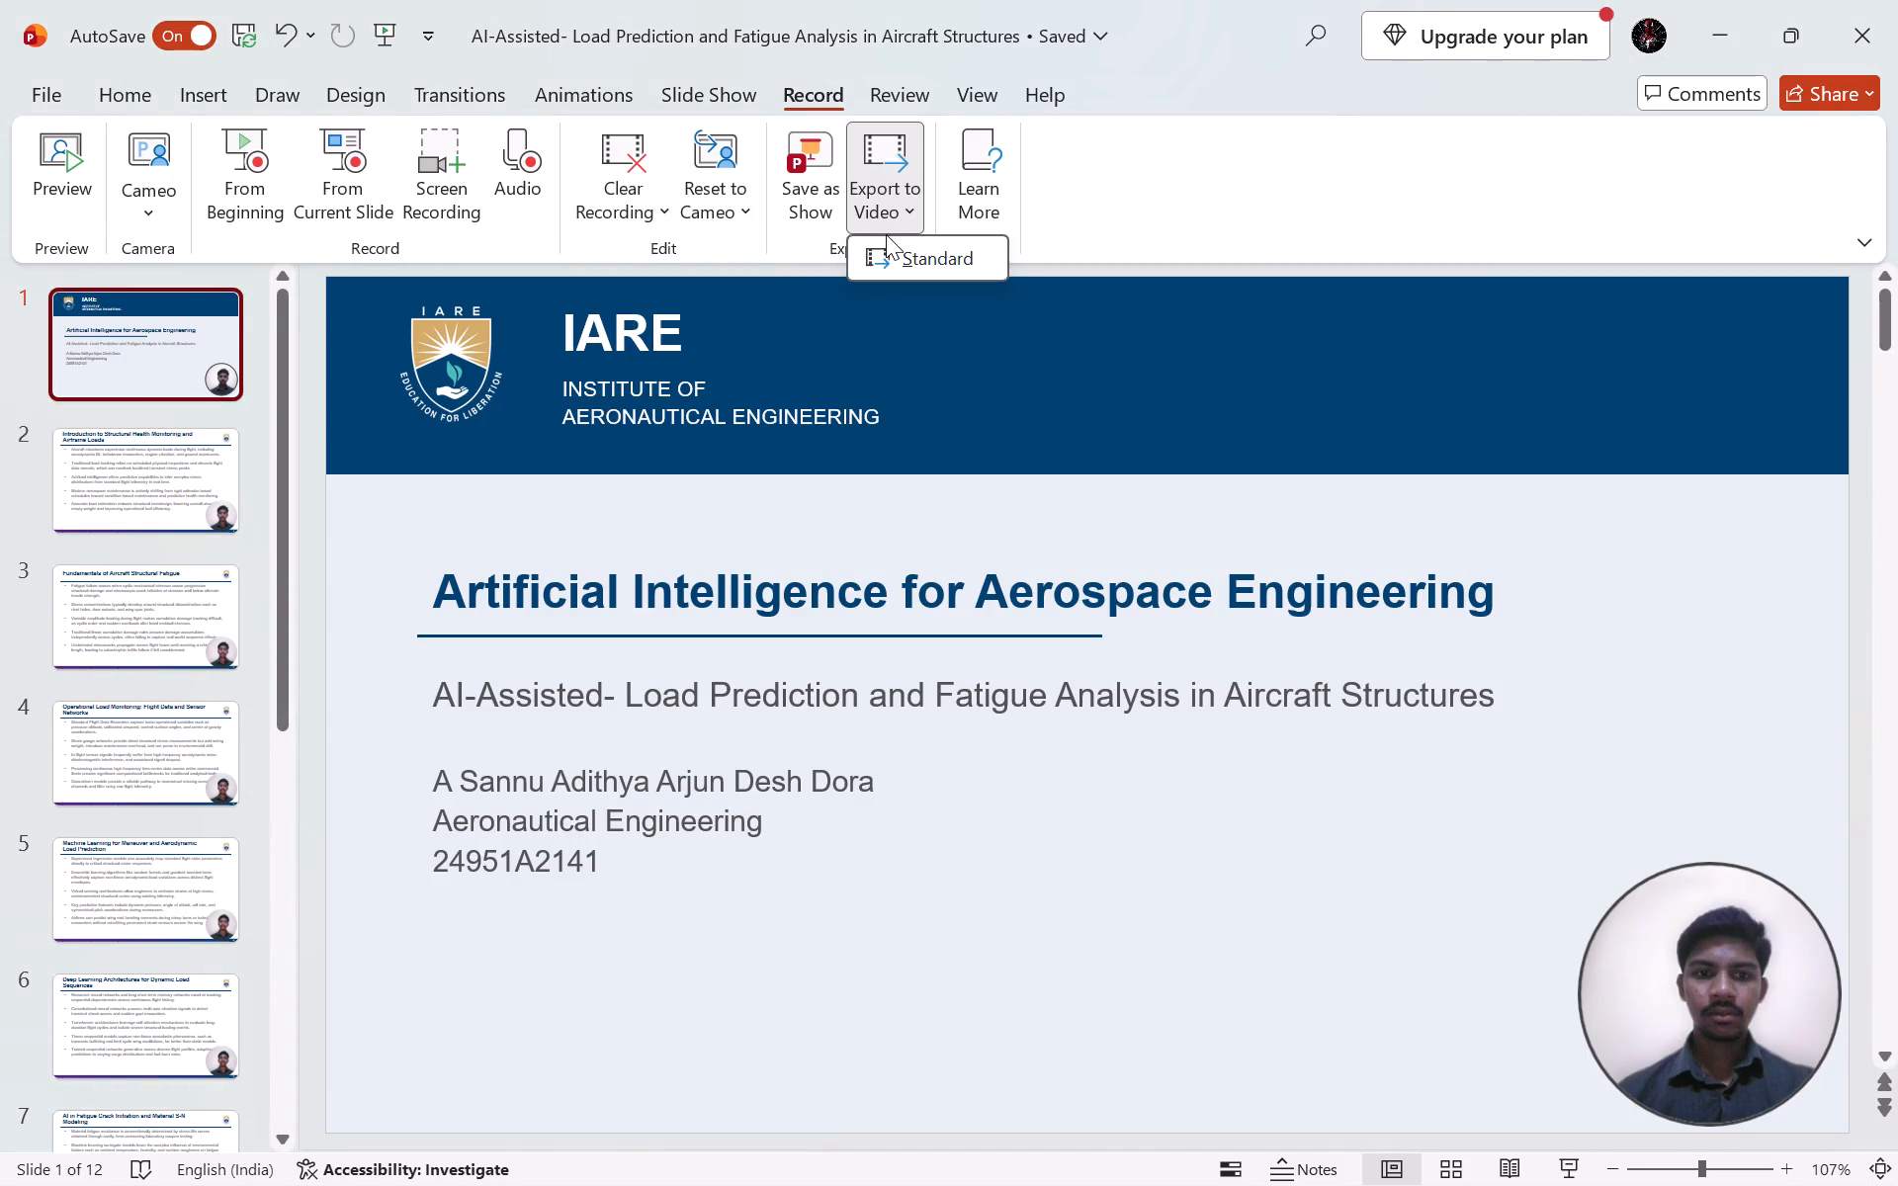
click(888, 245)
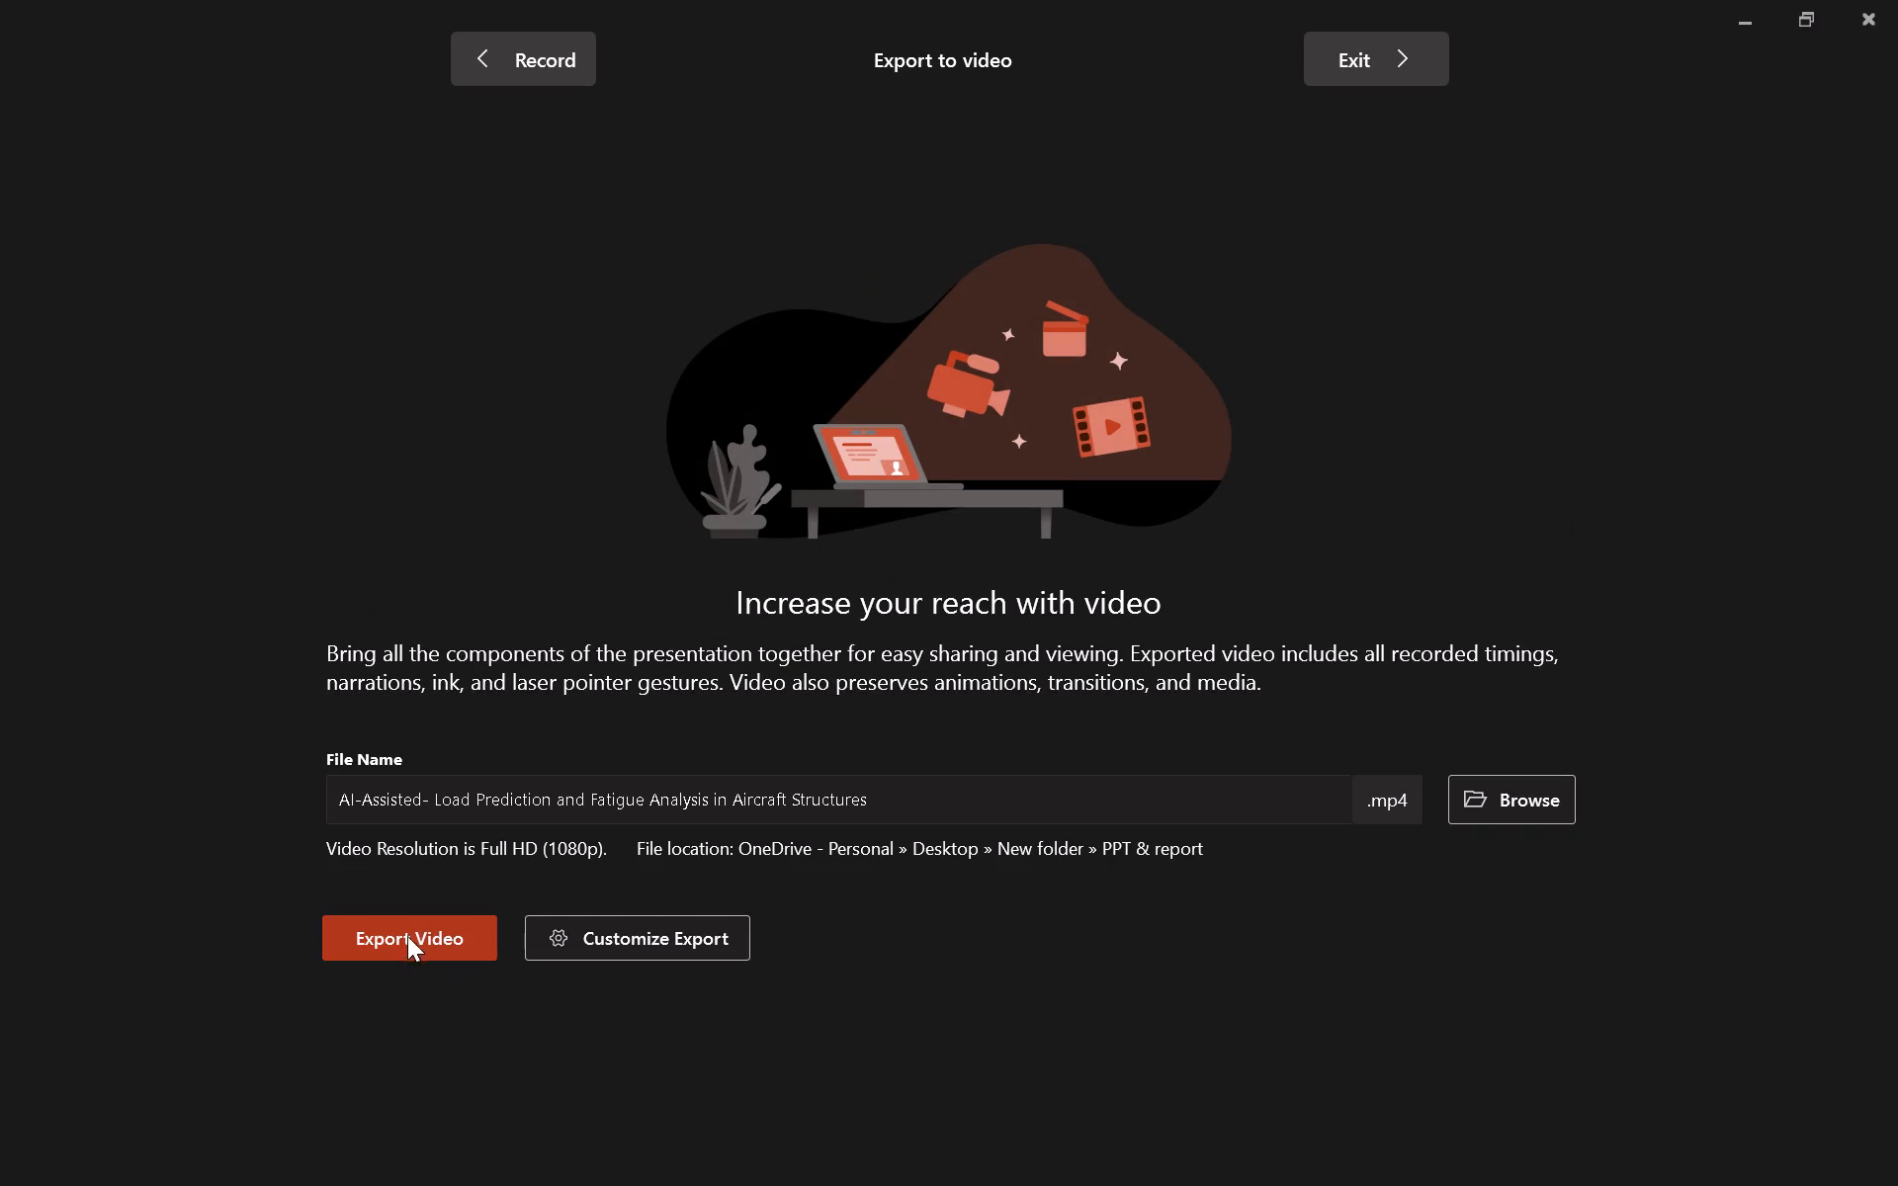
click(413, 929)
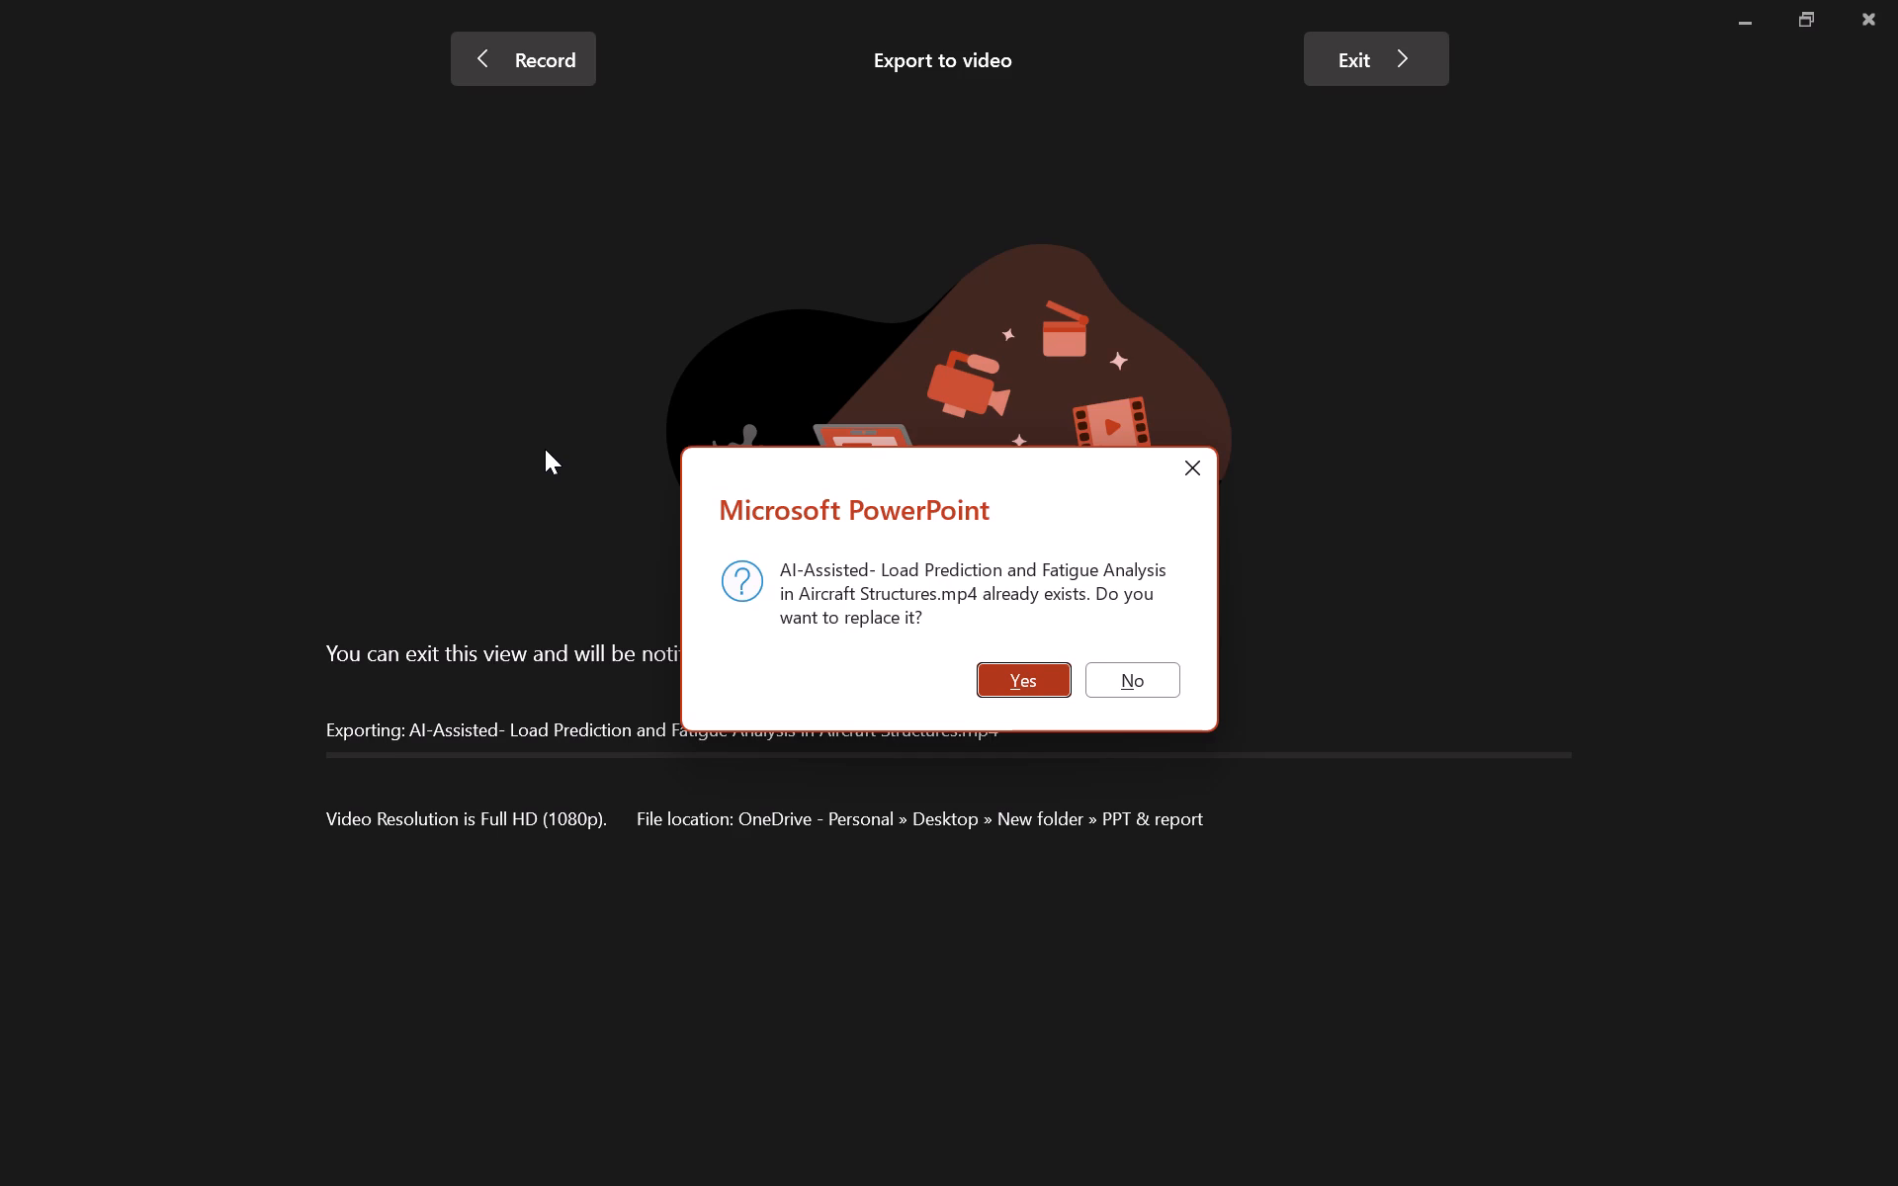
click(1037, 686)
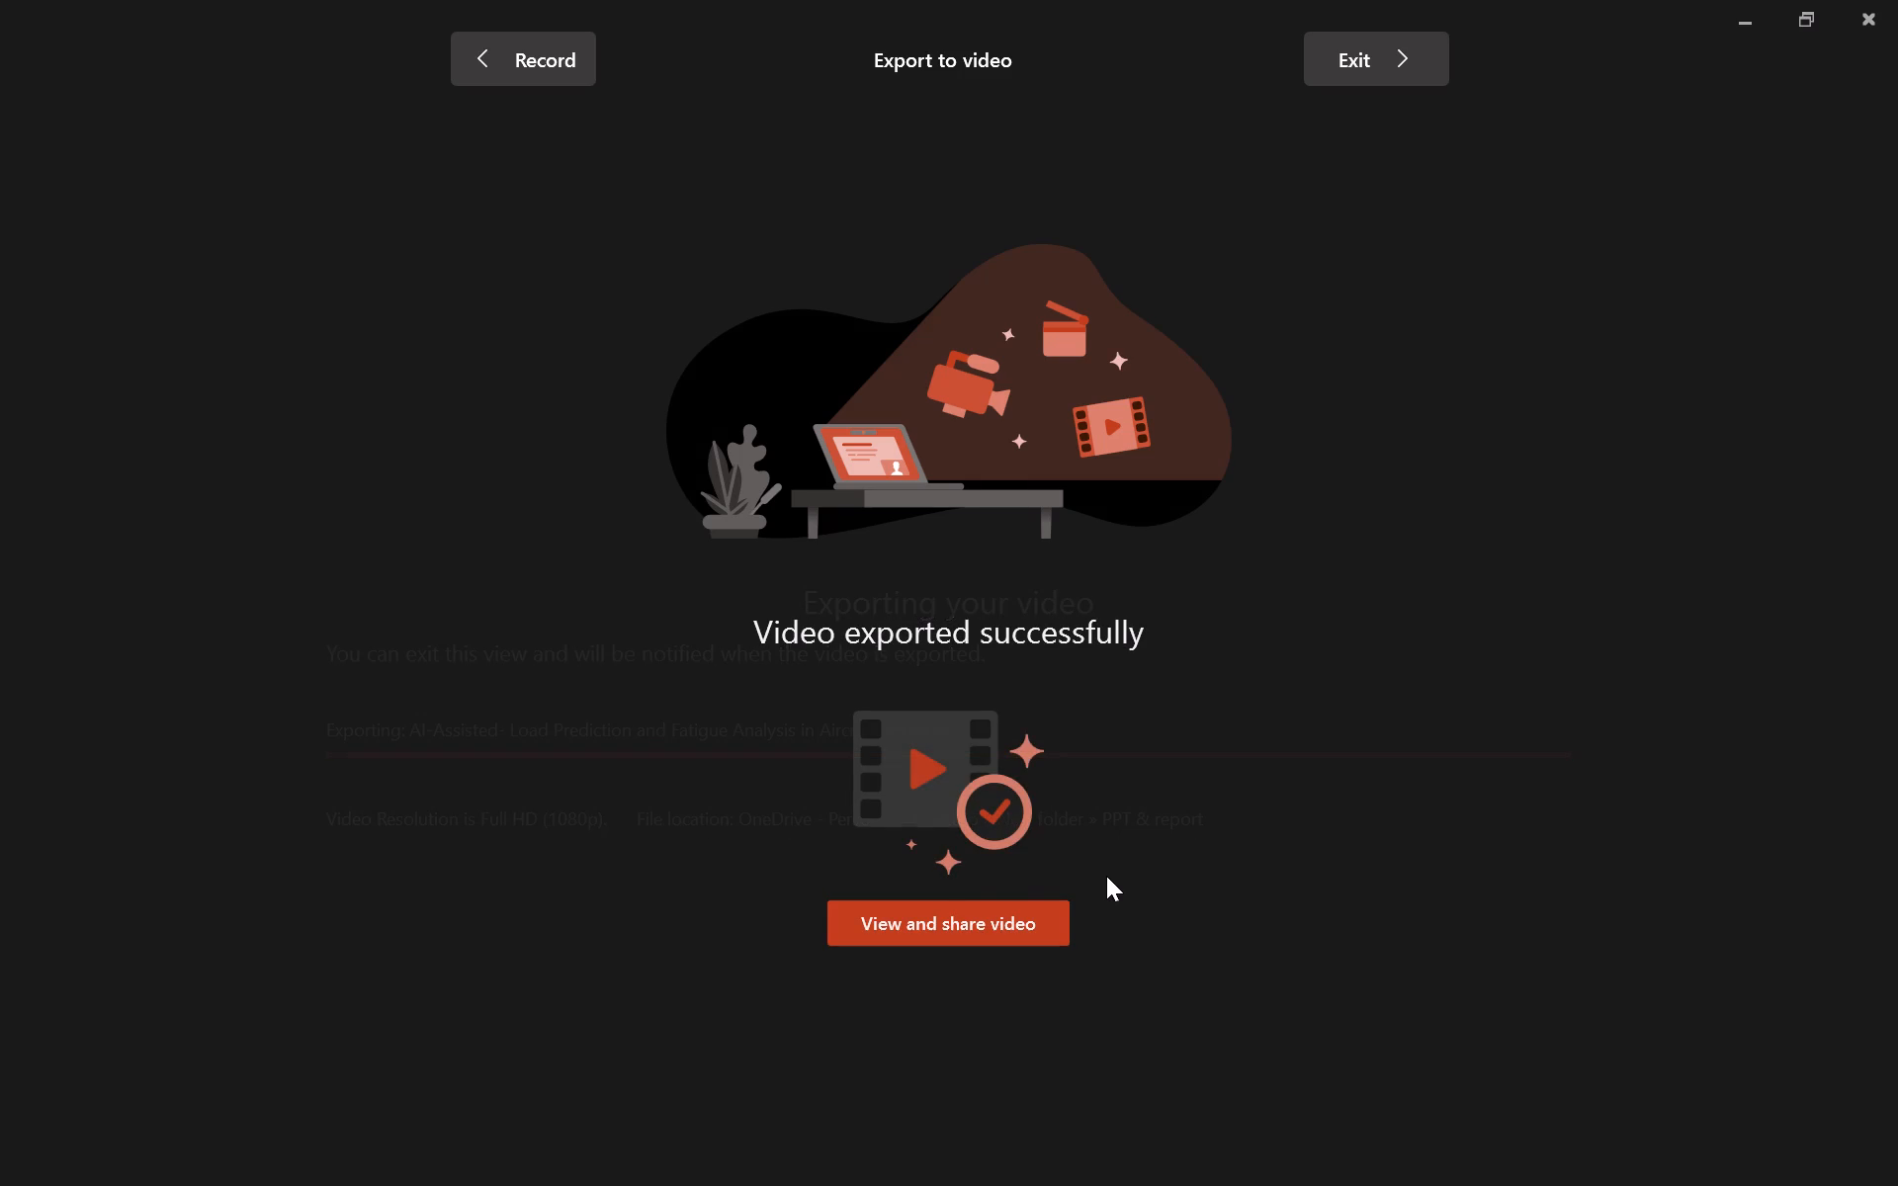
Play the exported video in Media Player to check it, close the player and leave the export page.
click(975, 923)
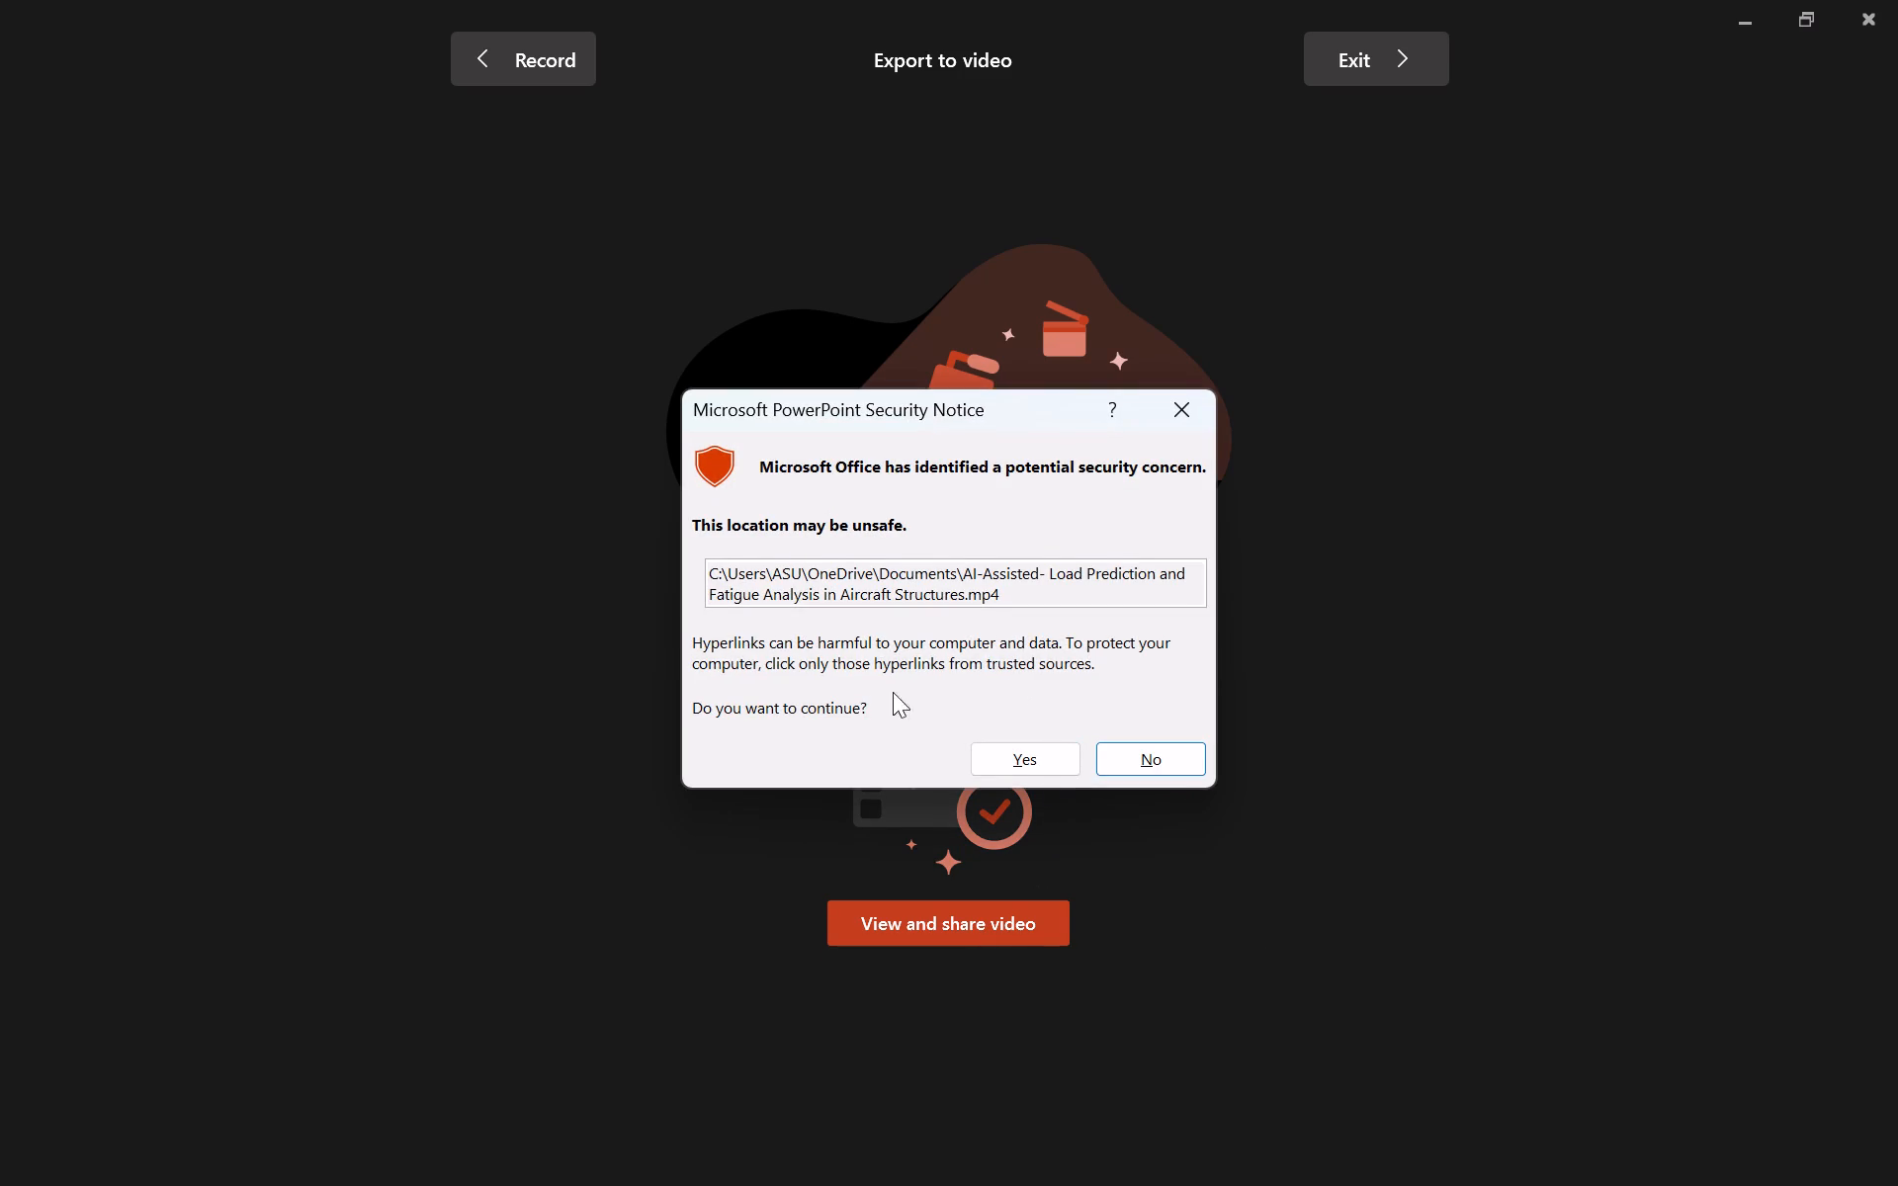
click(1053, 752)
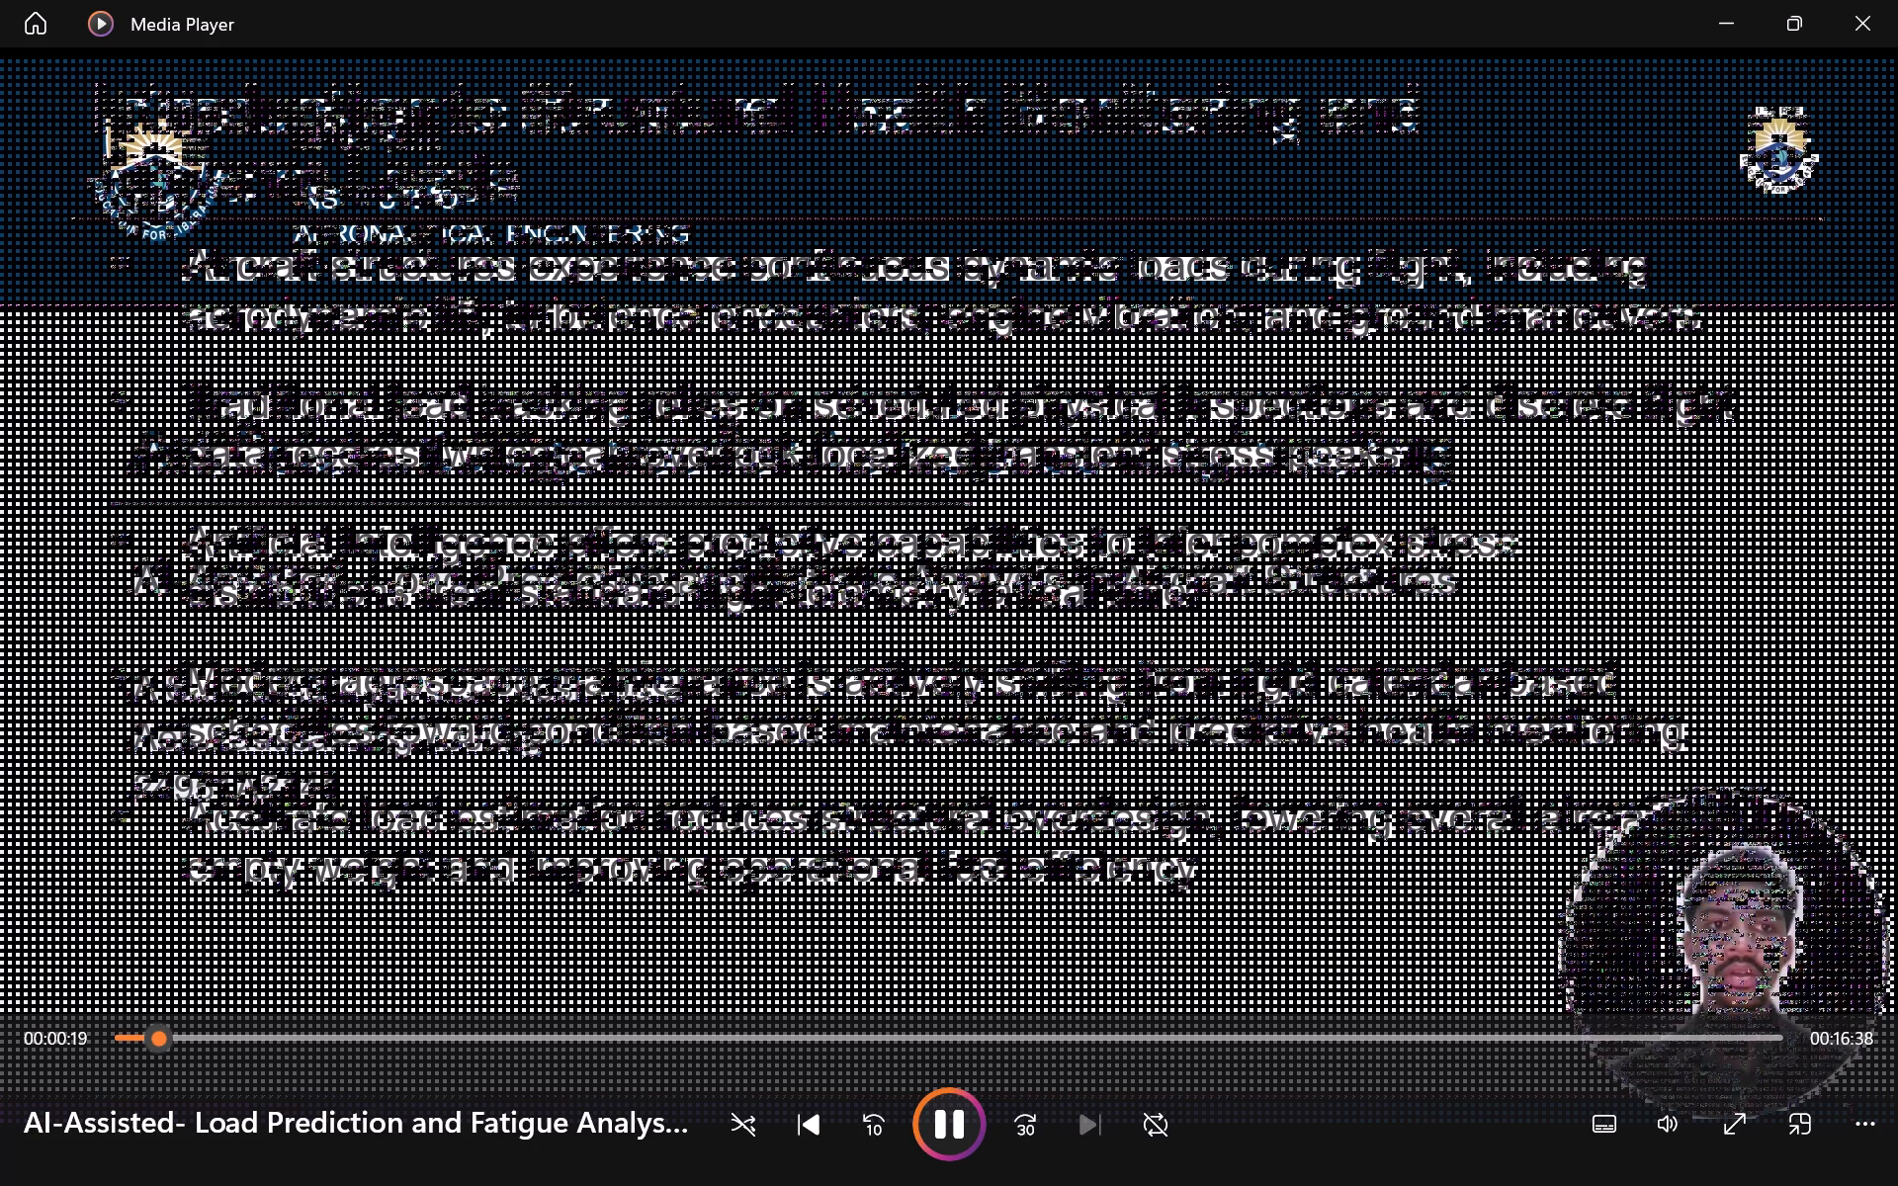
click(1879, 5)
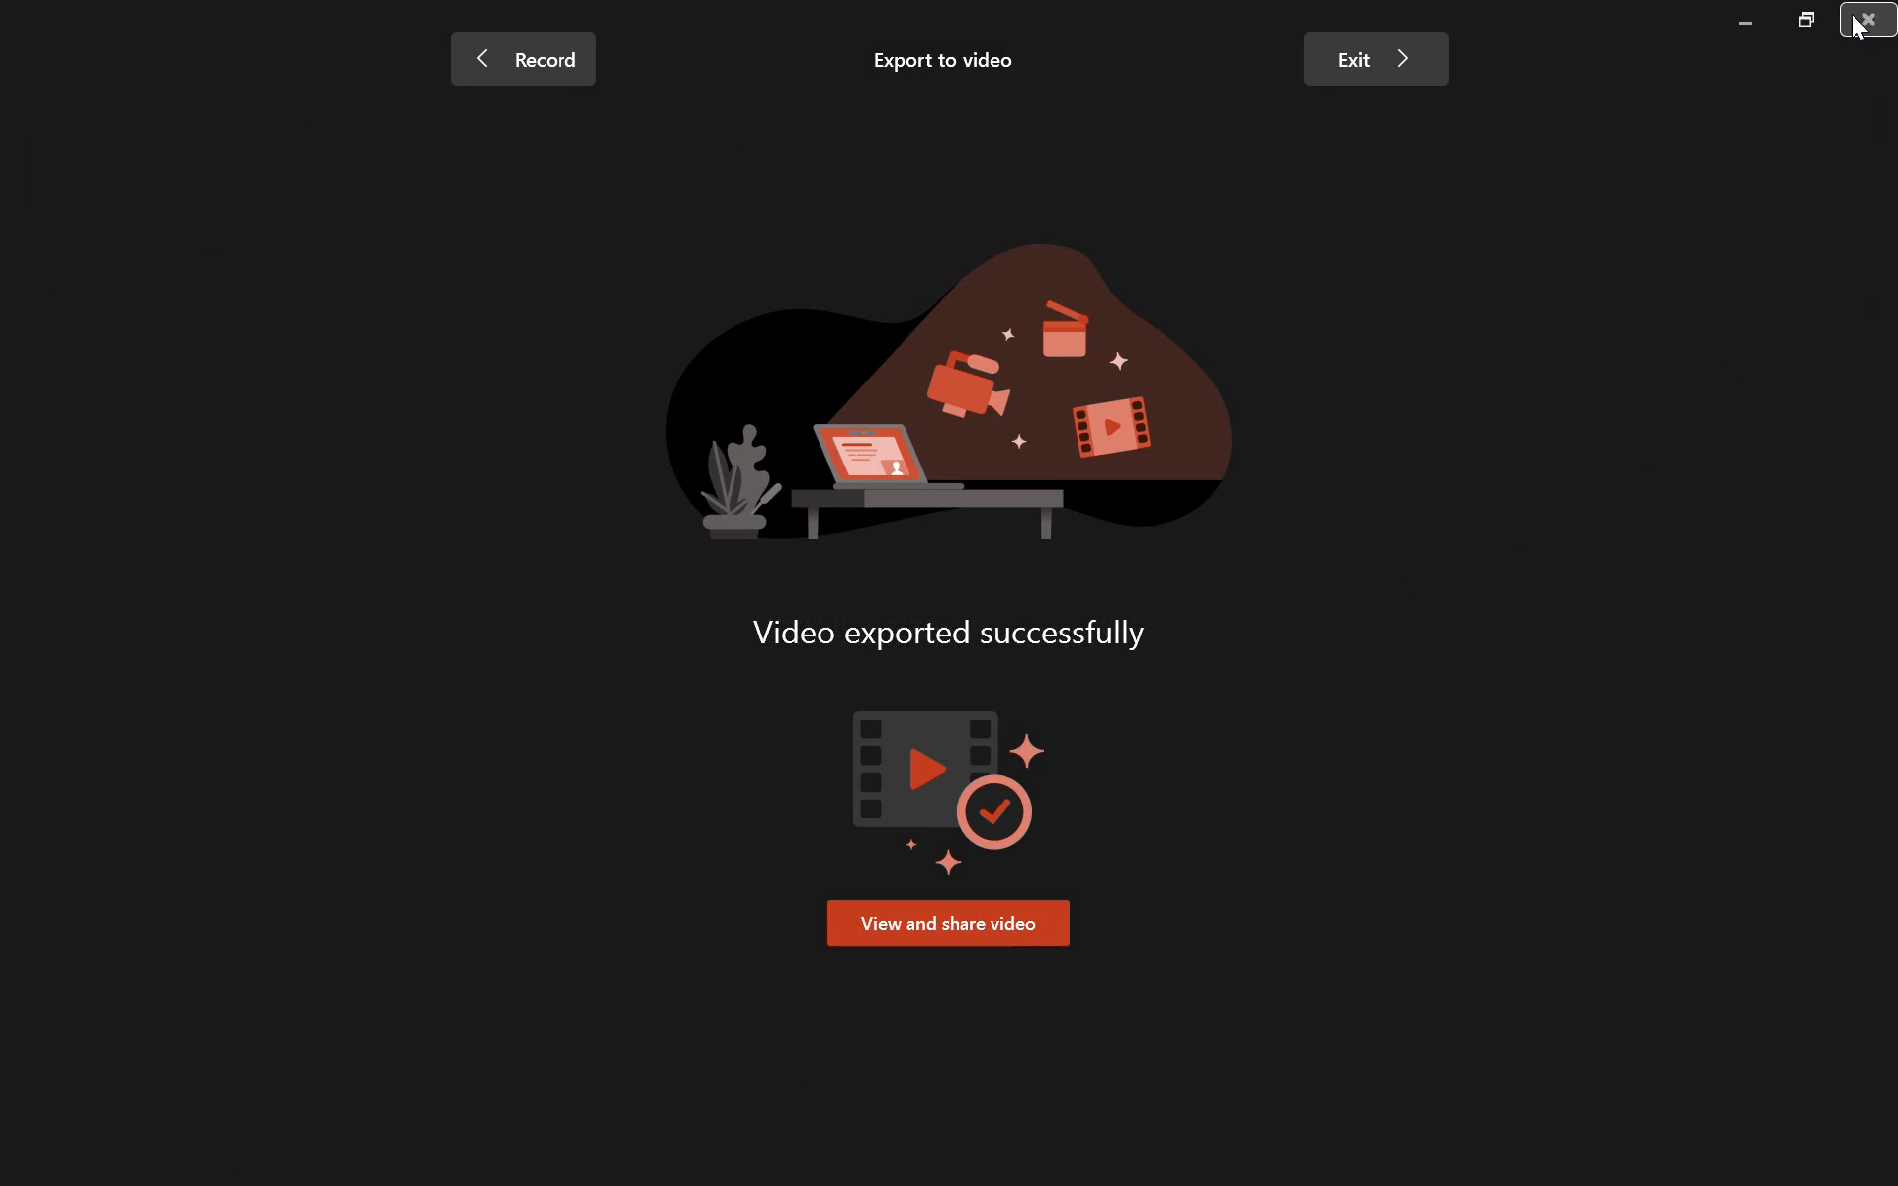
click(1855, 14)
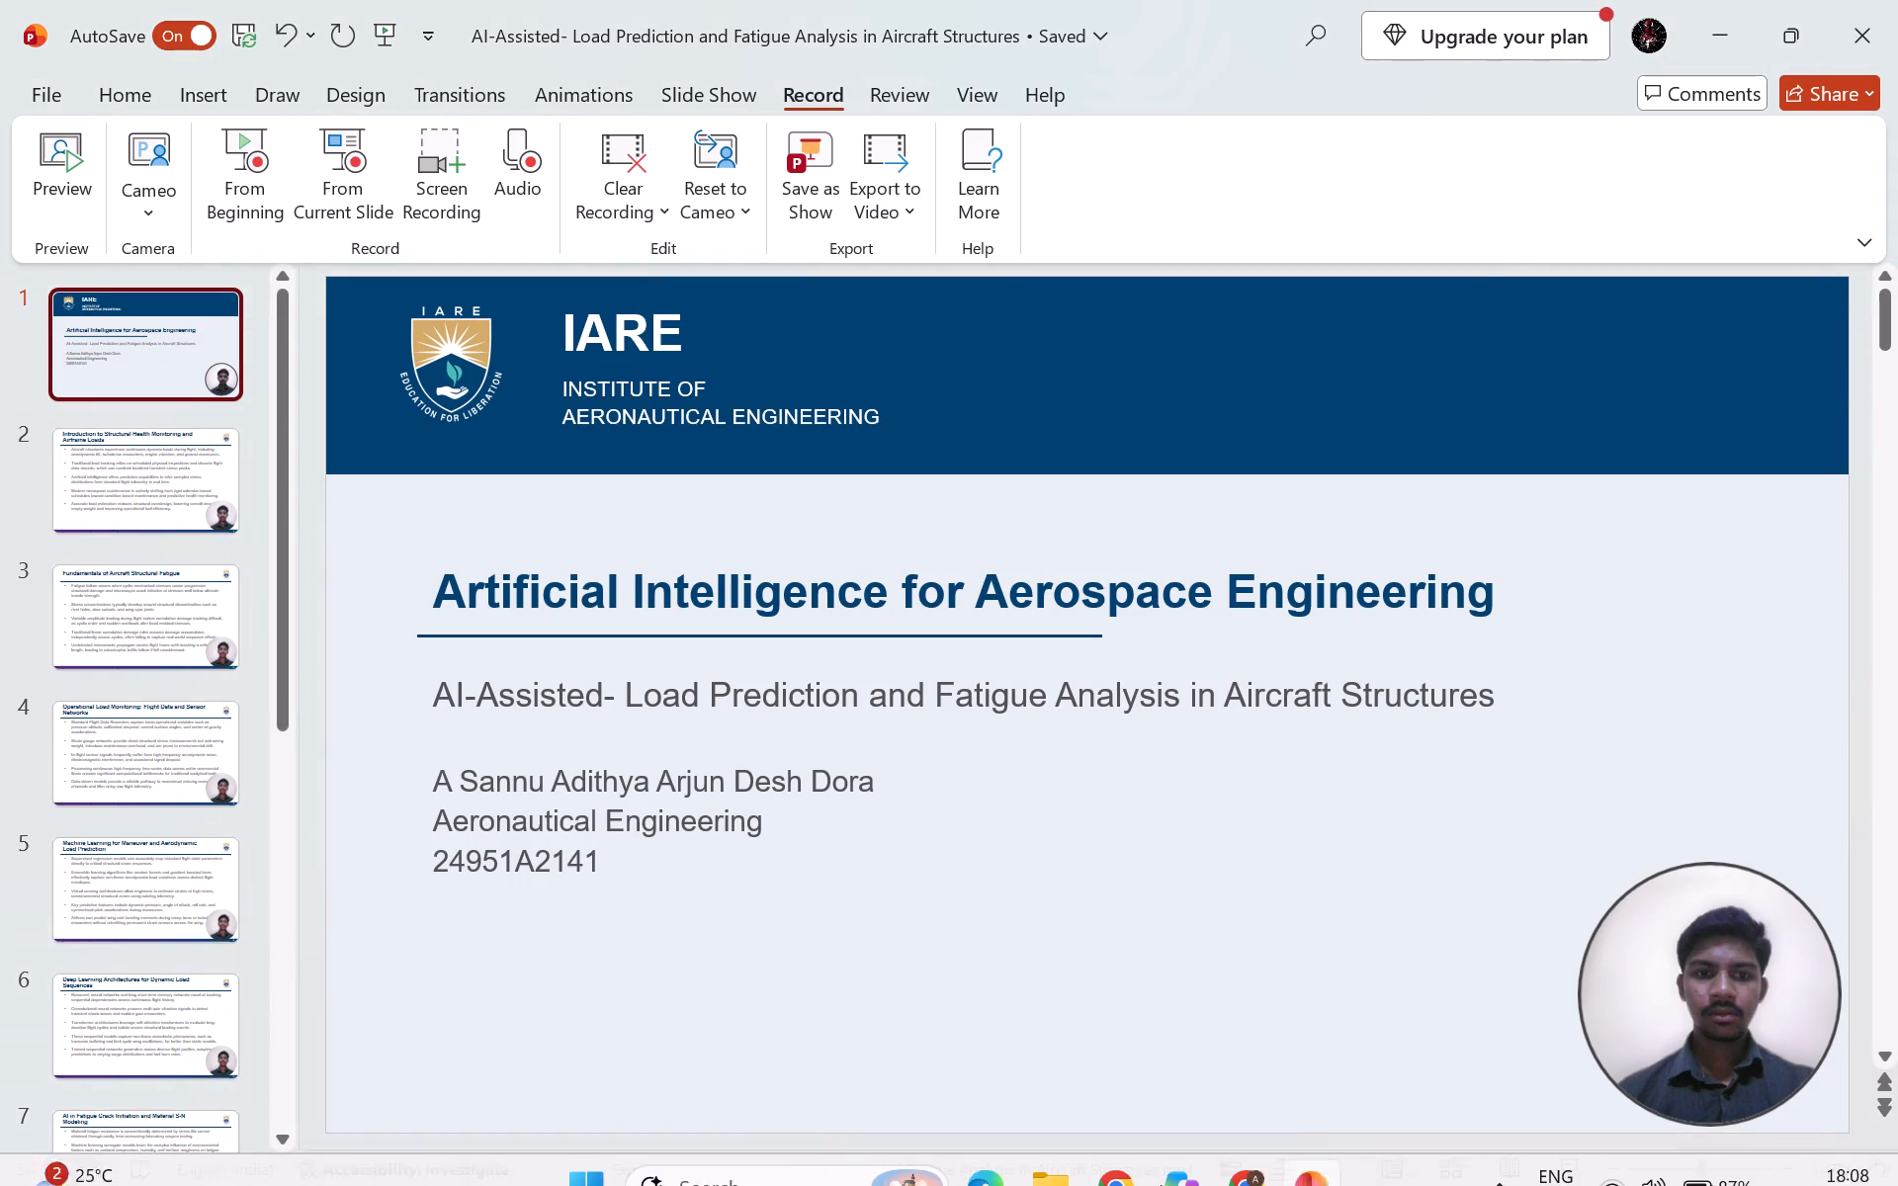
Check Downloads, This PC, PPT & report, Videos, Desktop and OneDrive's Videos folder for the exported MP4, ending back in PowerPoint.
click(1024, 1152)
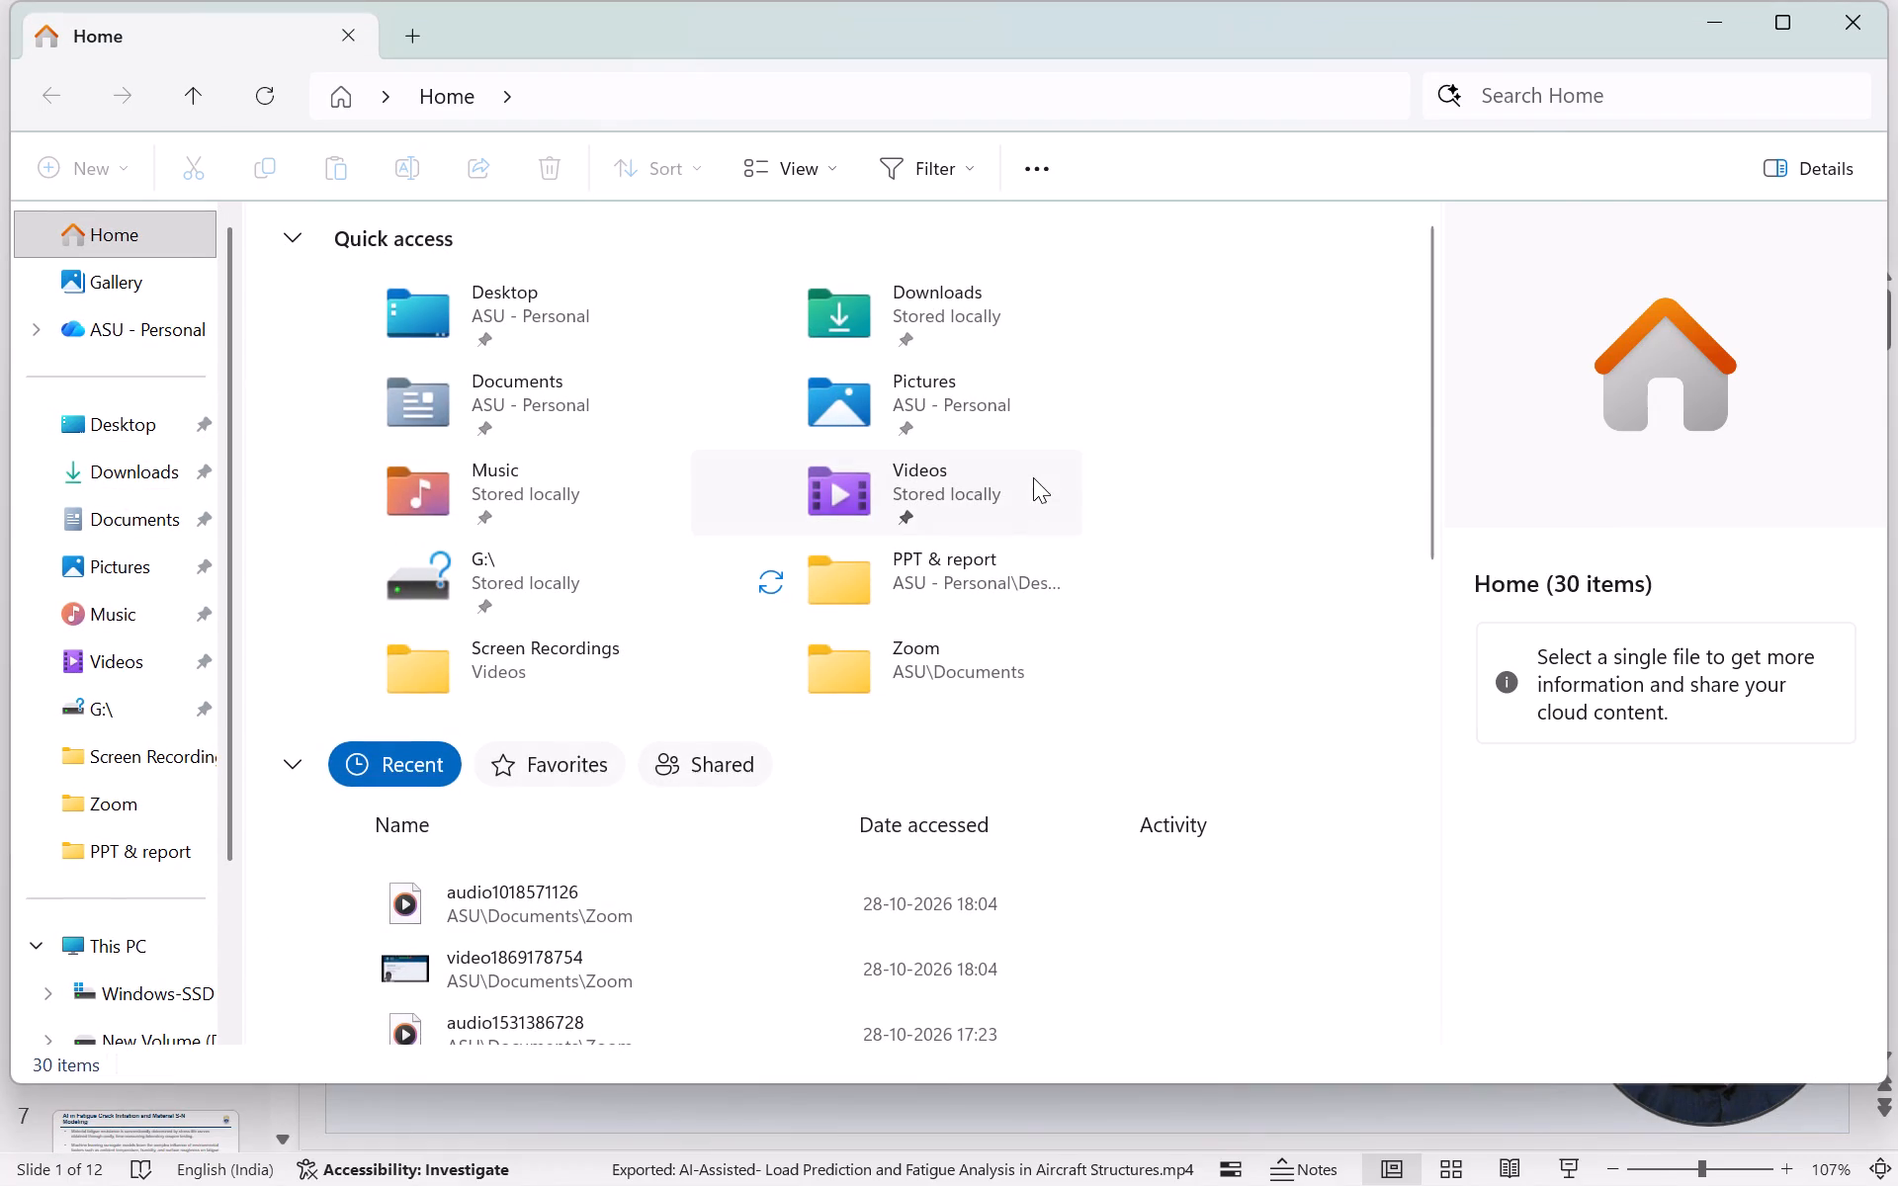
click(113, 477)
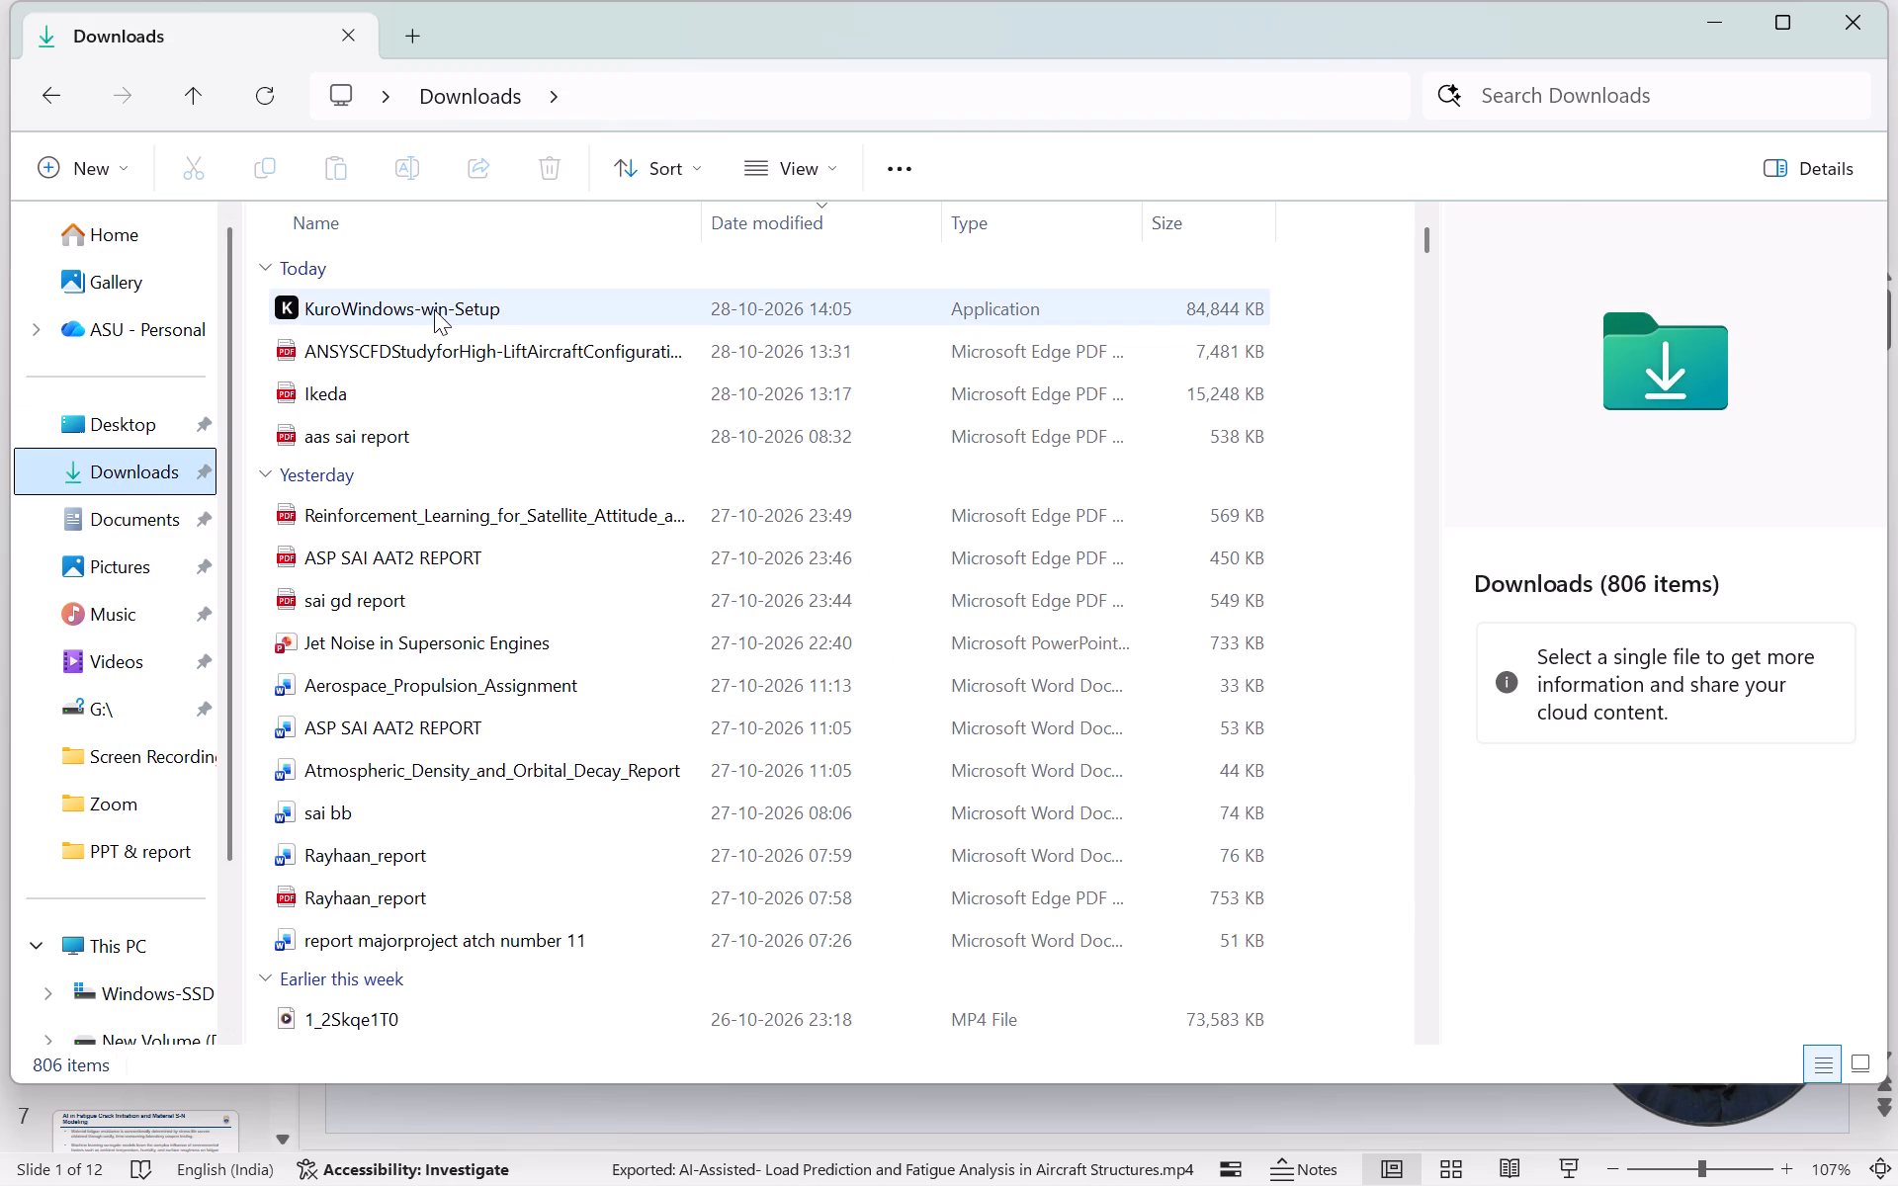
click(434, 309)
click(409, 338)
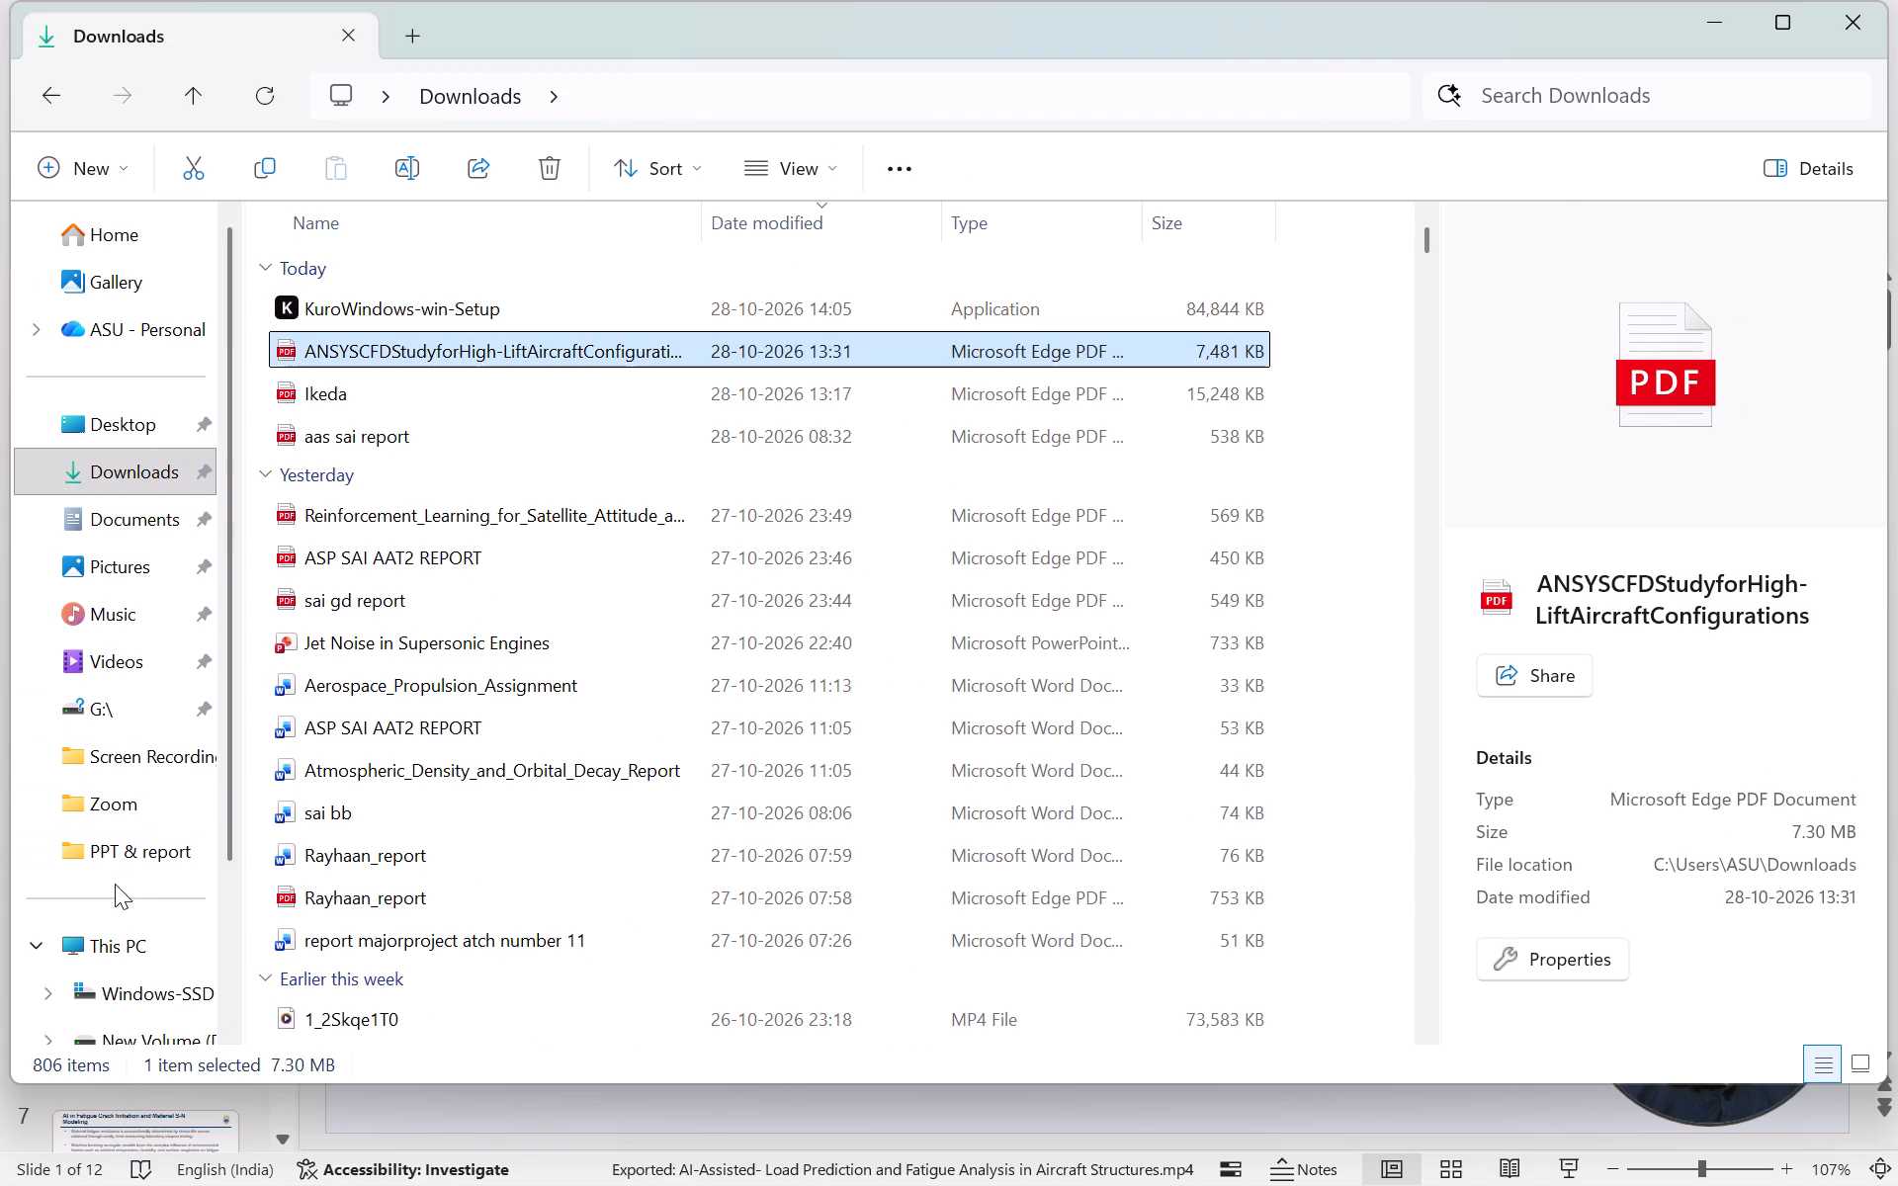
scroll(165, 648, down, 1)
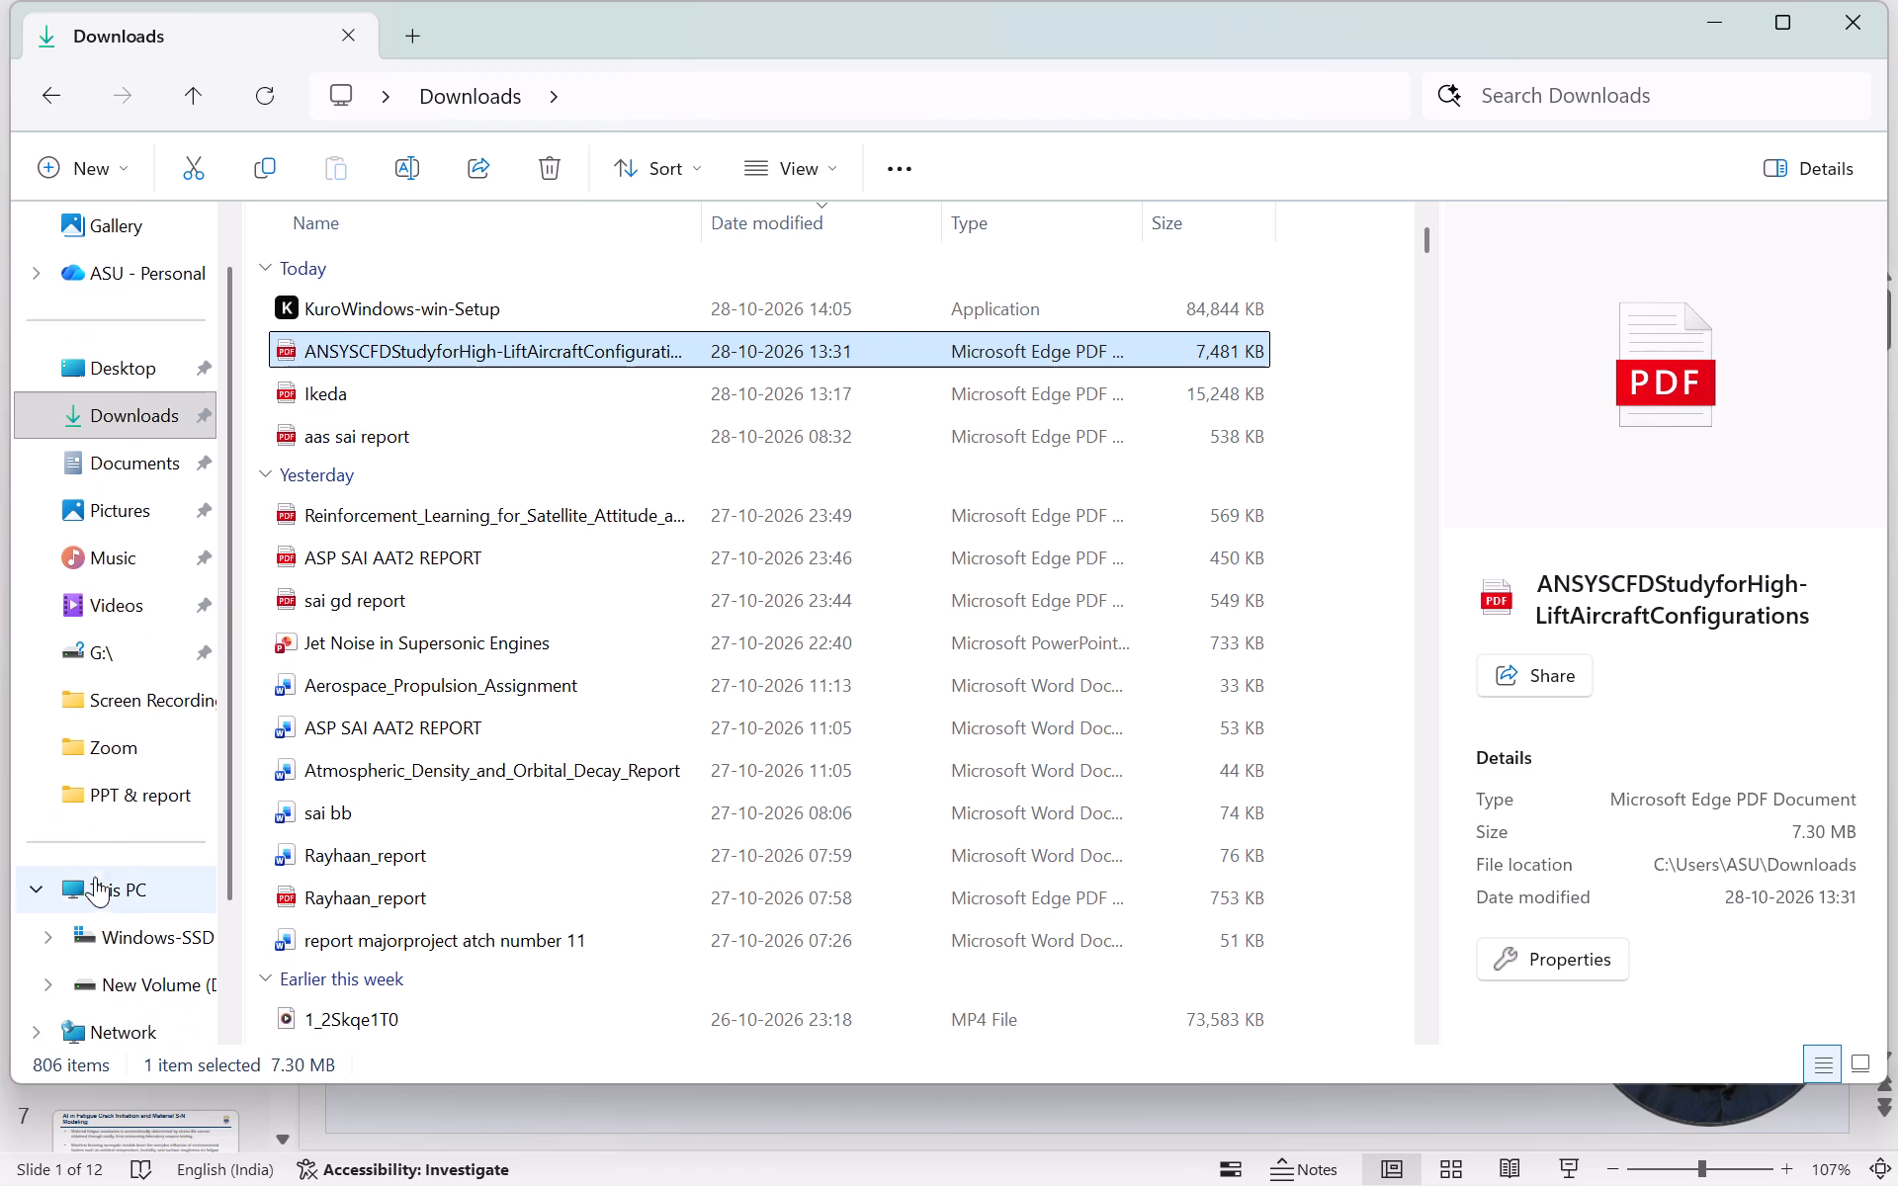
scroll(95, 875, down, 1)
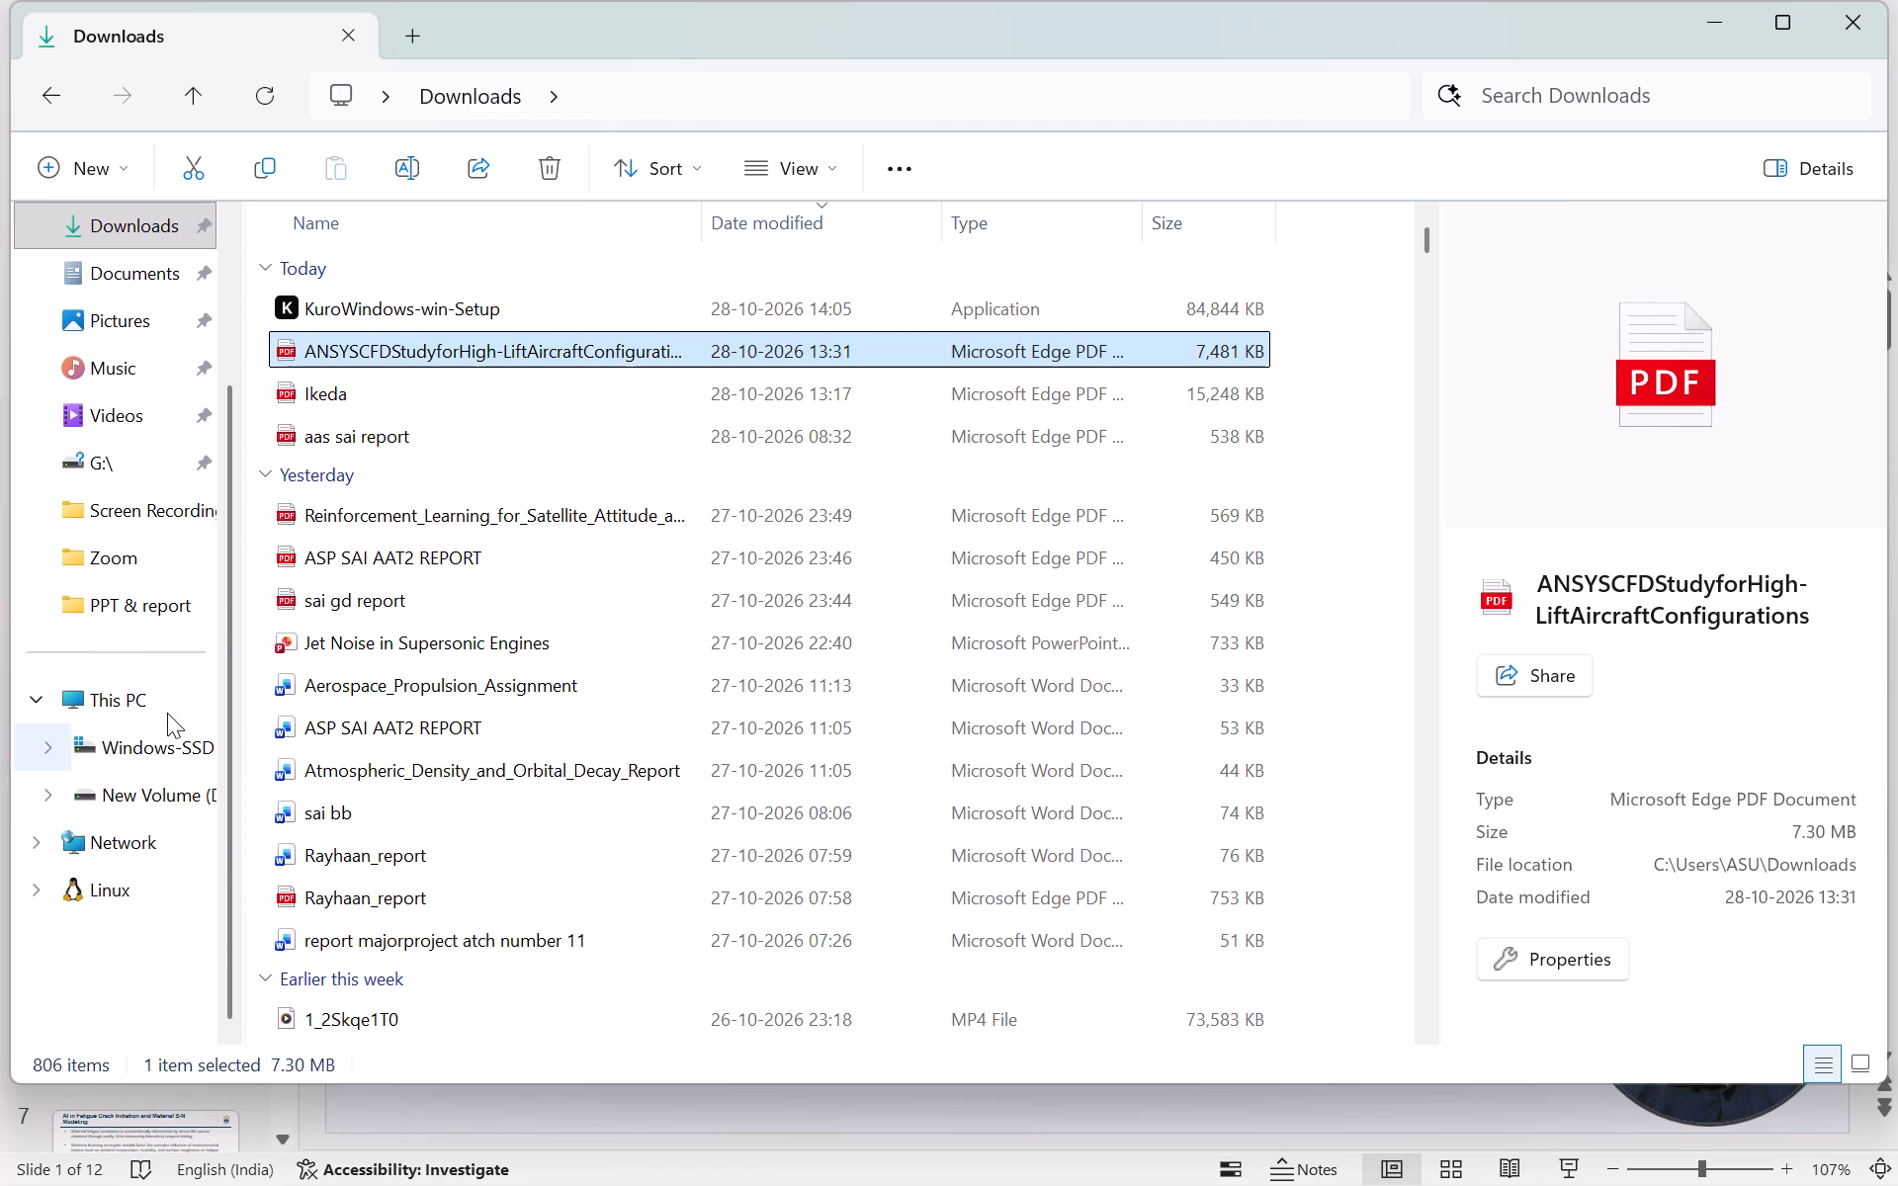
click(156, 690)
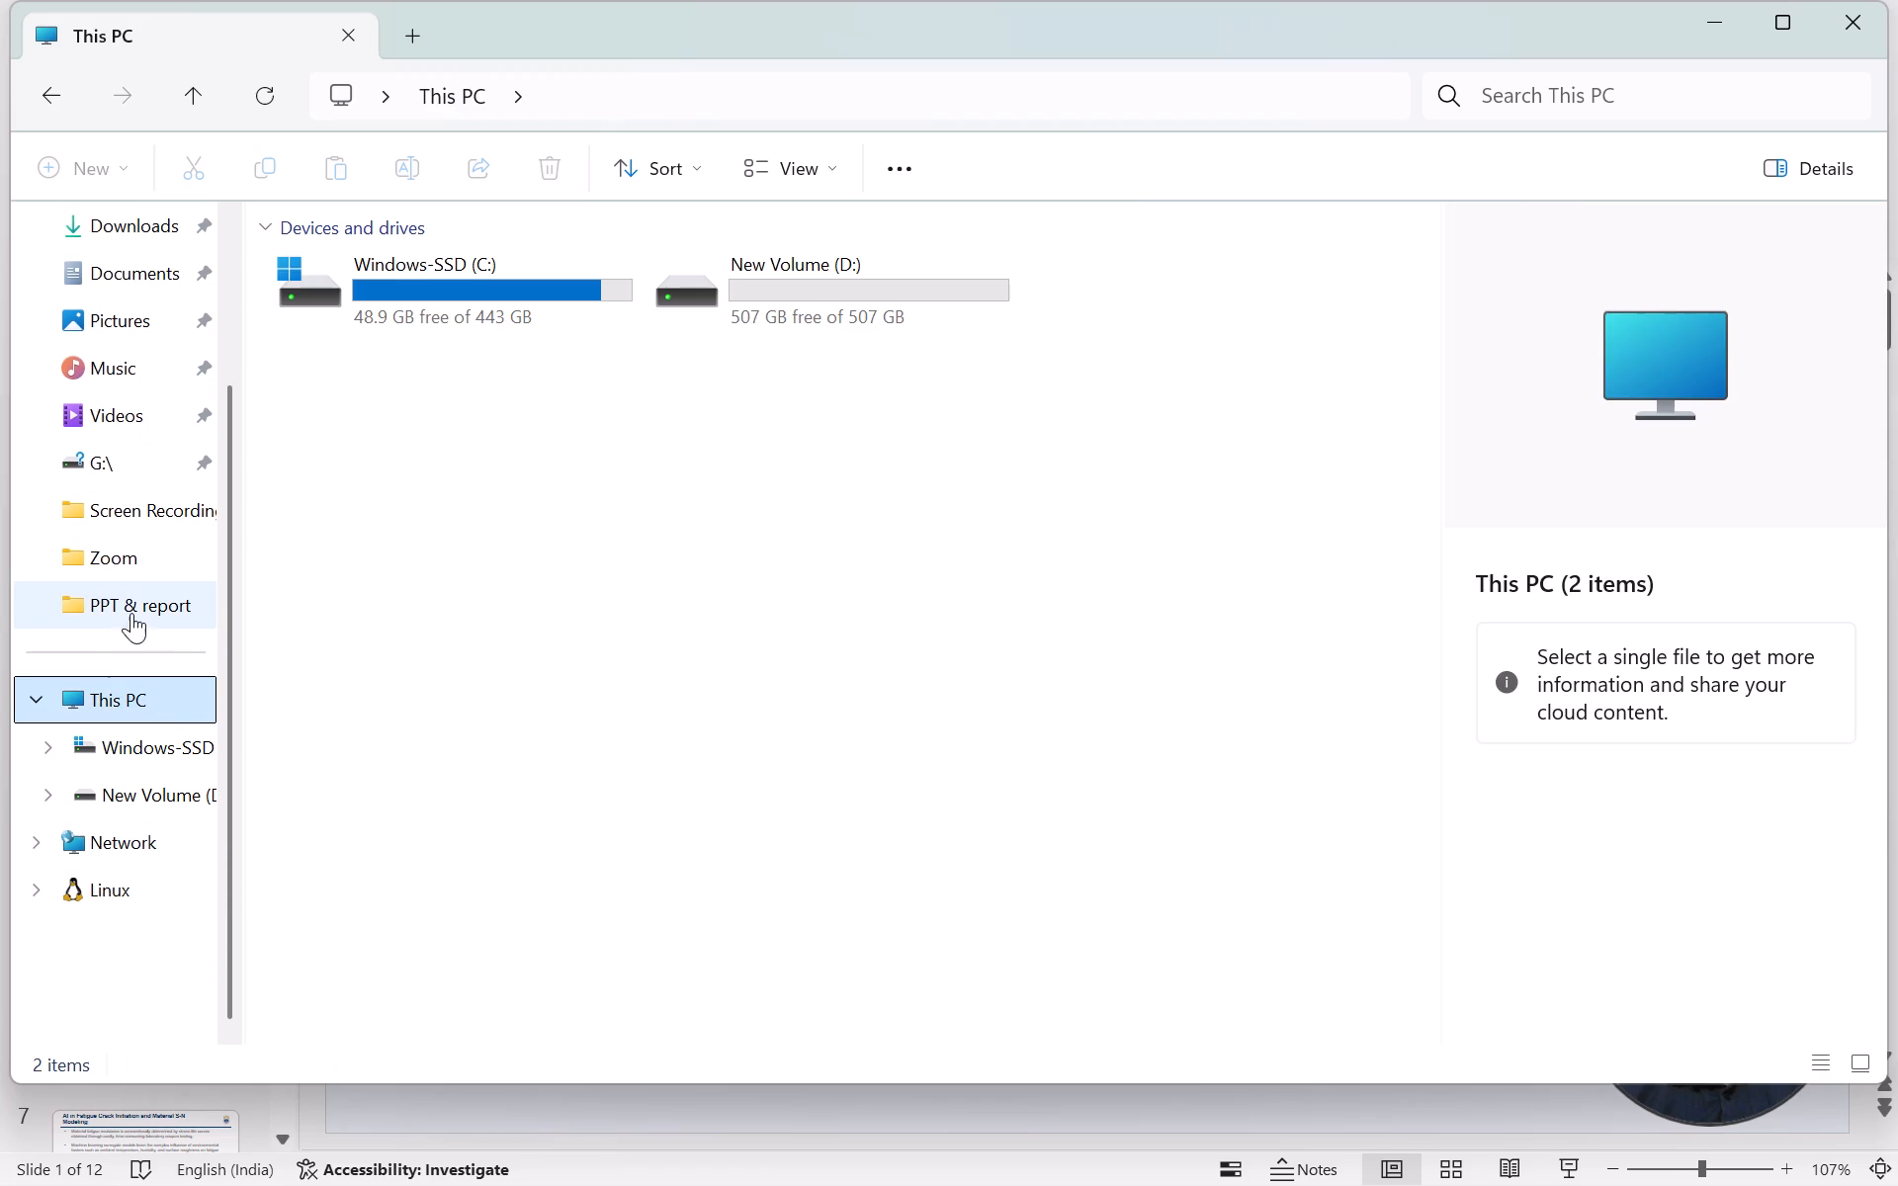
click(130, 601)
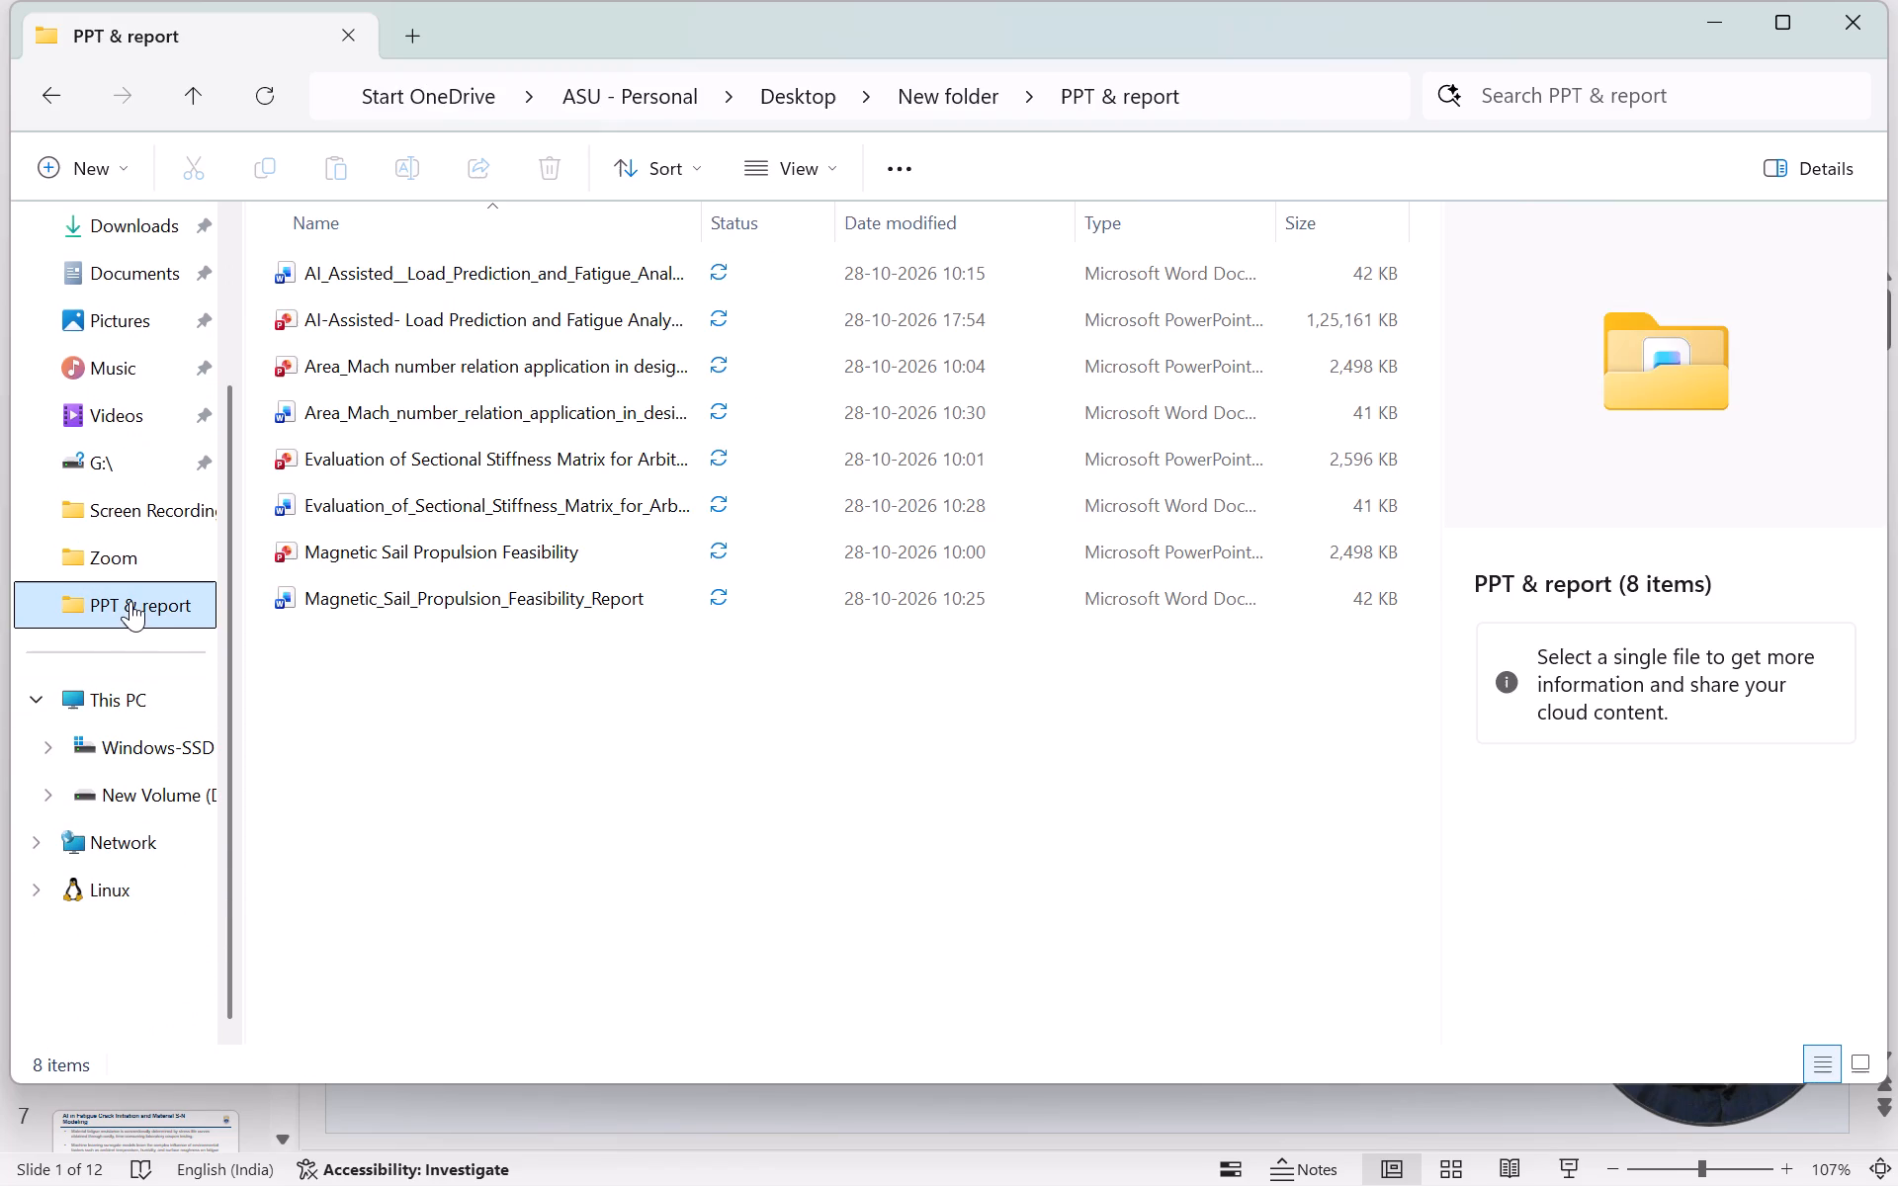
scroll(130, 601, up, 1)
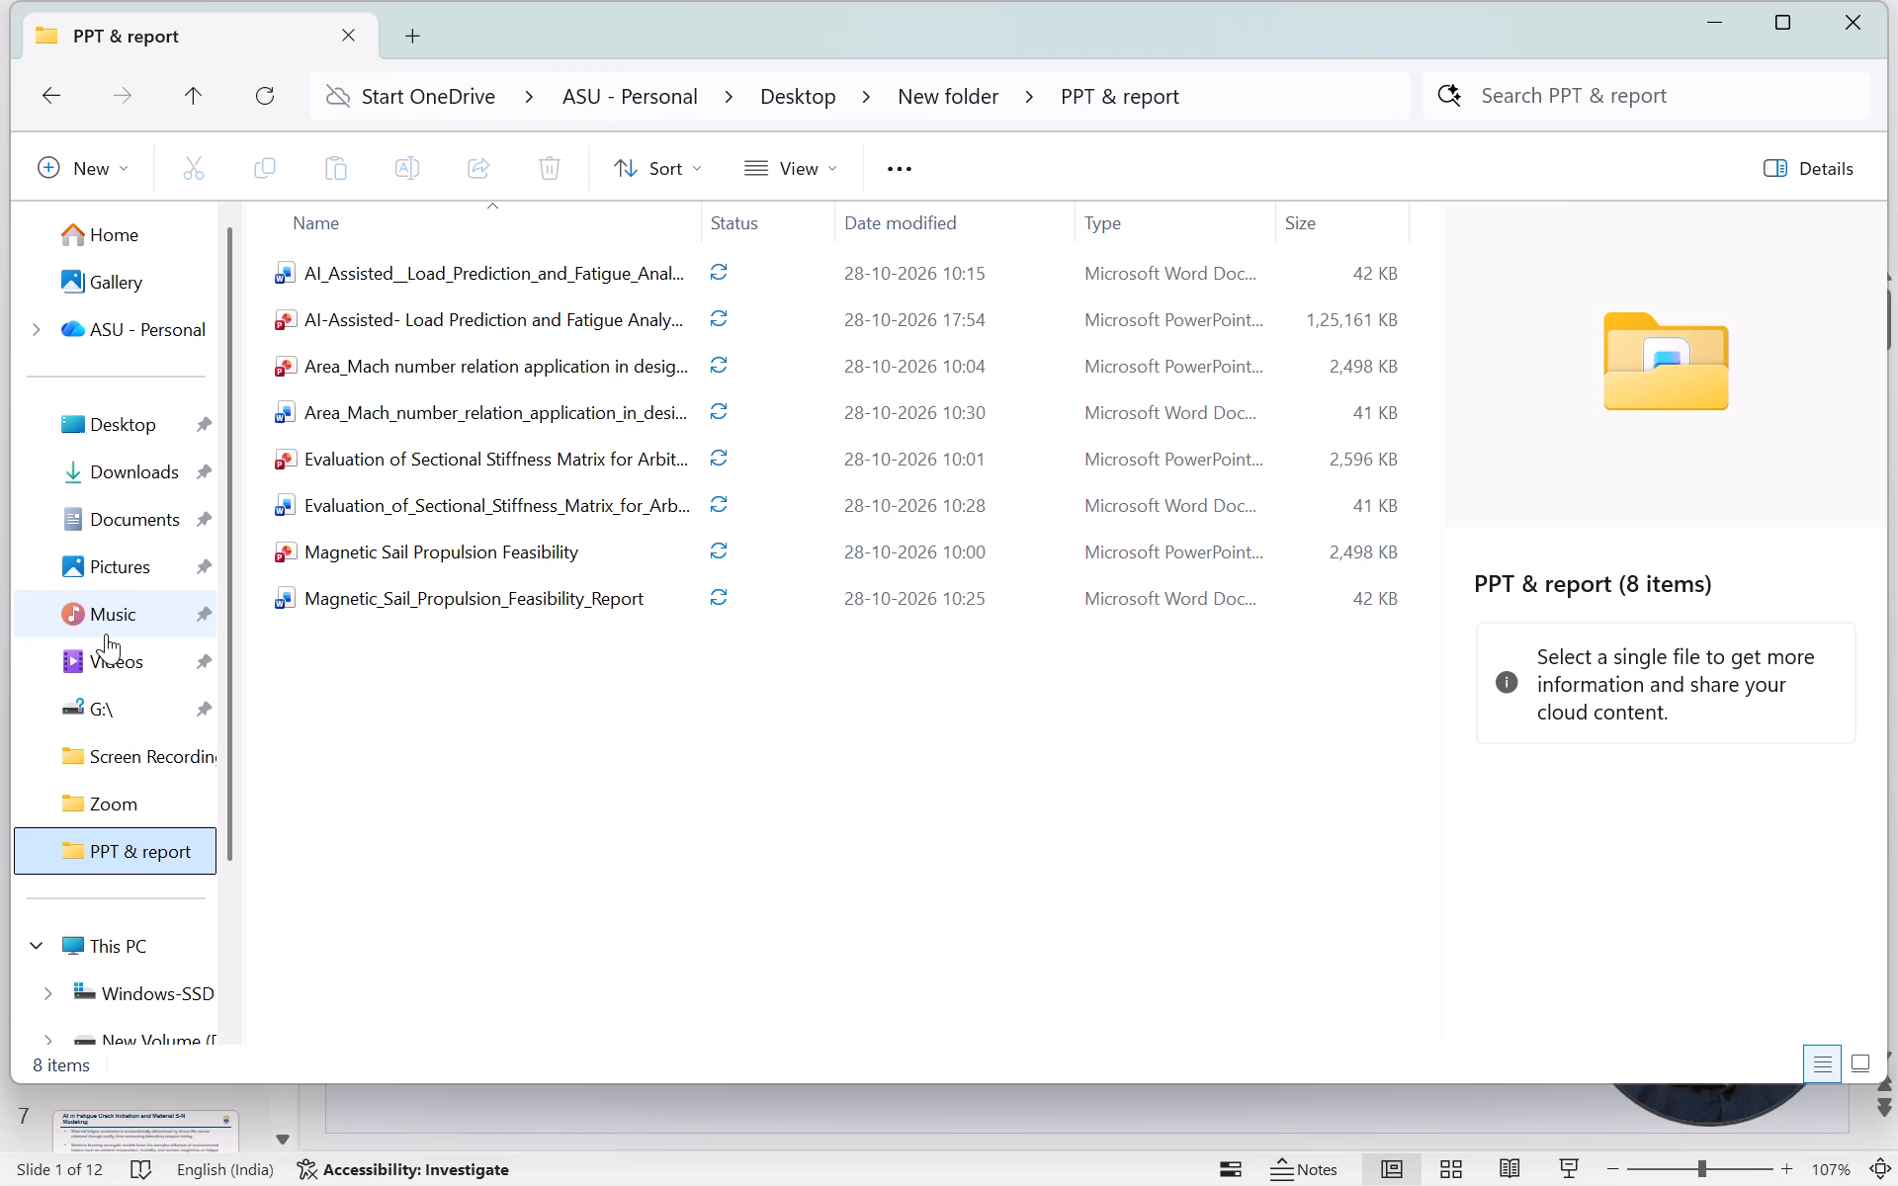
click(106, 645)
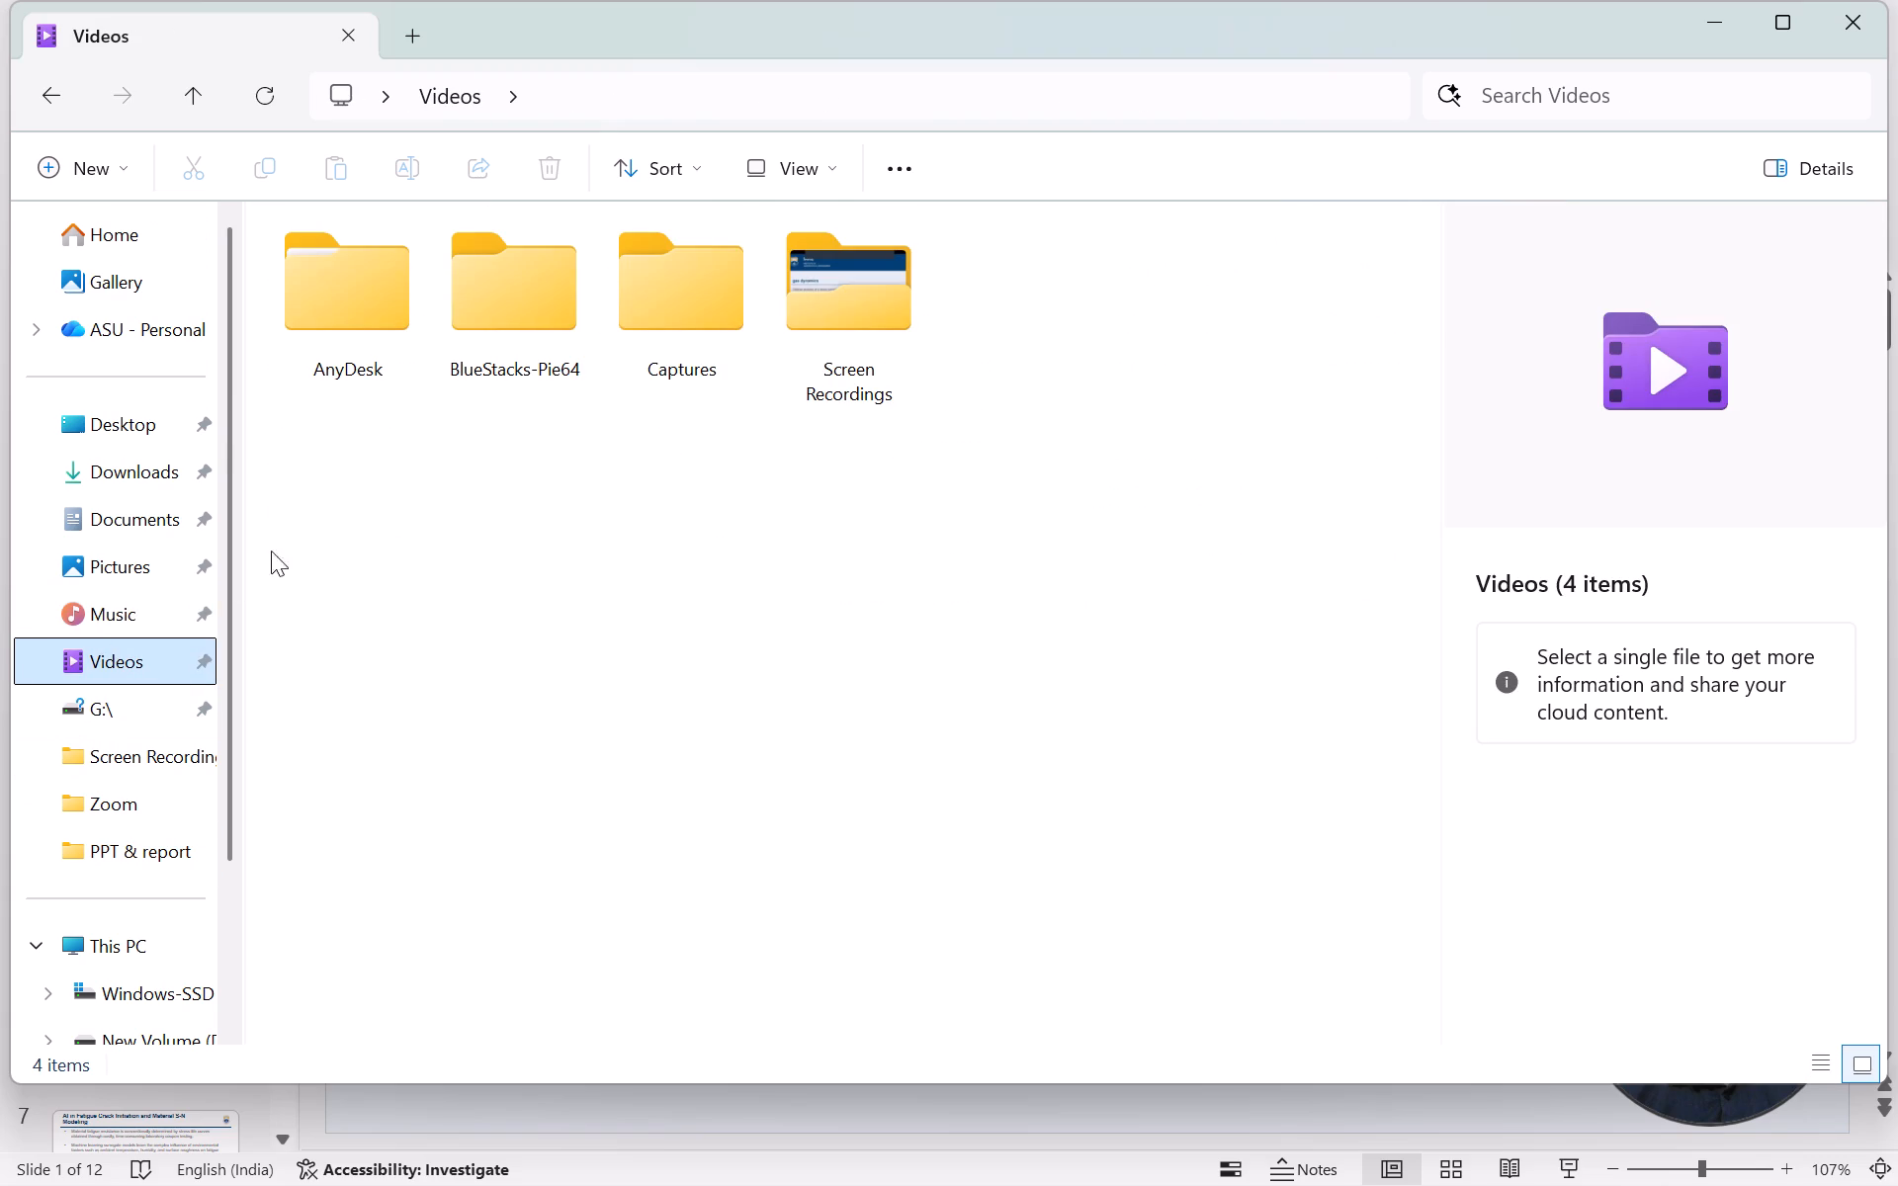
scroll(137, 398, up, 1)
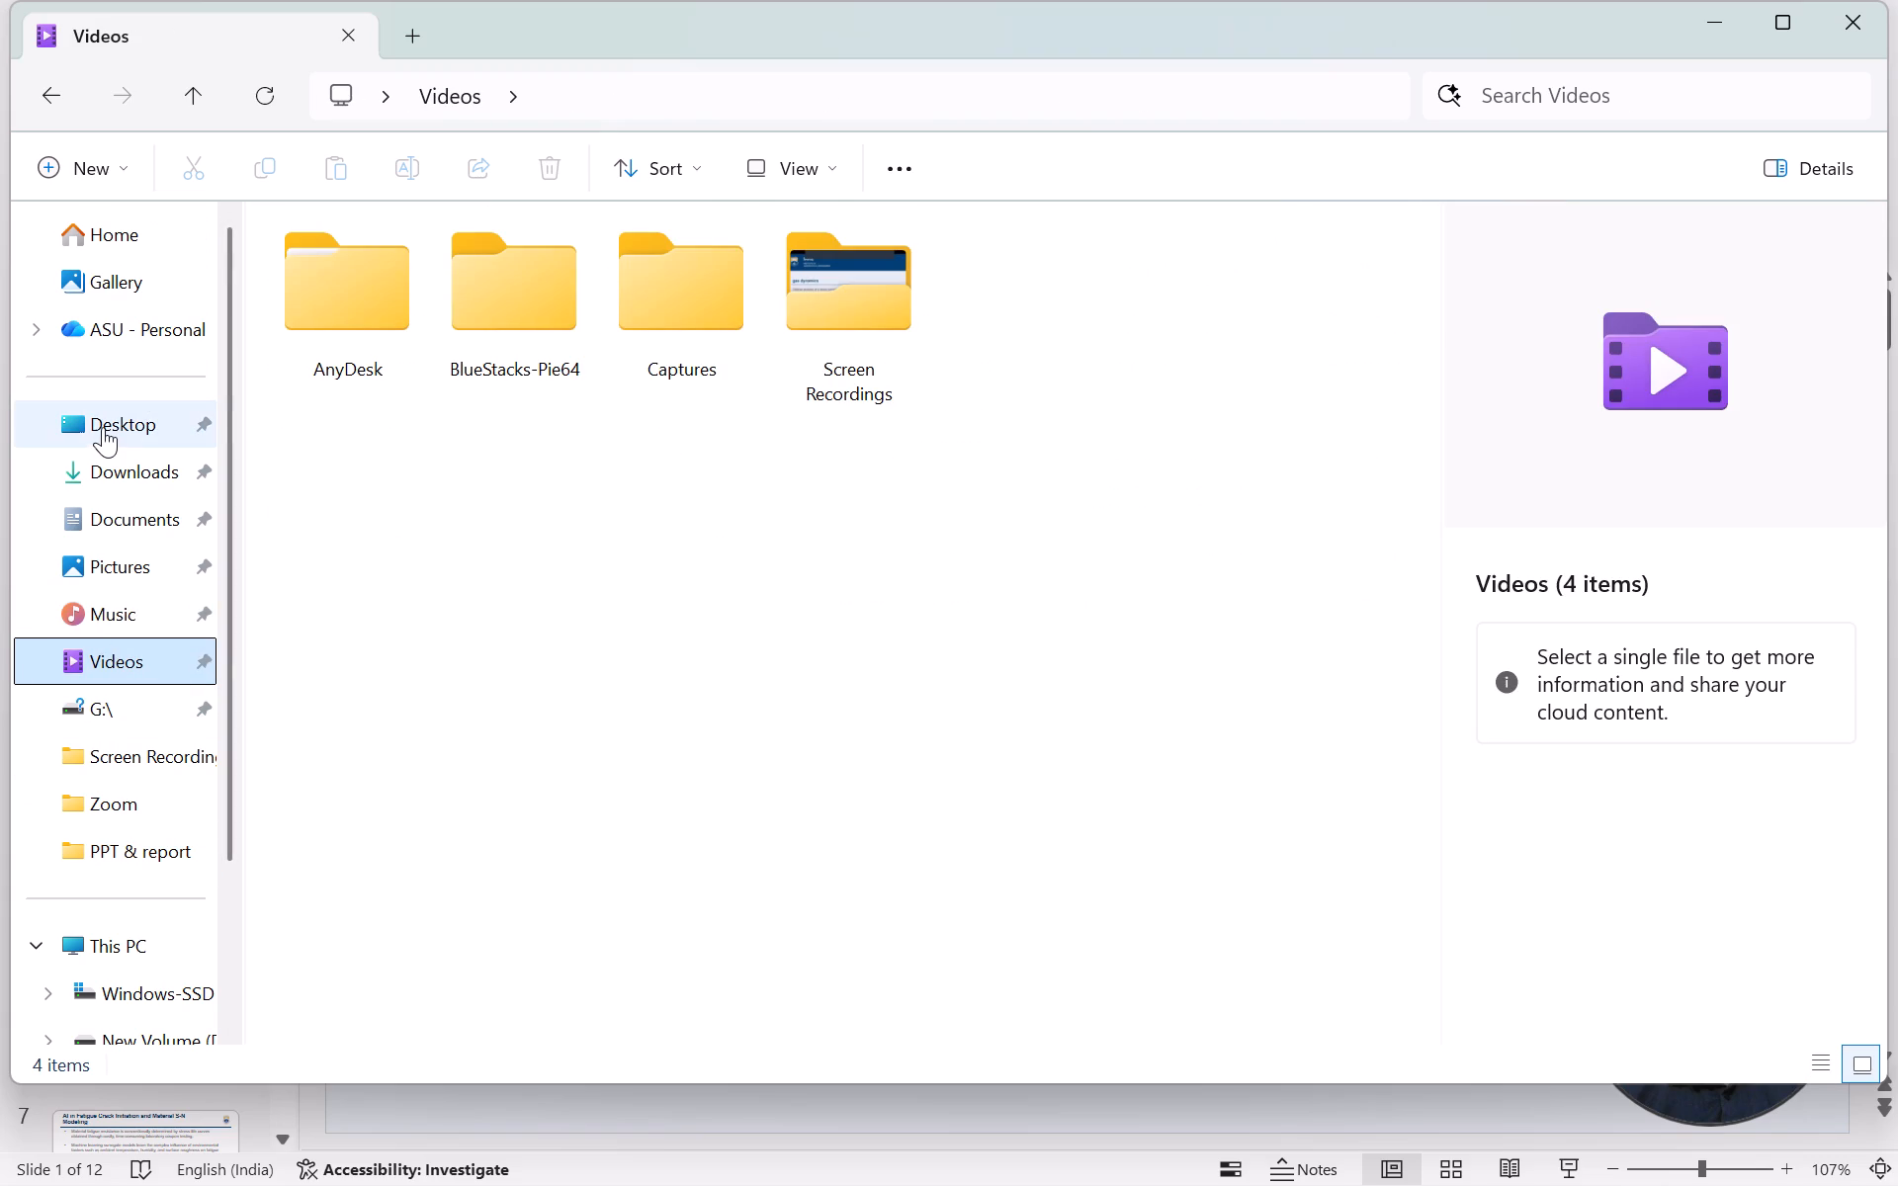
click(98, 432)
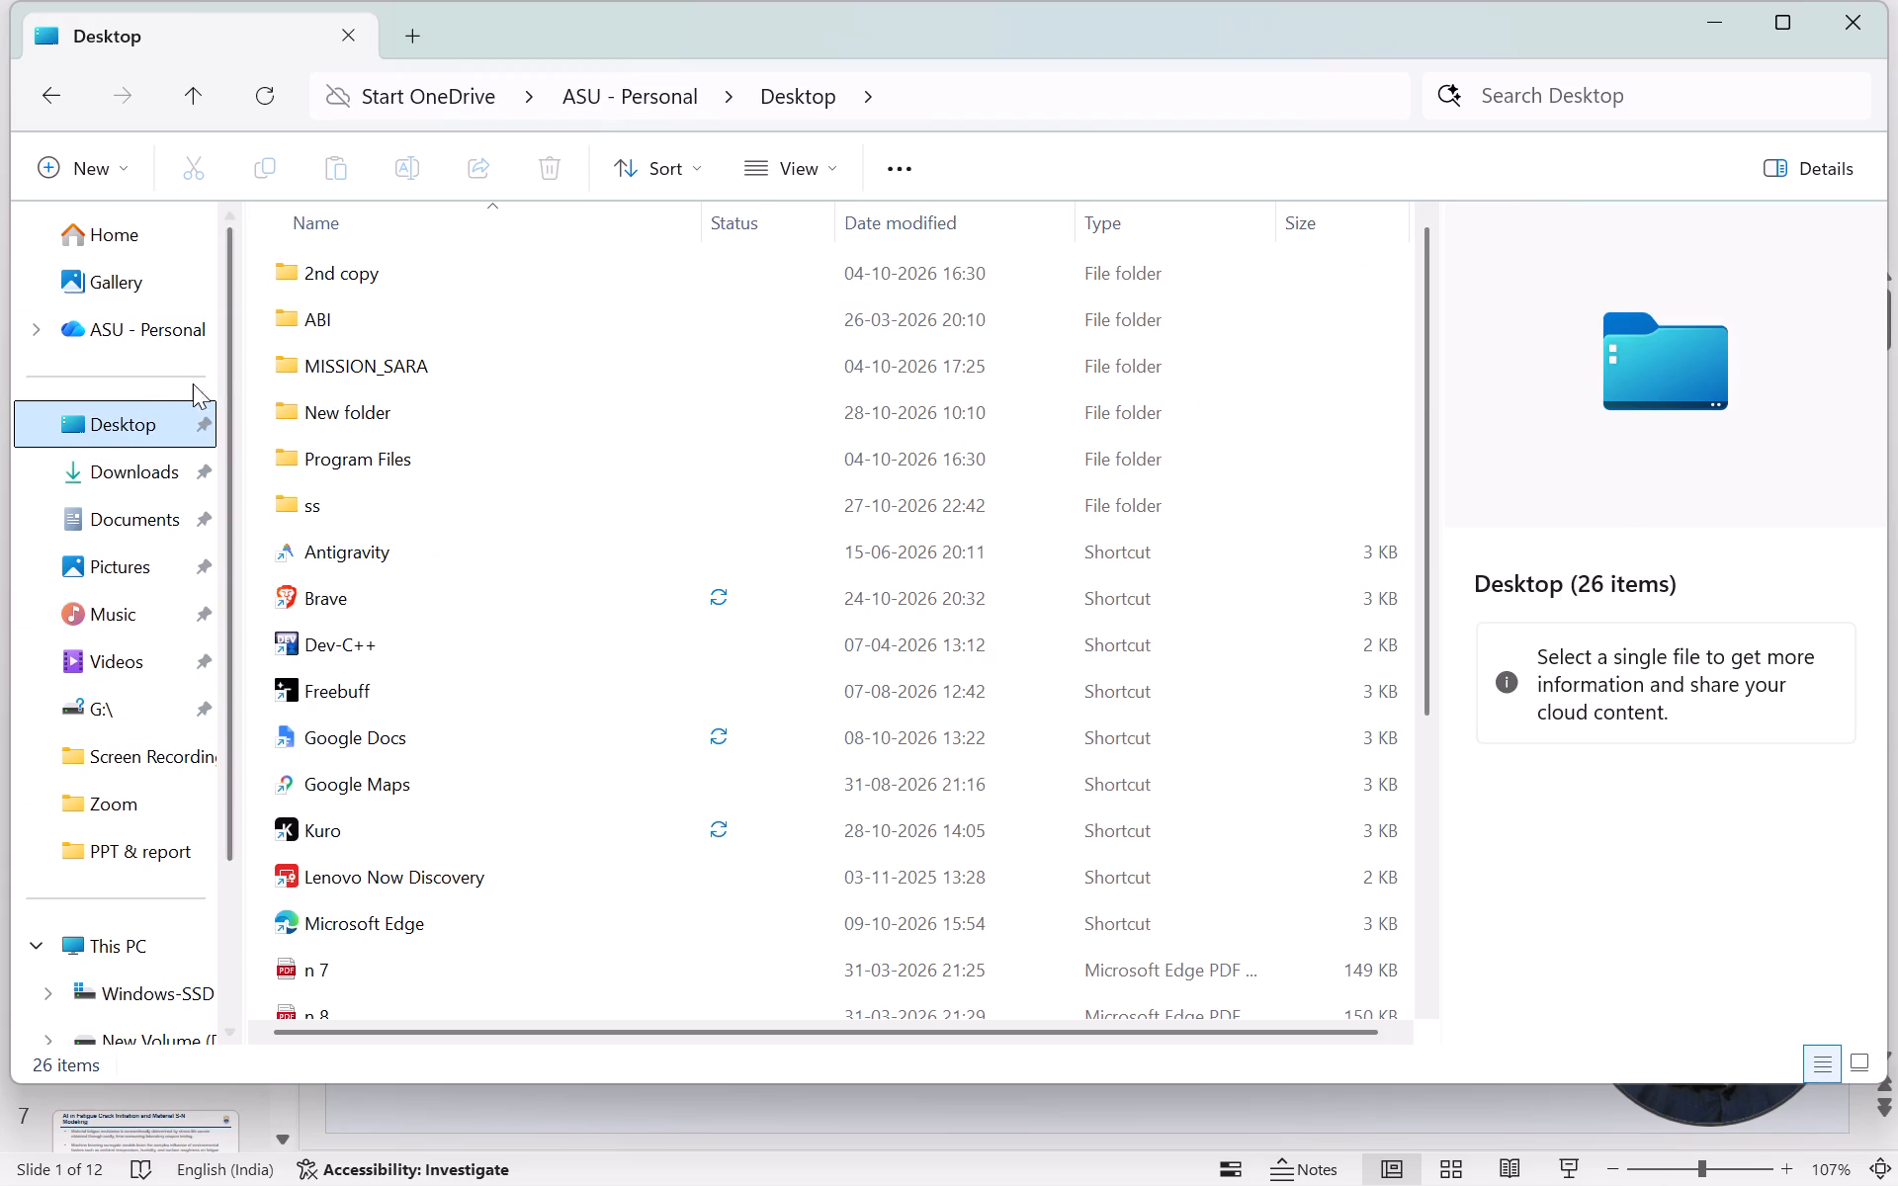
click(125, 334)
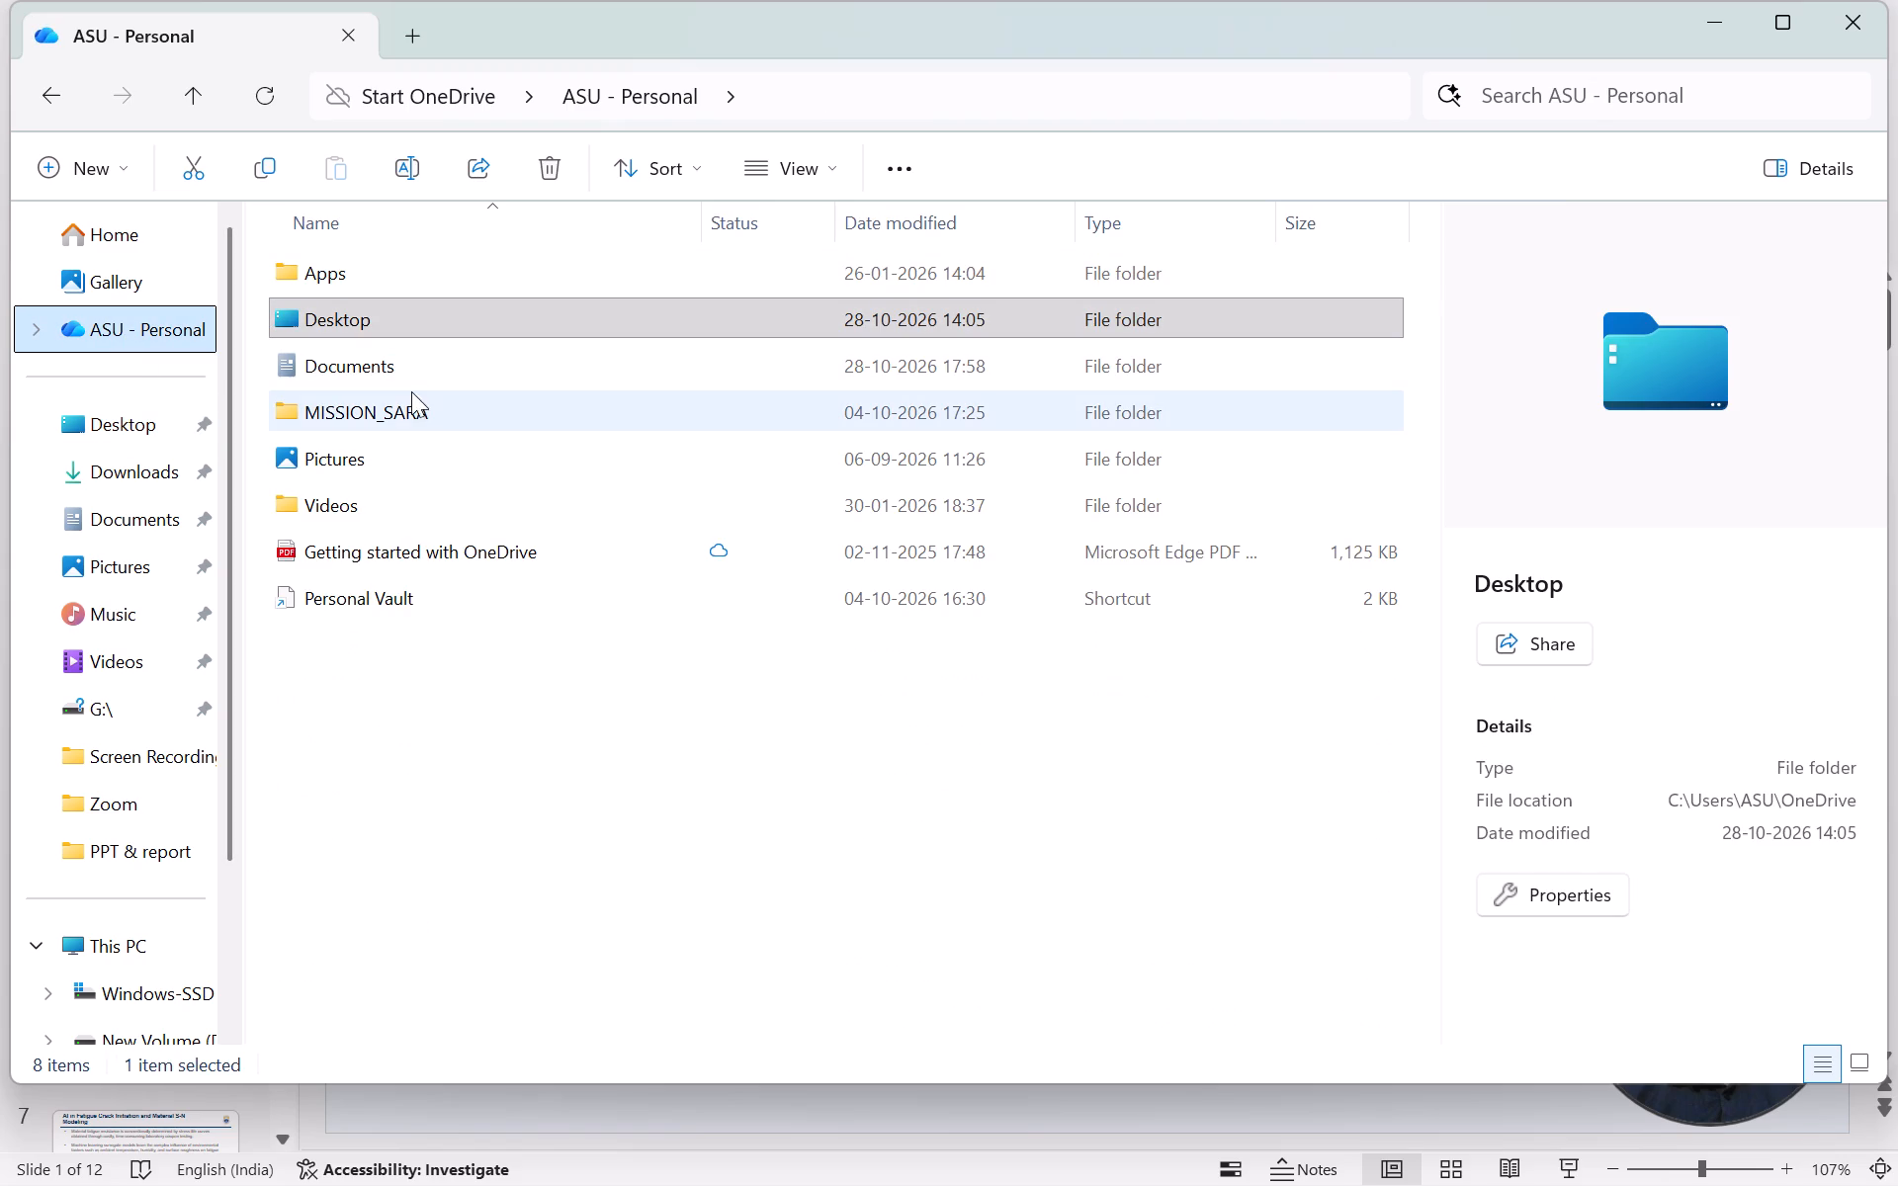
click(384, 495)
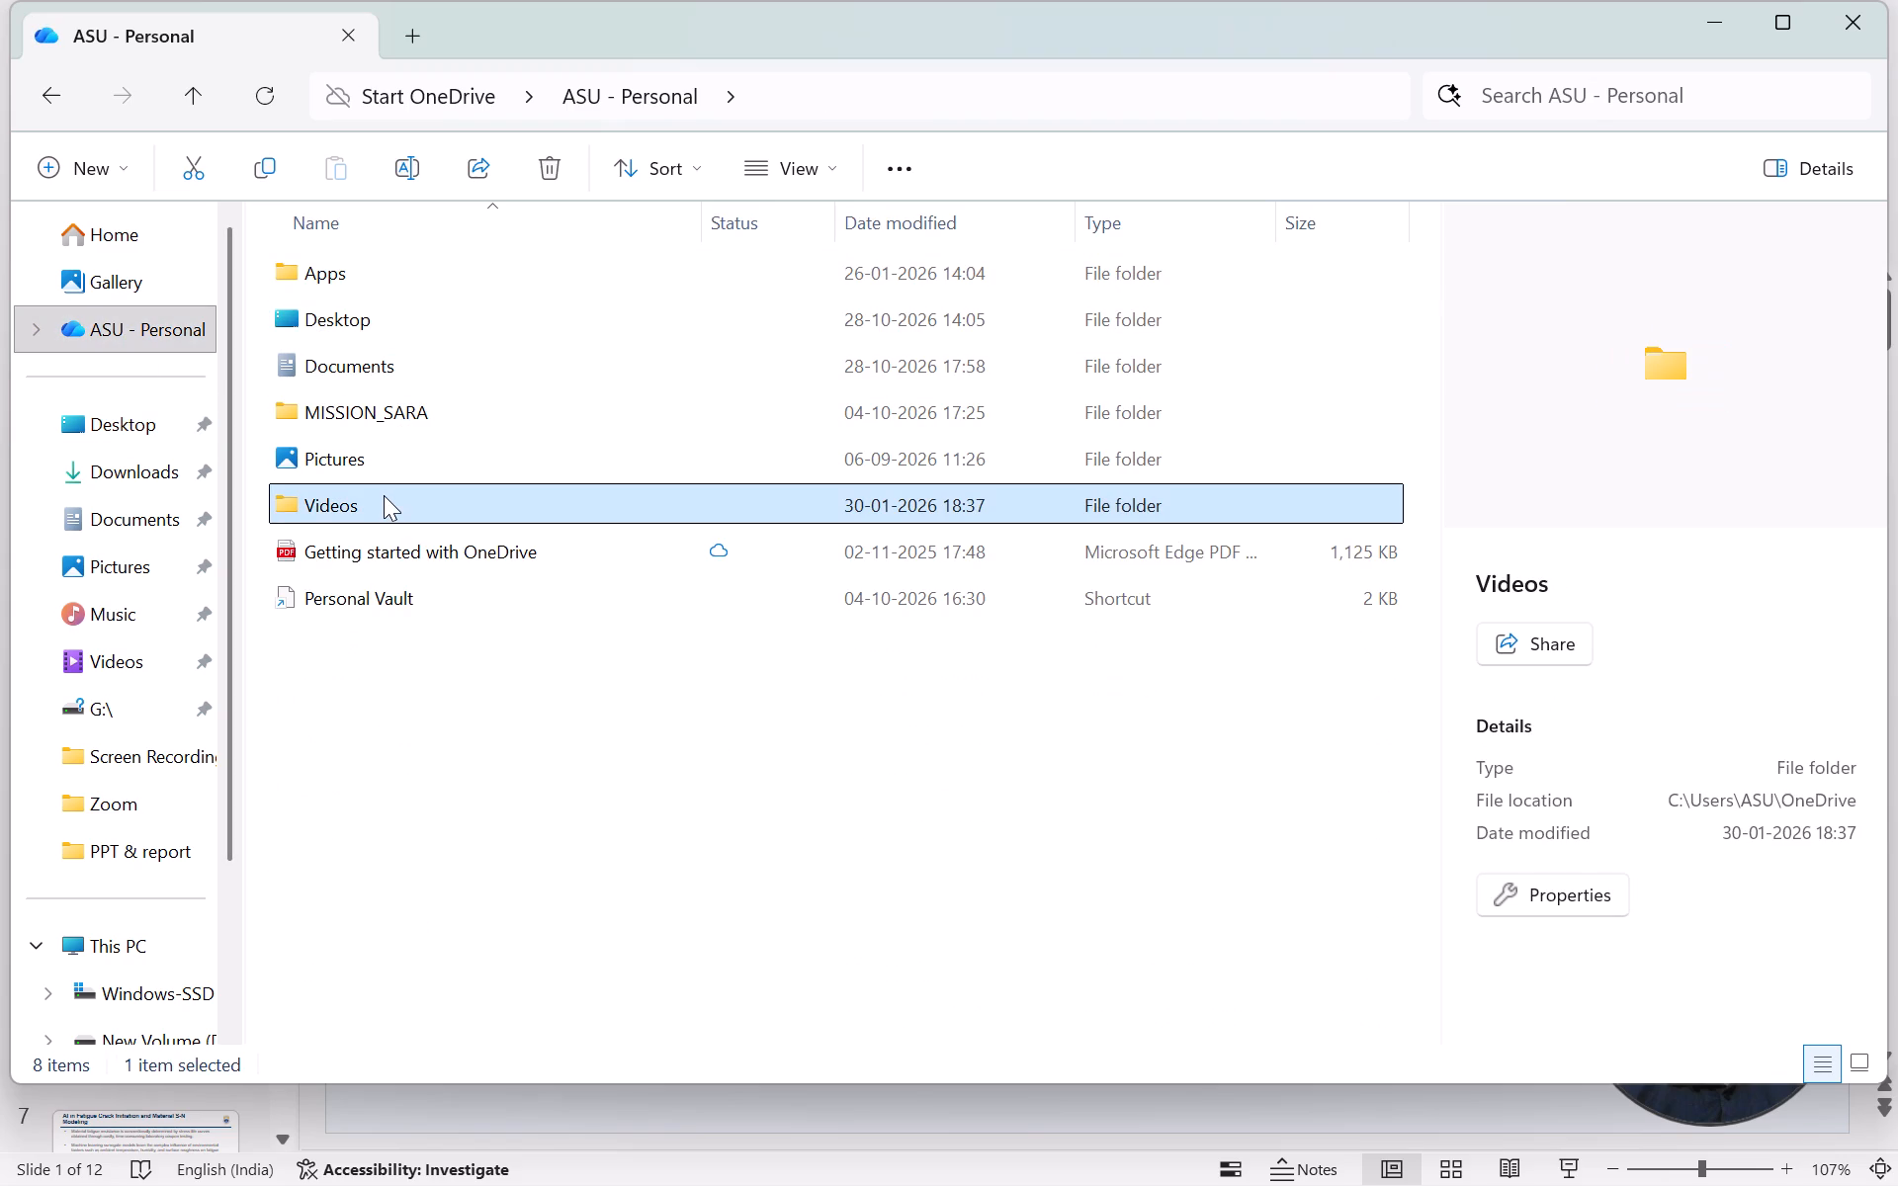
double_click(384, 495)
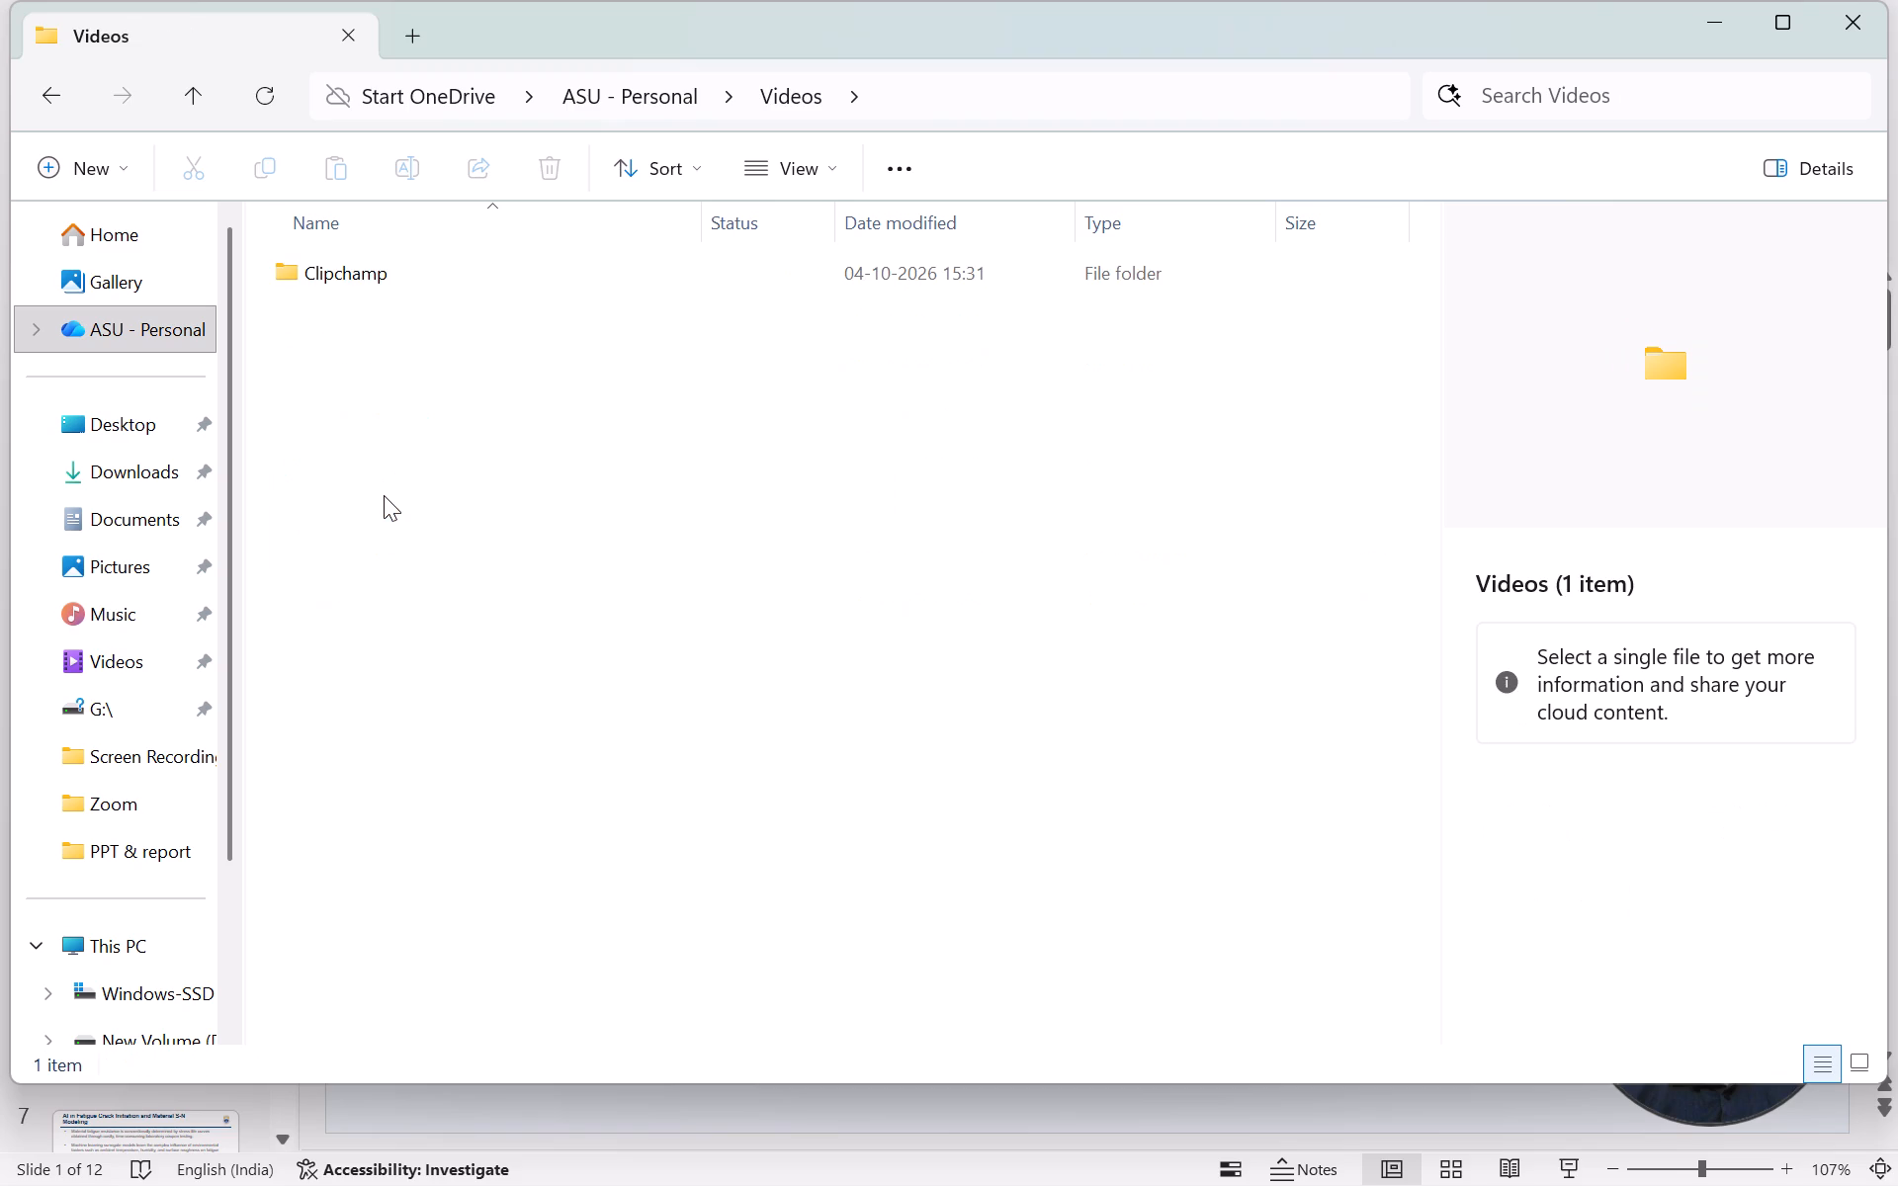
click(1322, 1148)
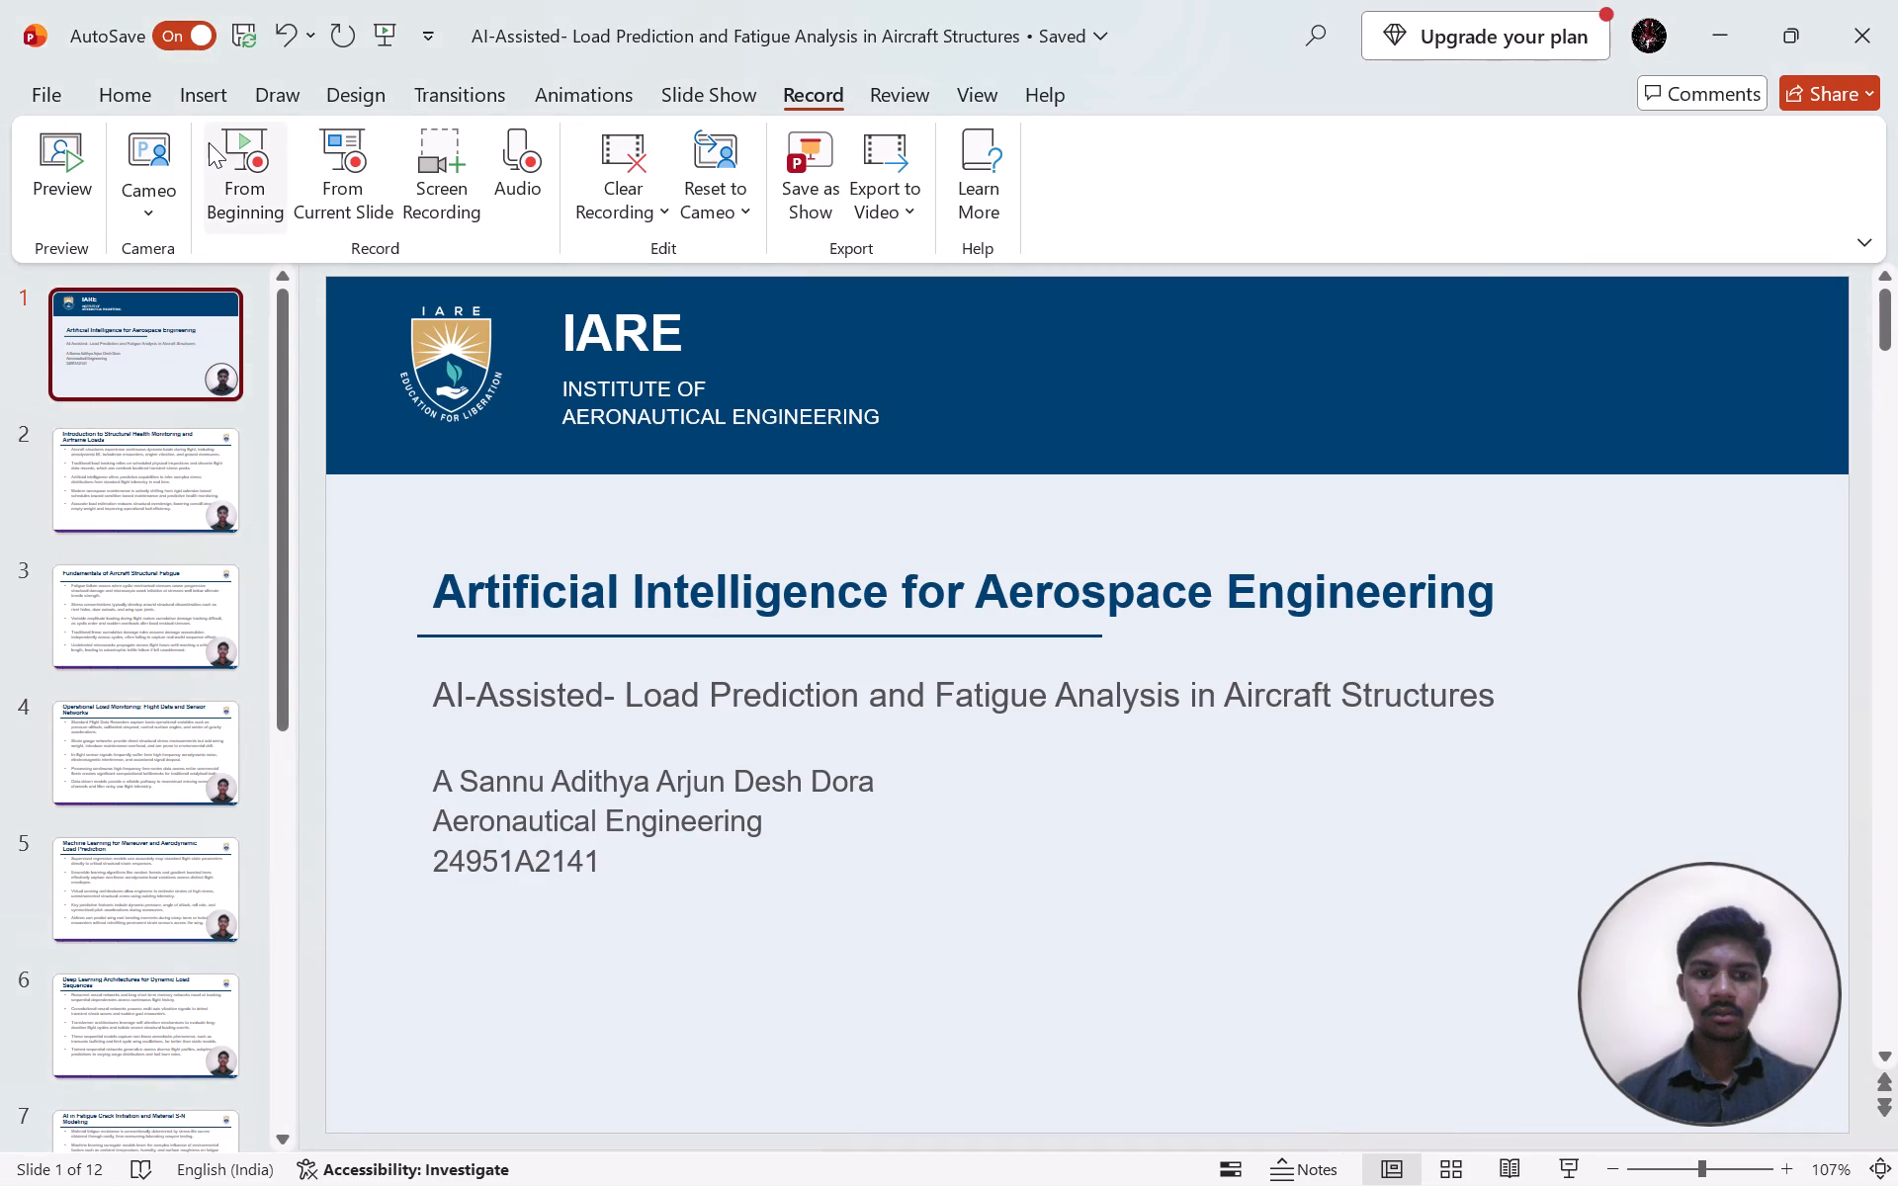
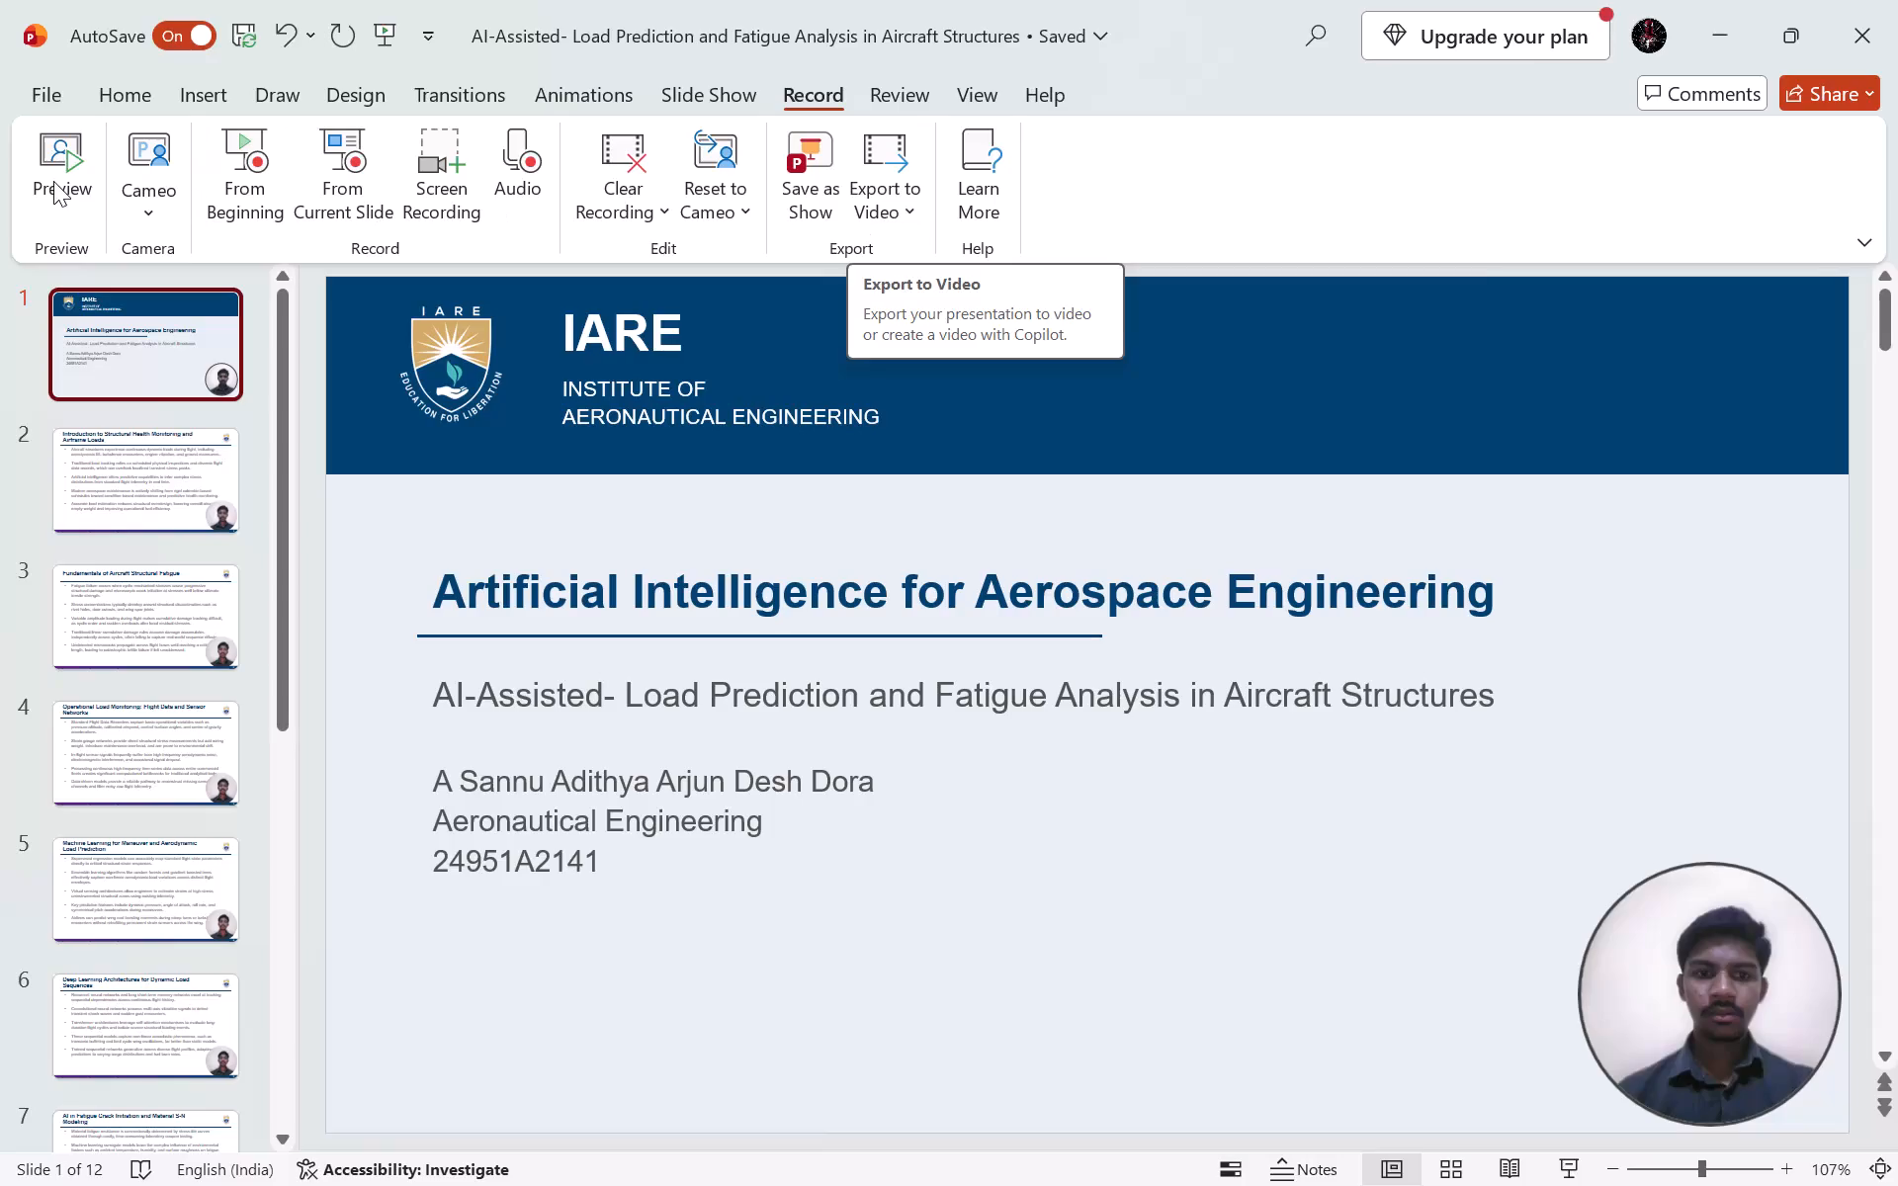
Start a new video export of the presentation and create a folder named AAT2 in Documents as its save location.
click(53, 177)
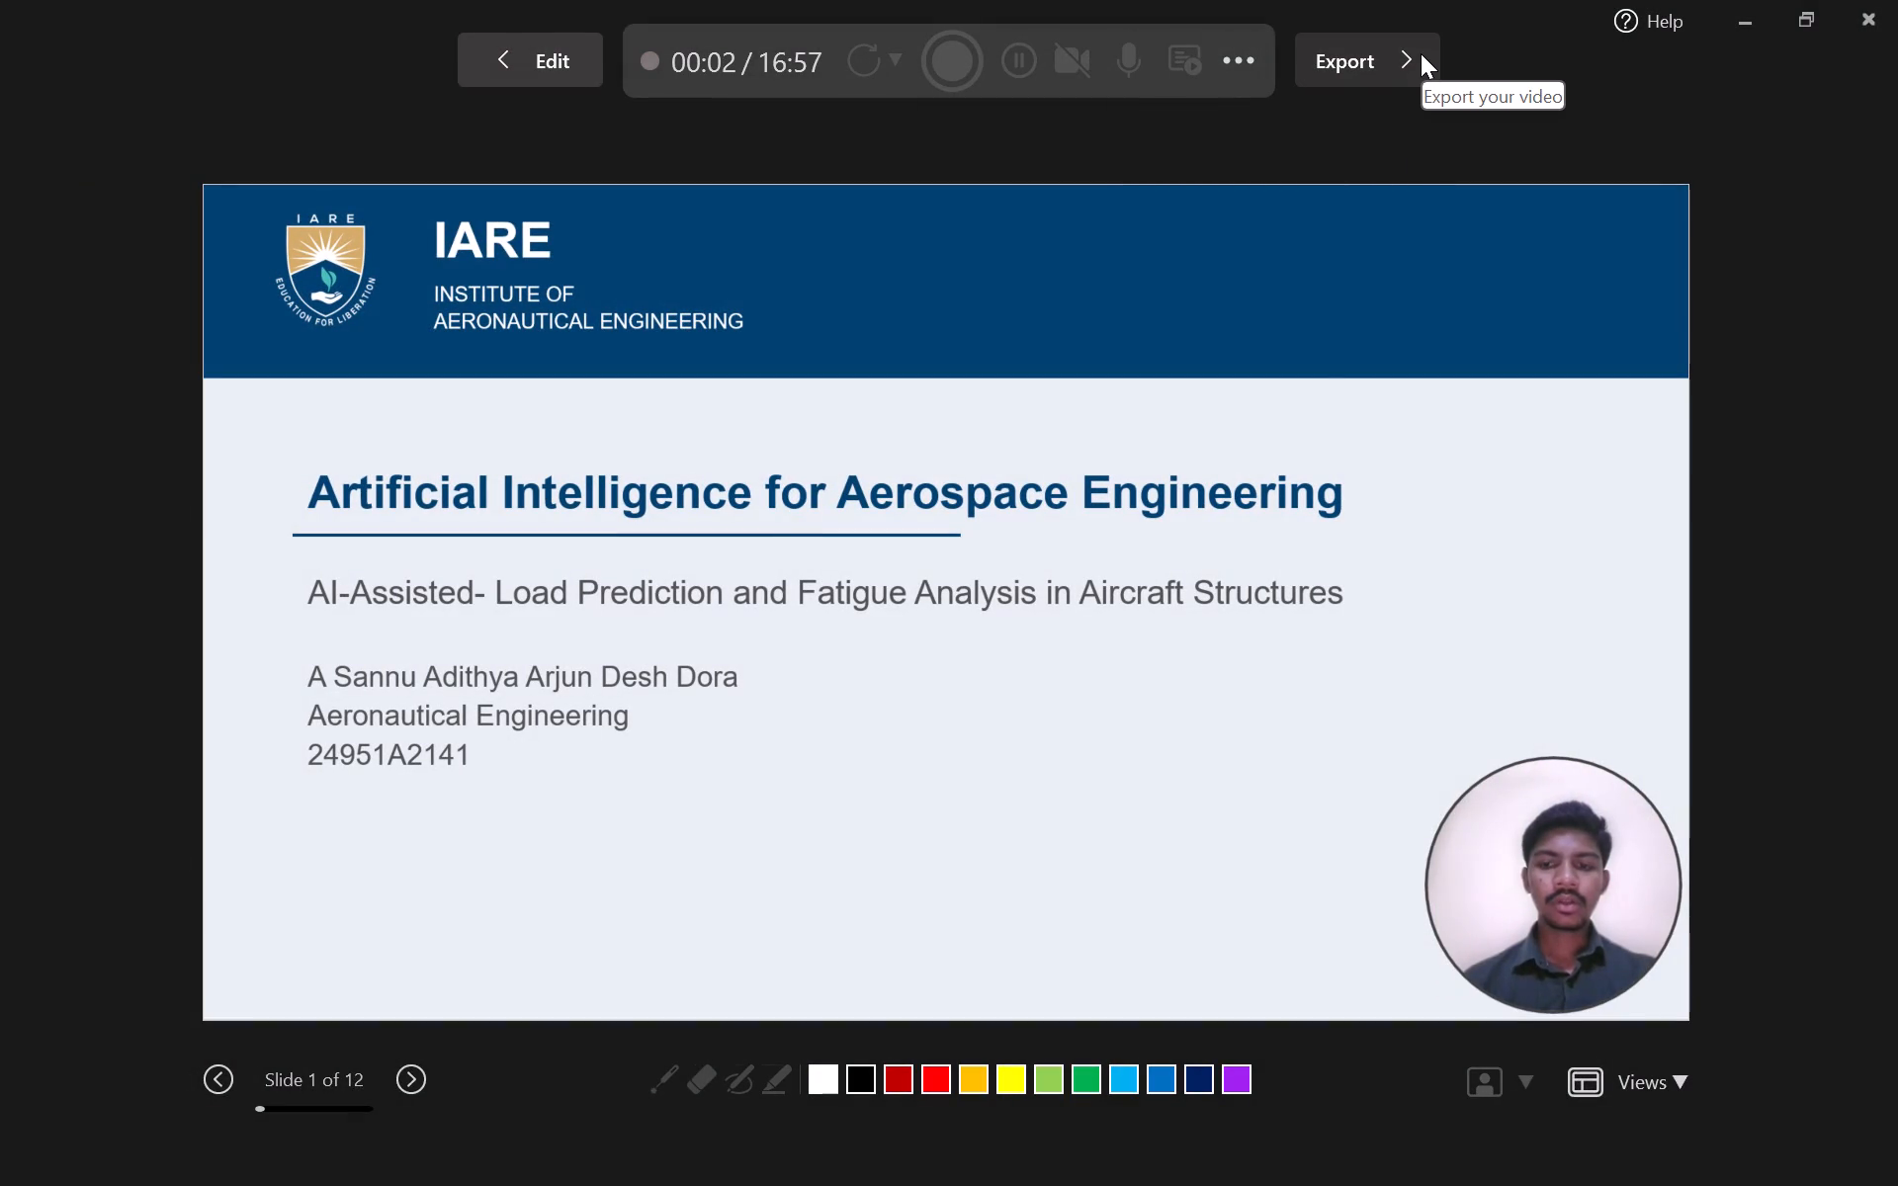
click(1385, 59)
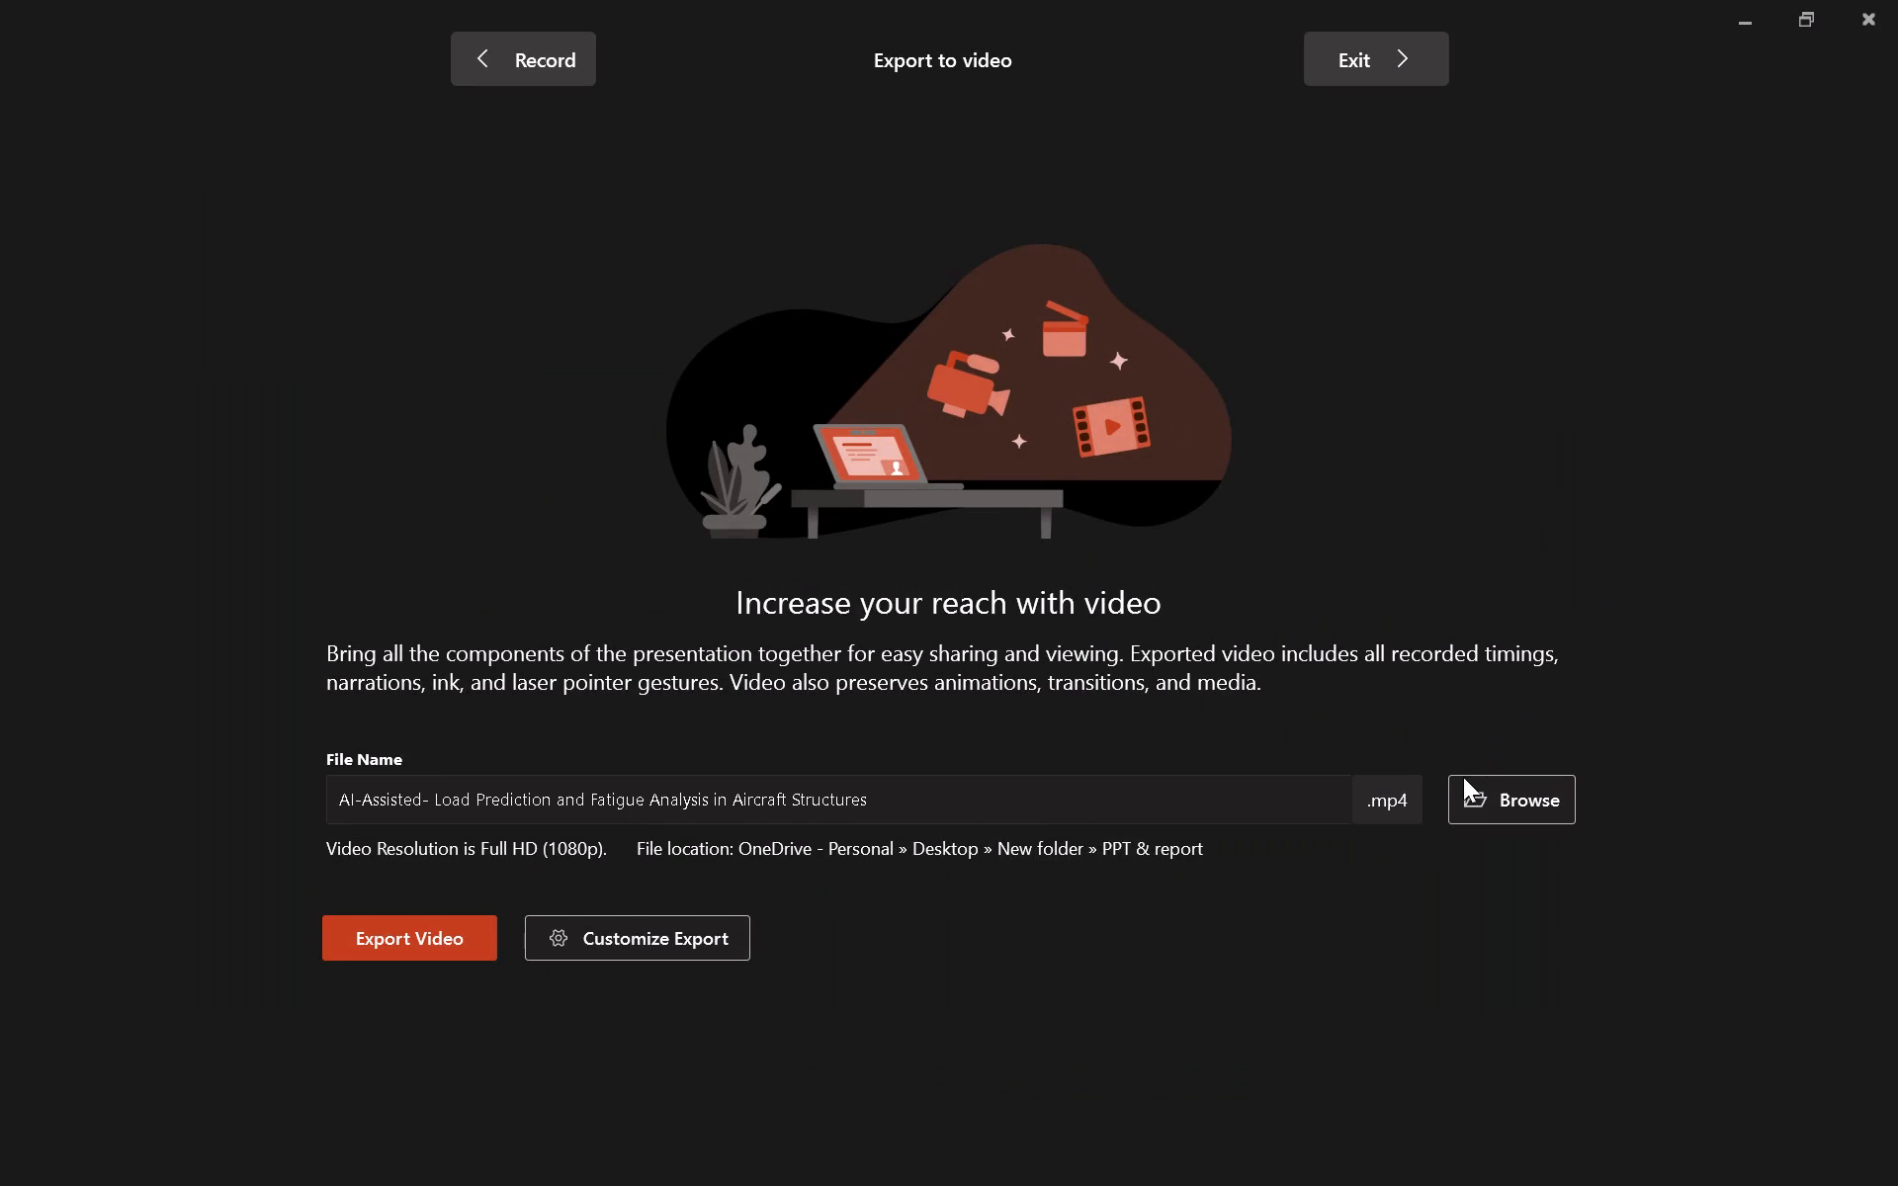
click(1477, 793)
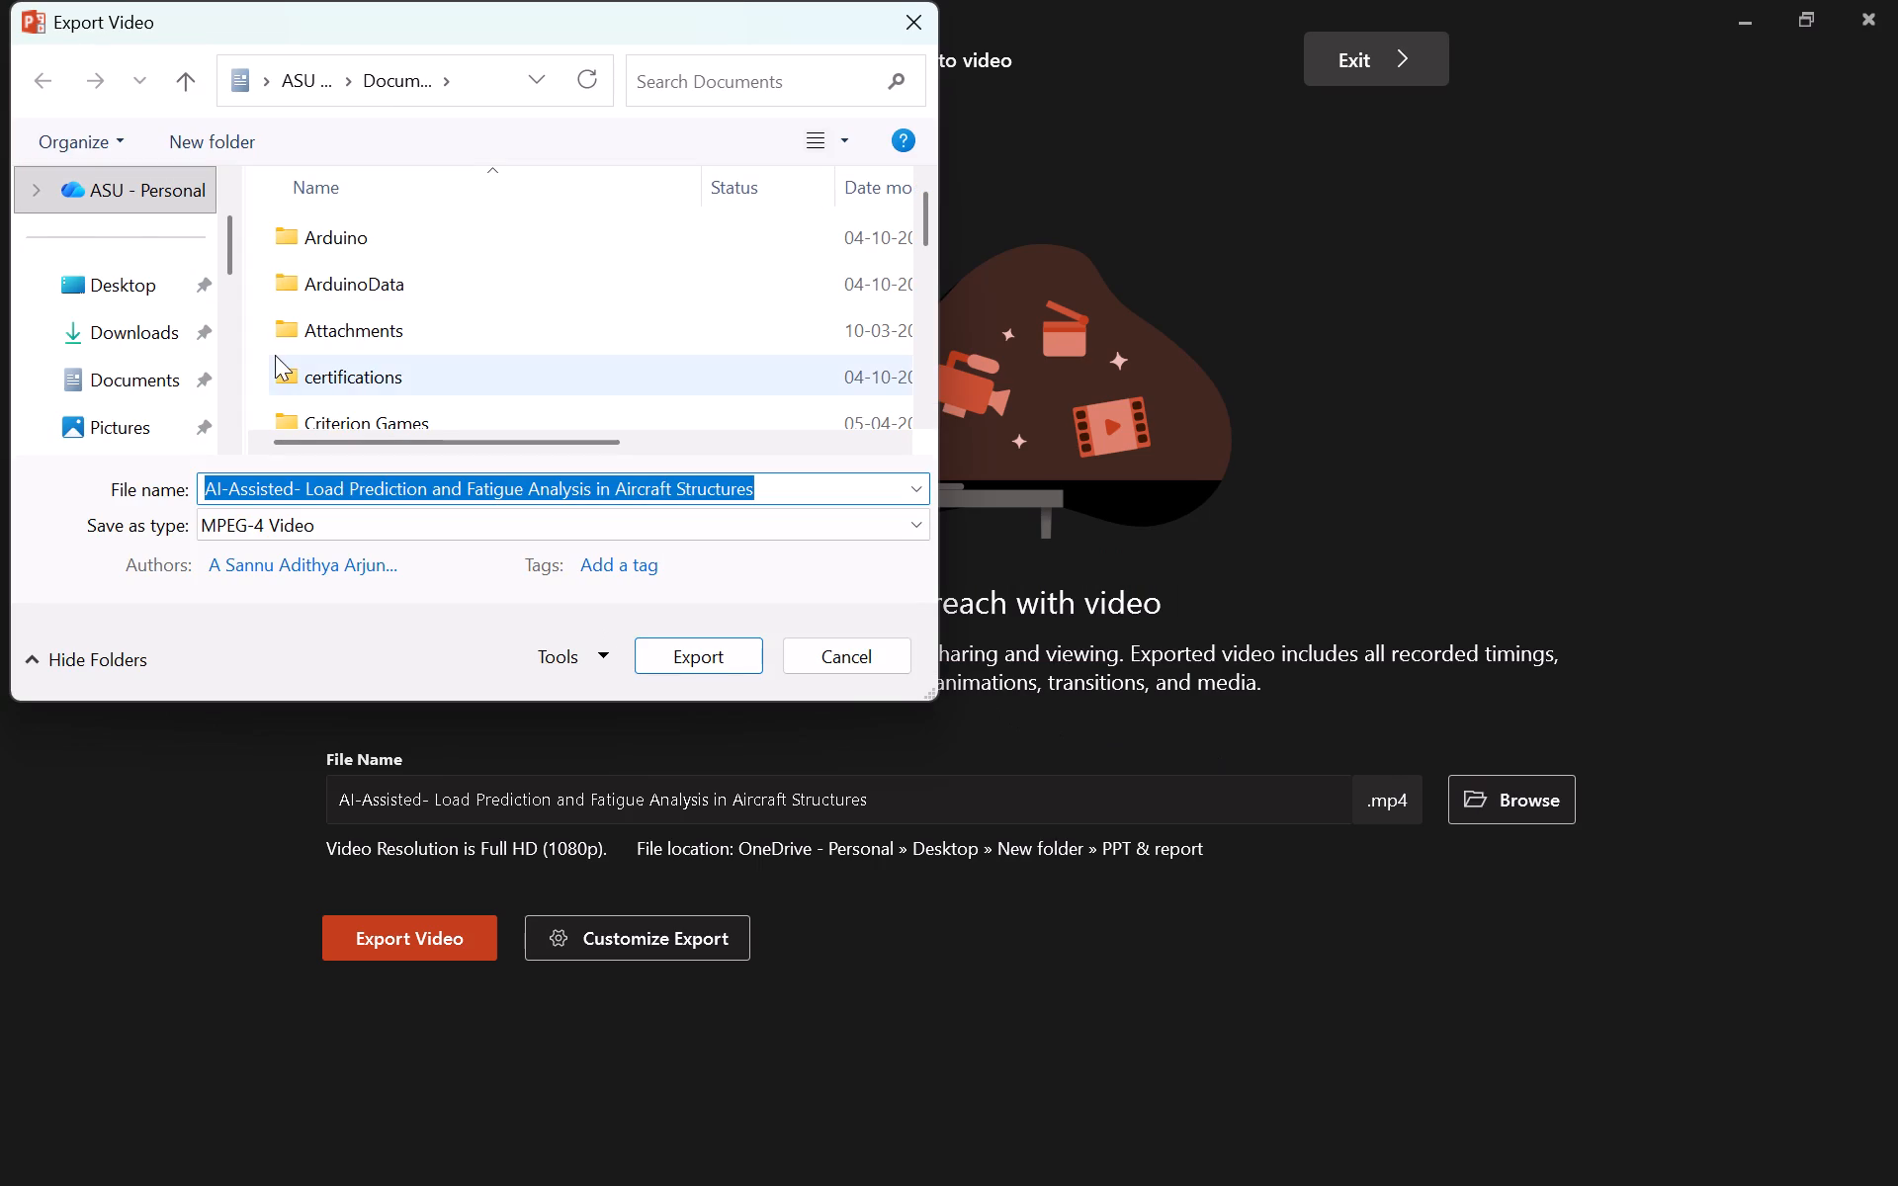
click(228, 150)
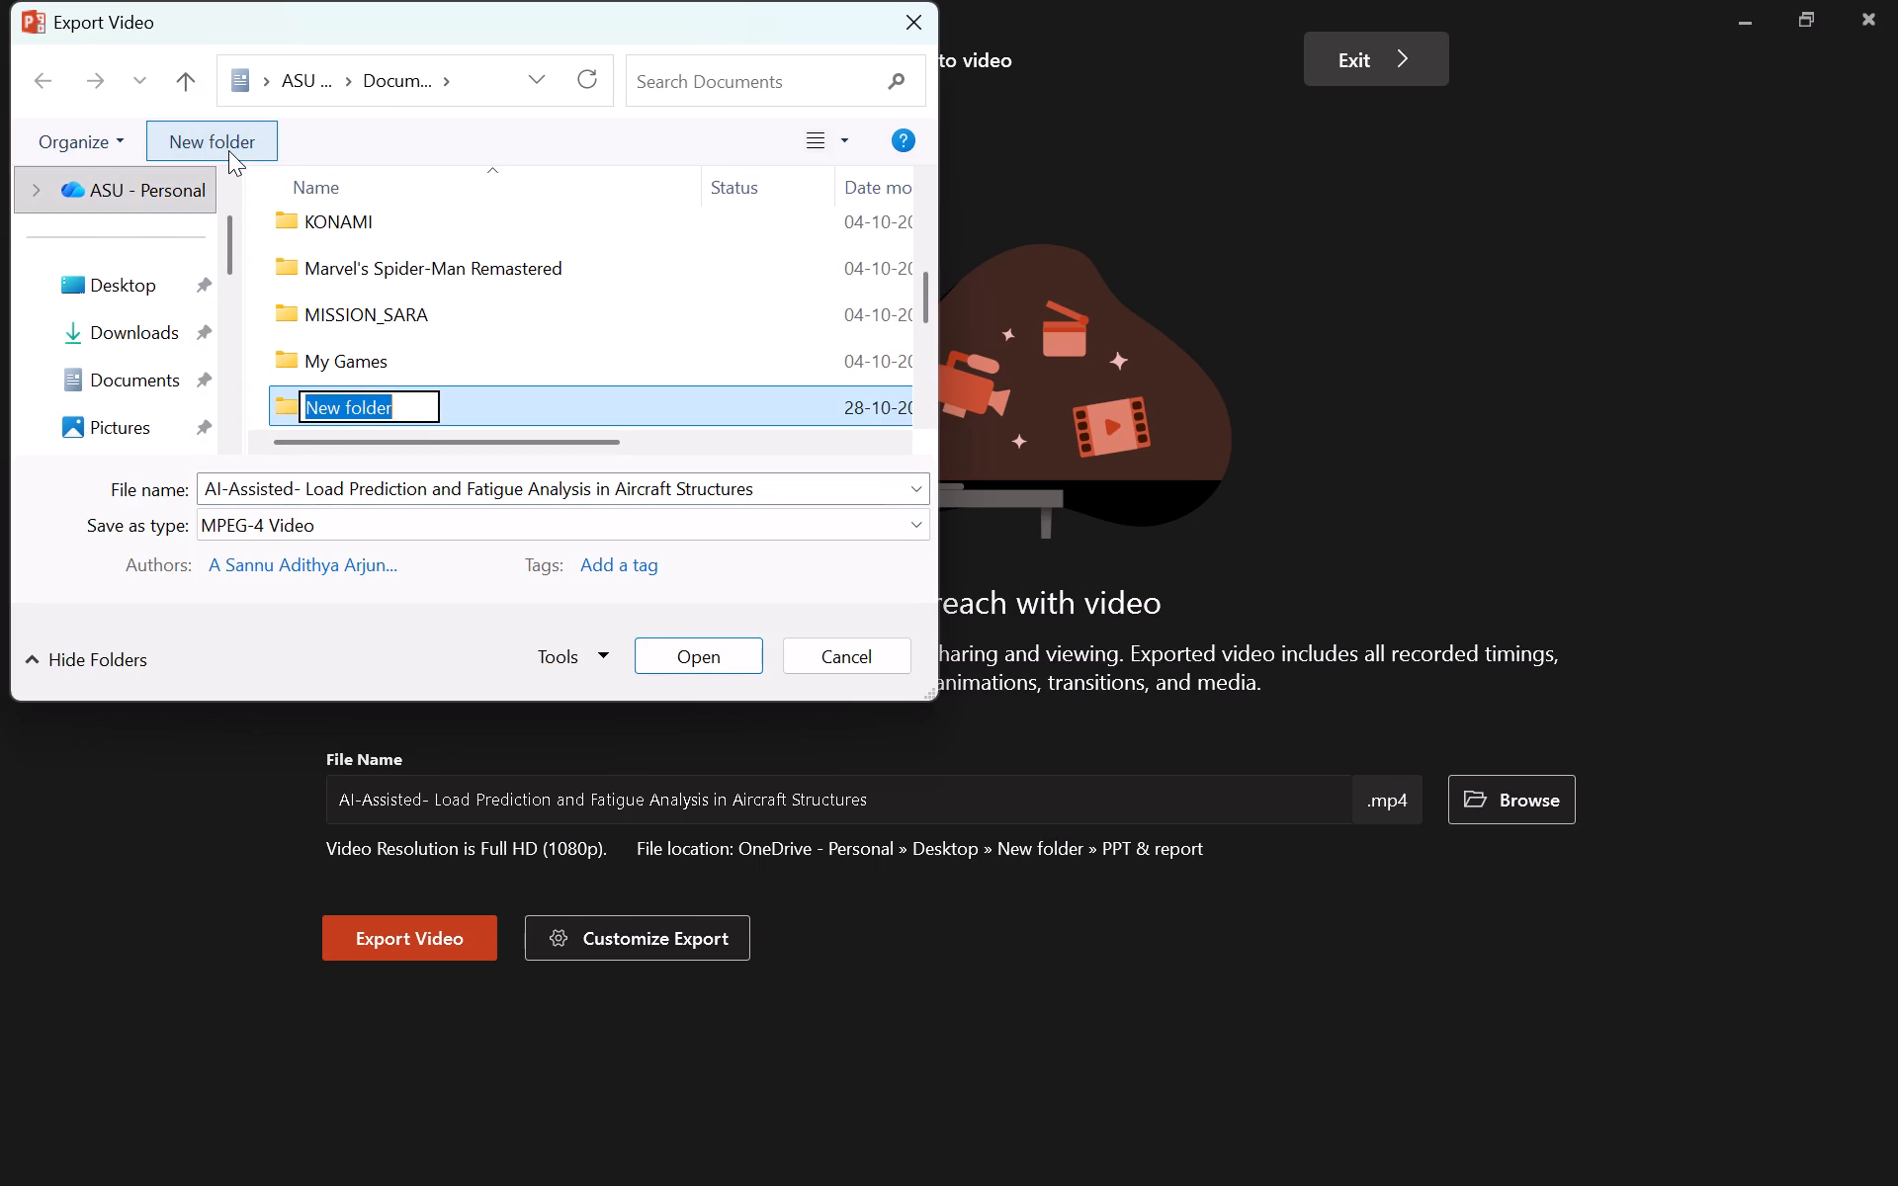
key(BackSpace)
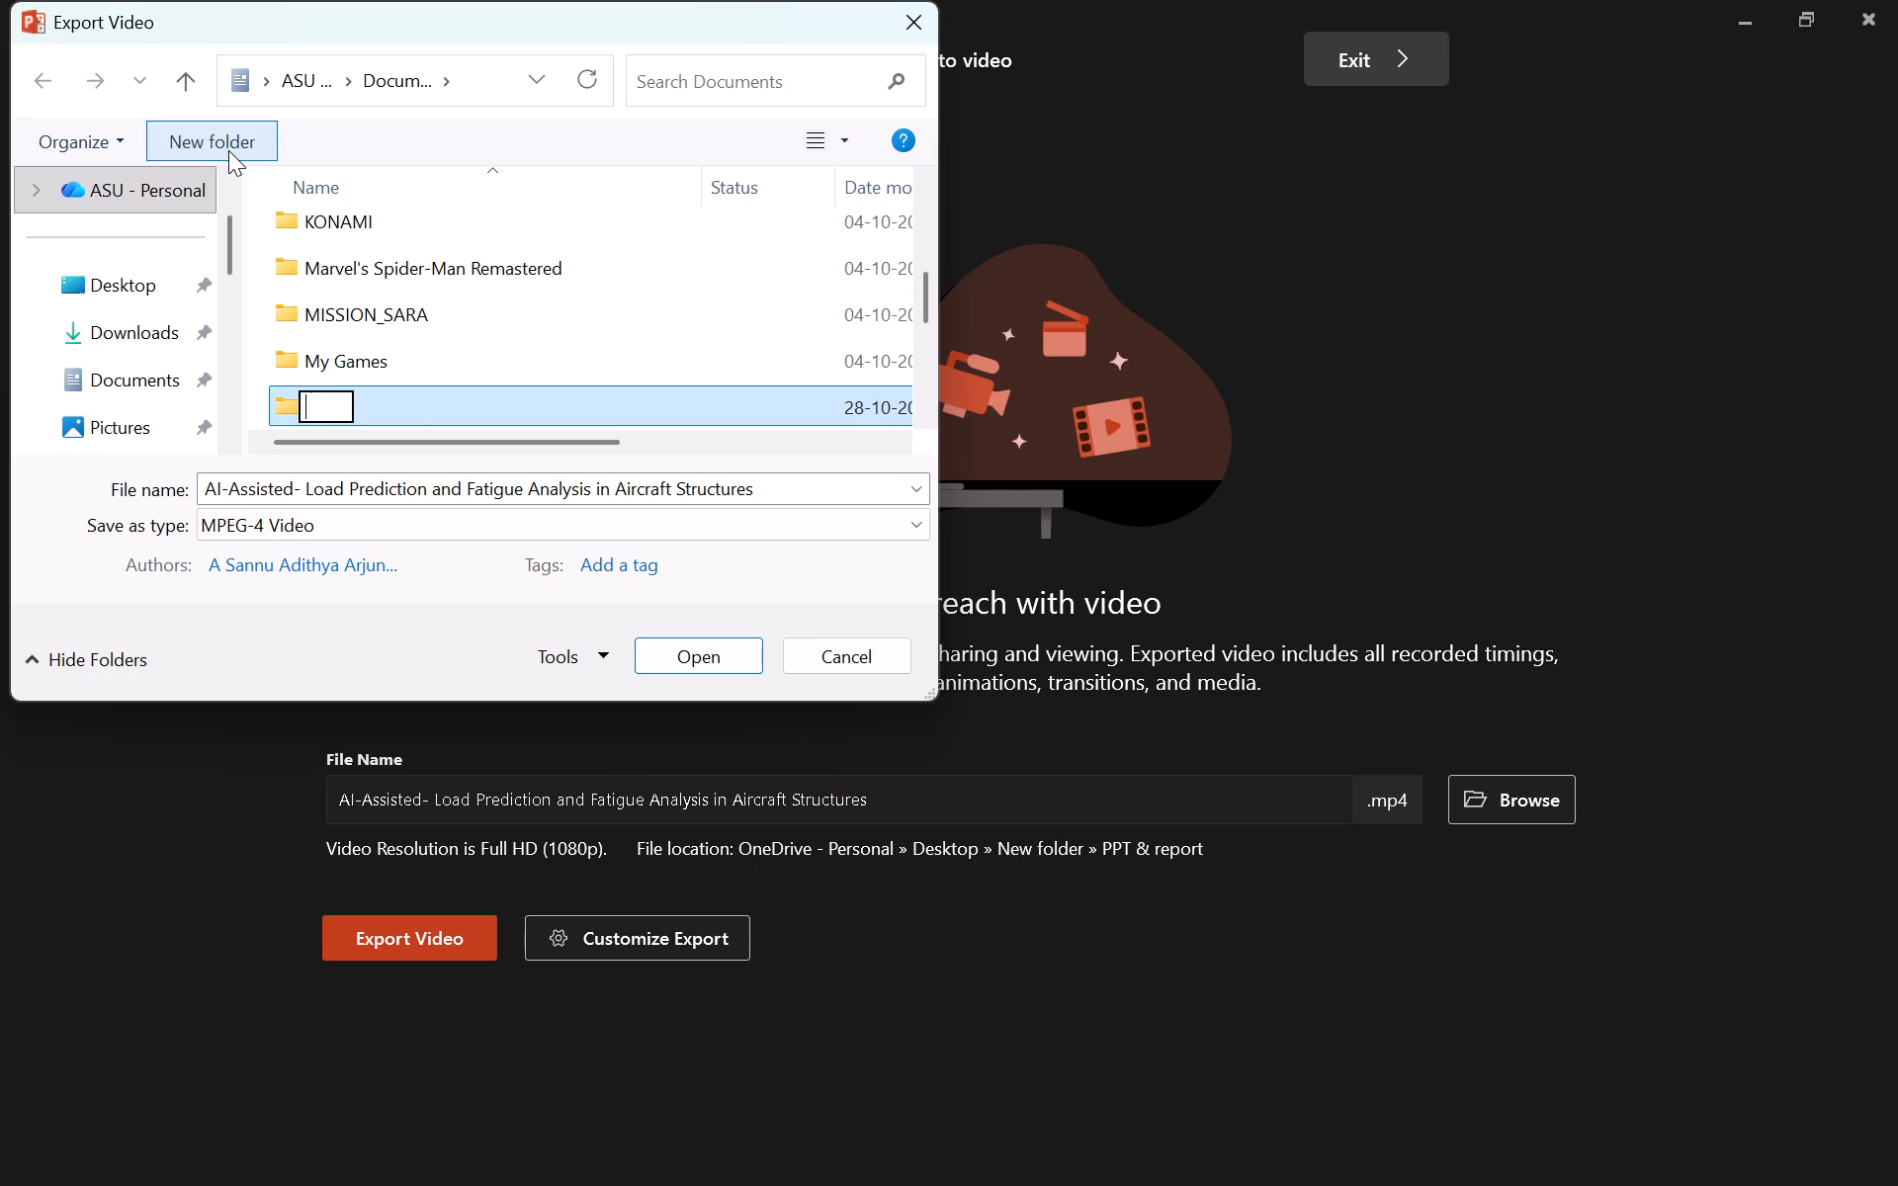
text(AA)
key(shift+t)
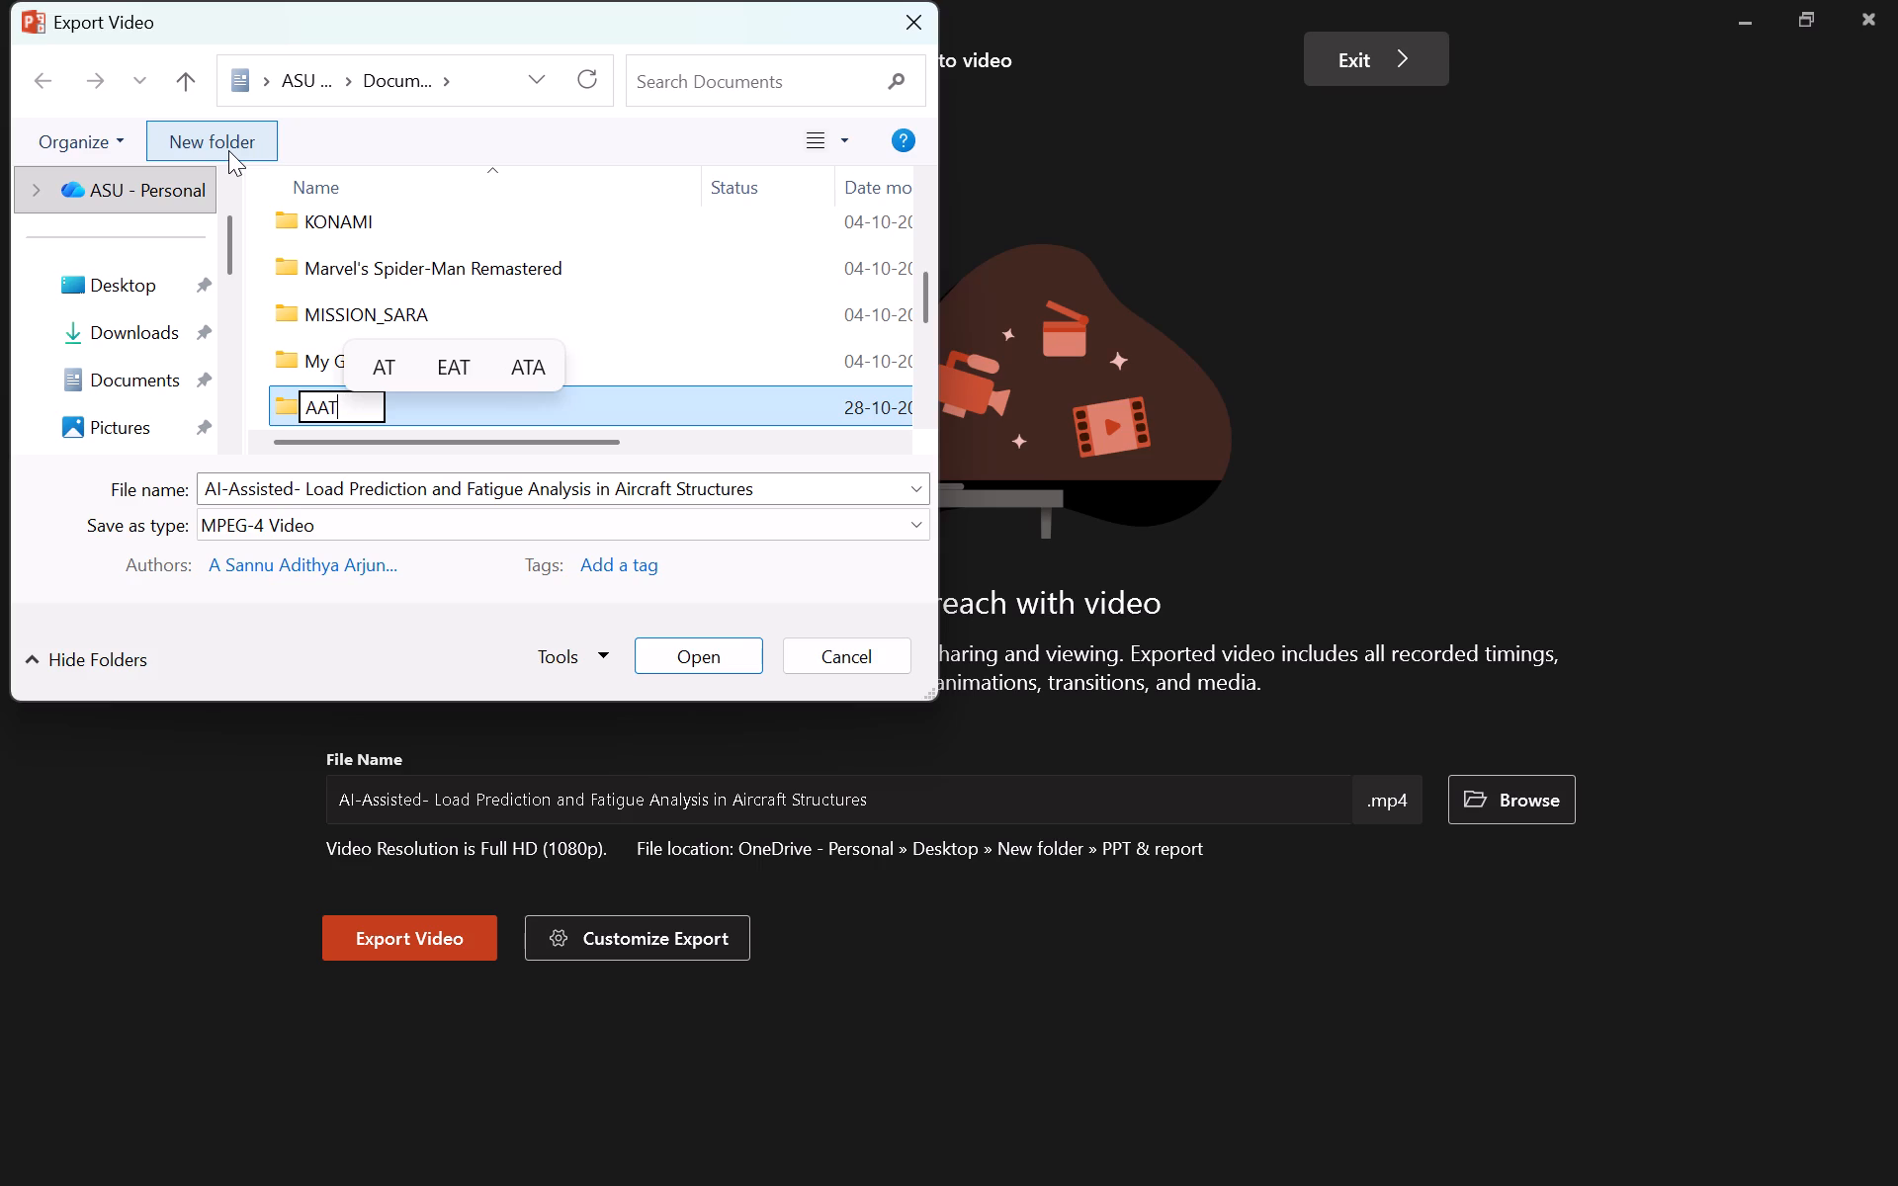
key(shift+at)
key(BackSpace)
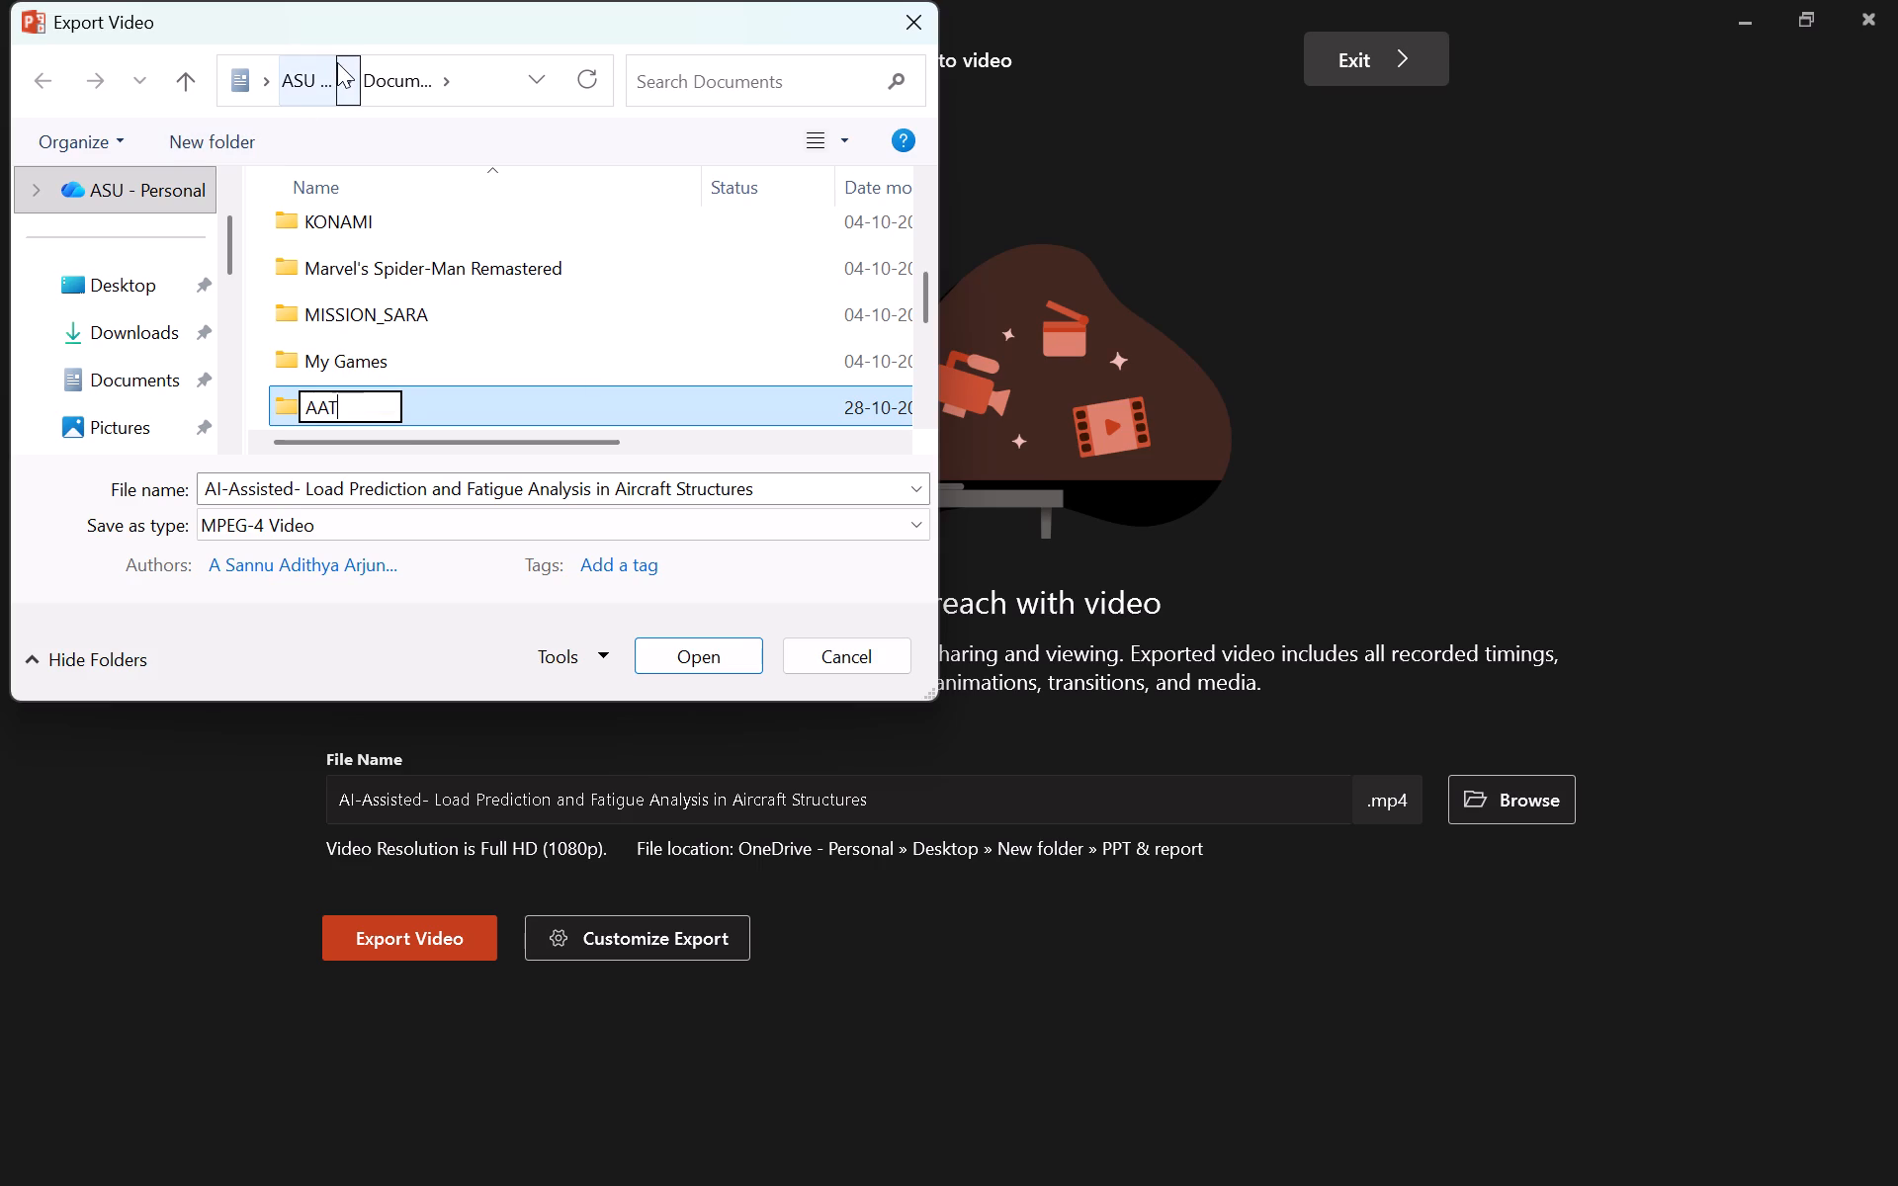
key(2)
click(457, 397)
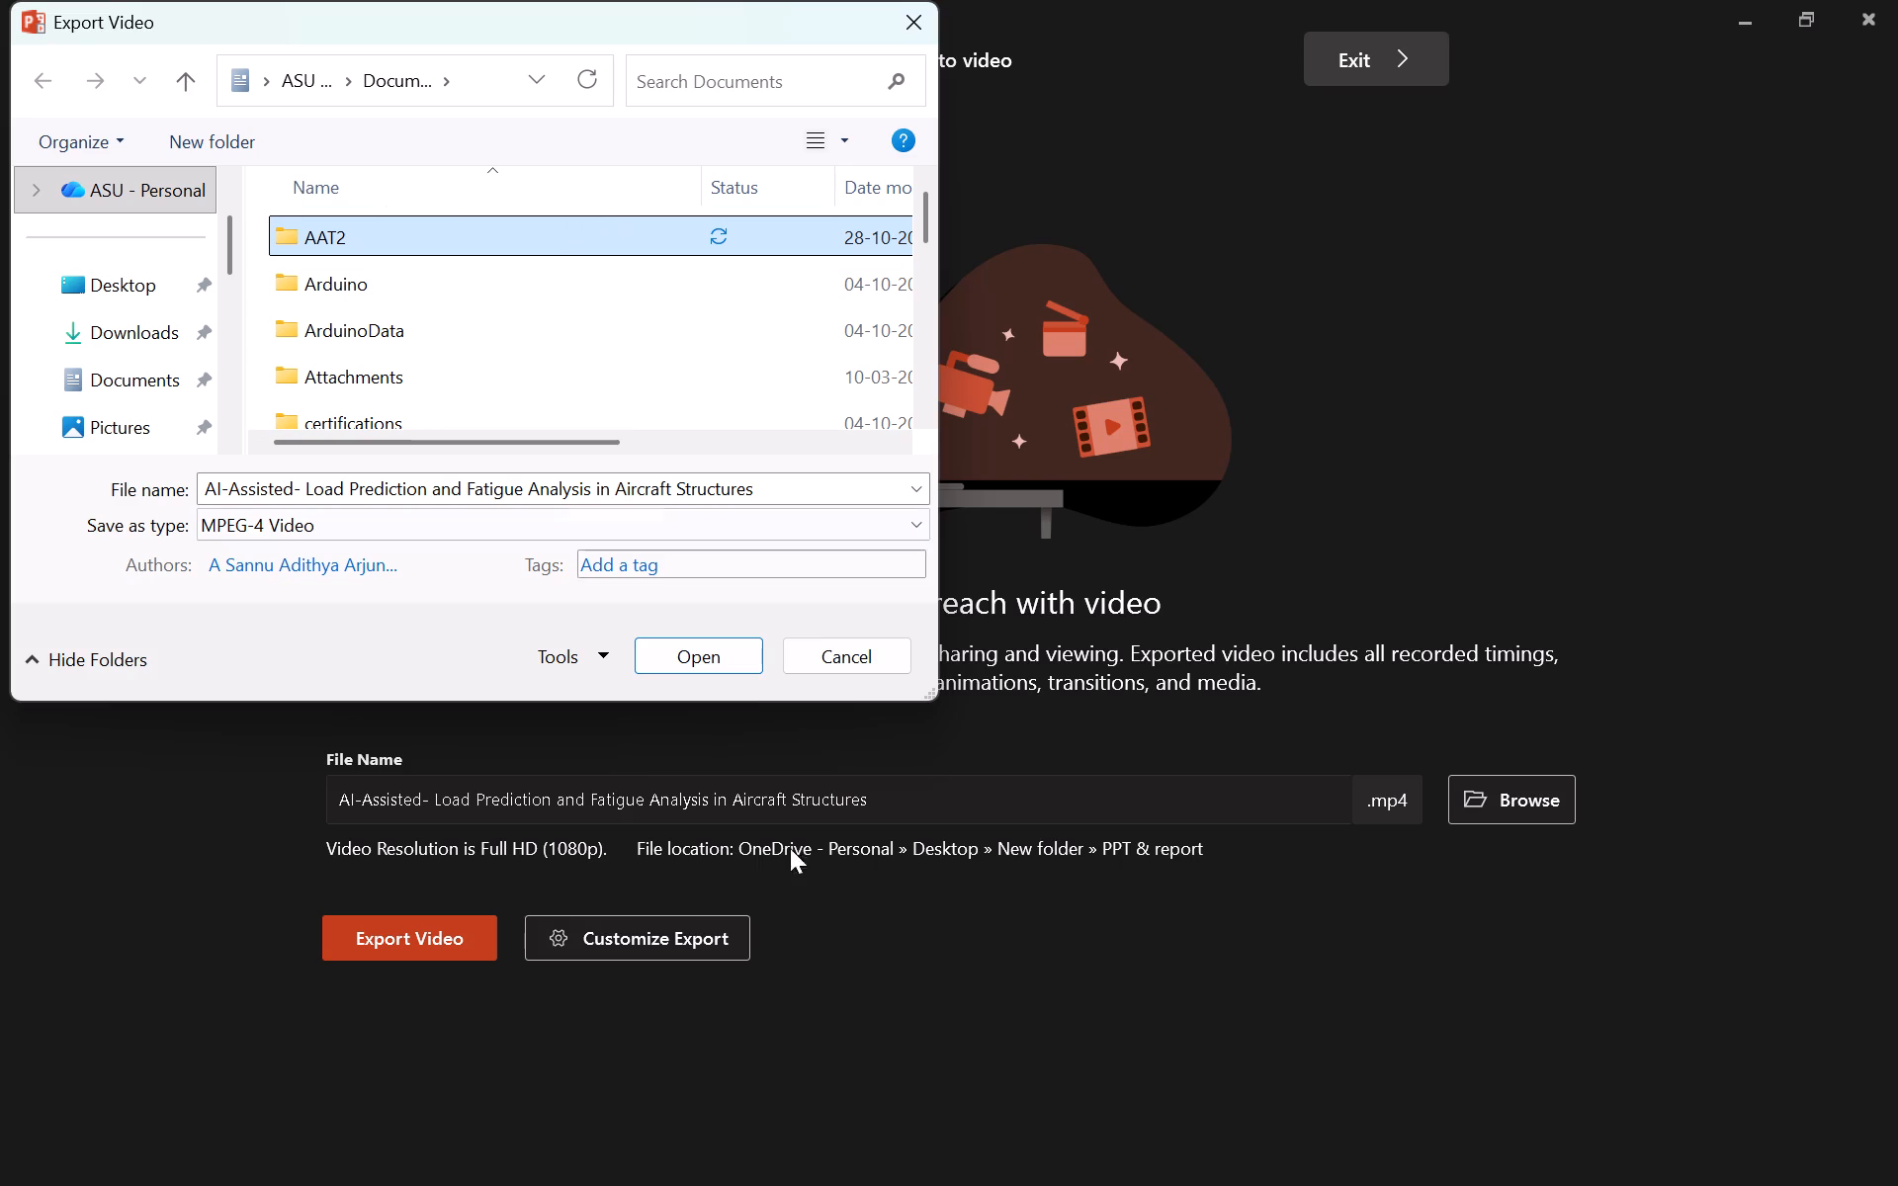
Export the presentation as a Full HD (1080p) MPEG-4 video into the AAT2 folder, keeping the suggested file name.
click(703, 650)
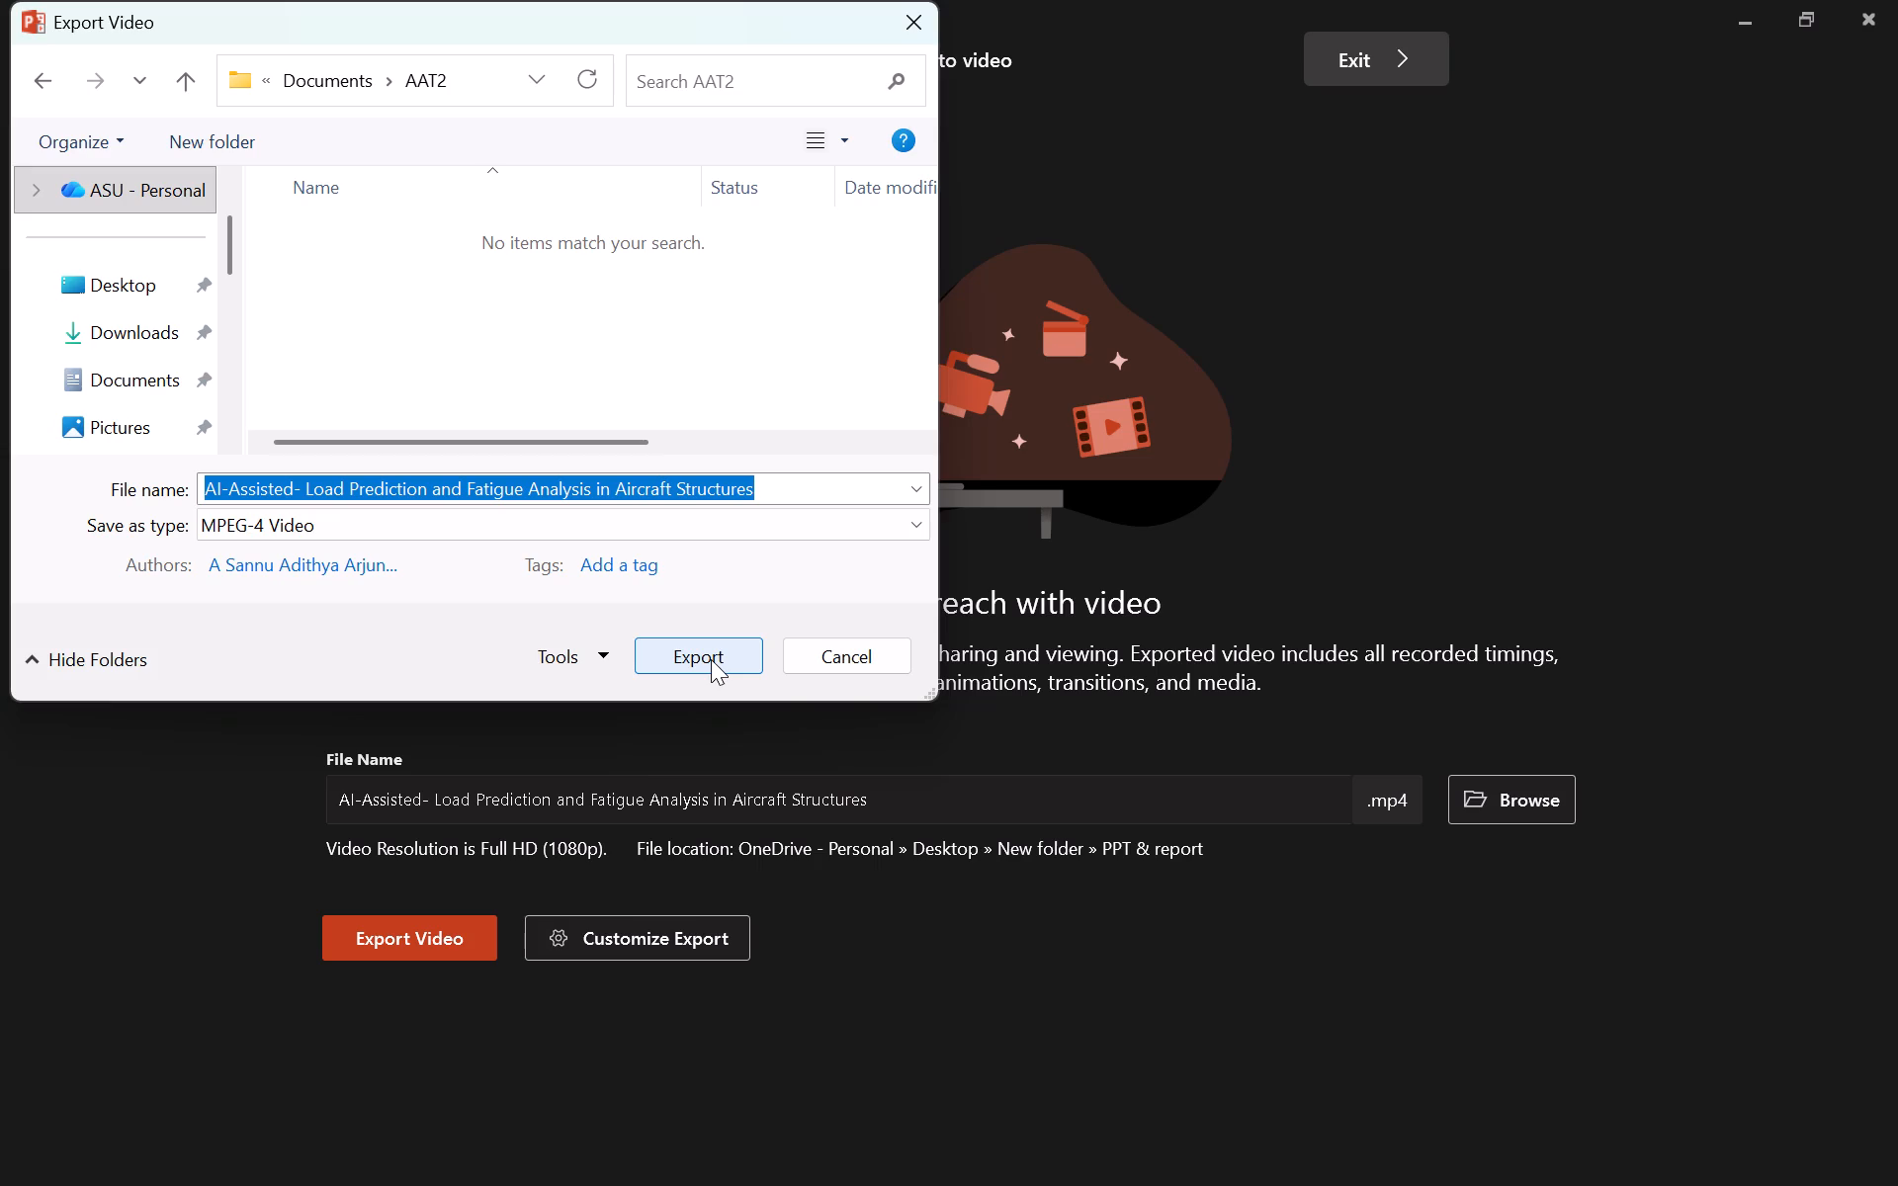
click(711, 659)
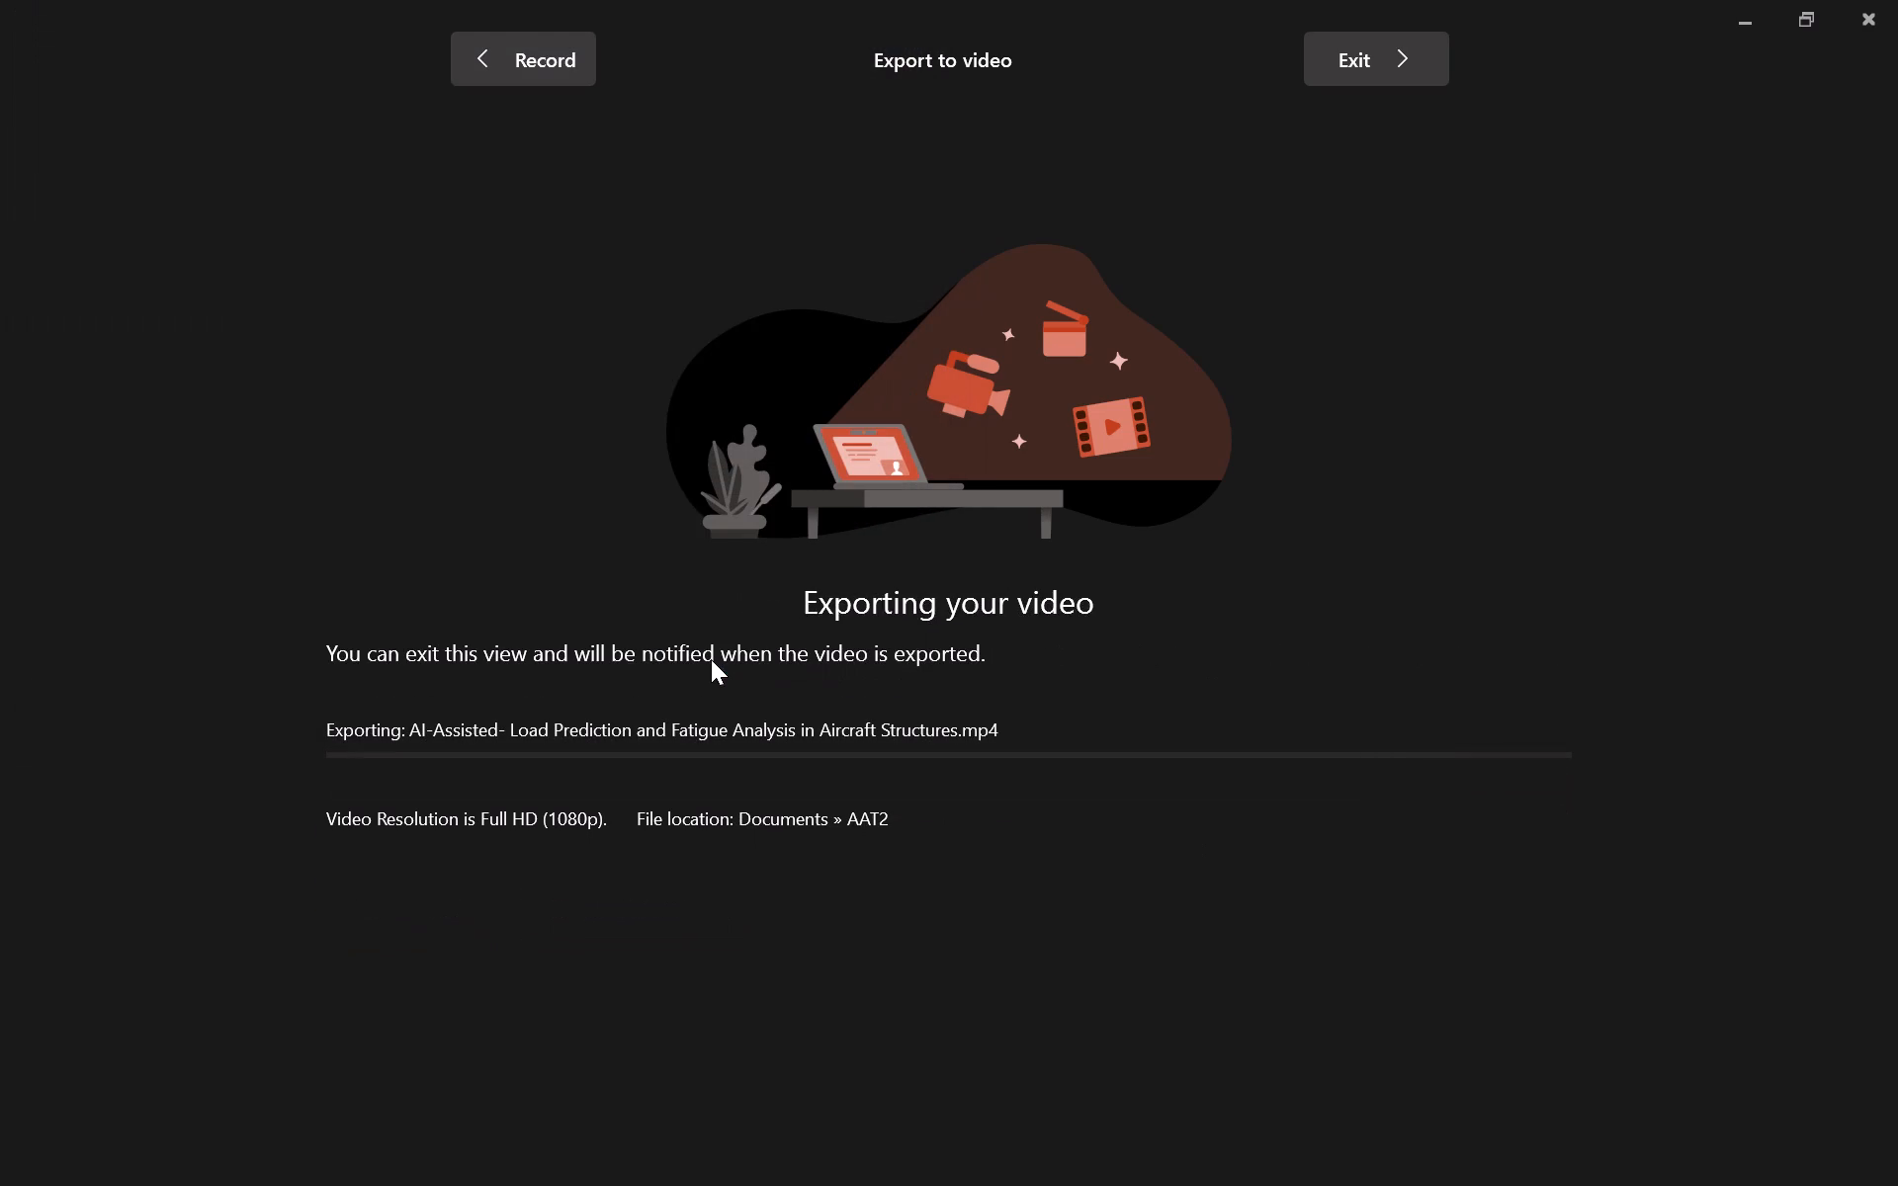
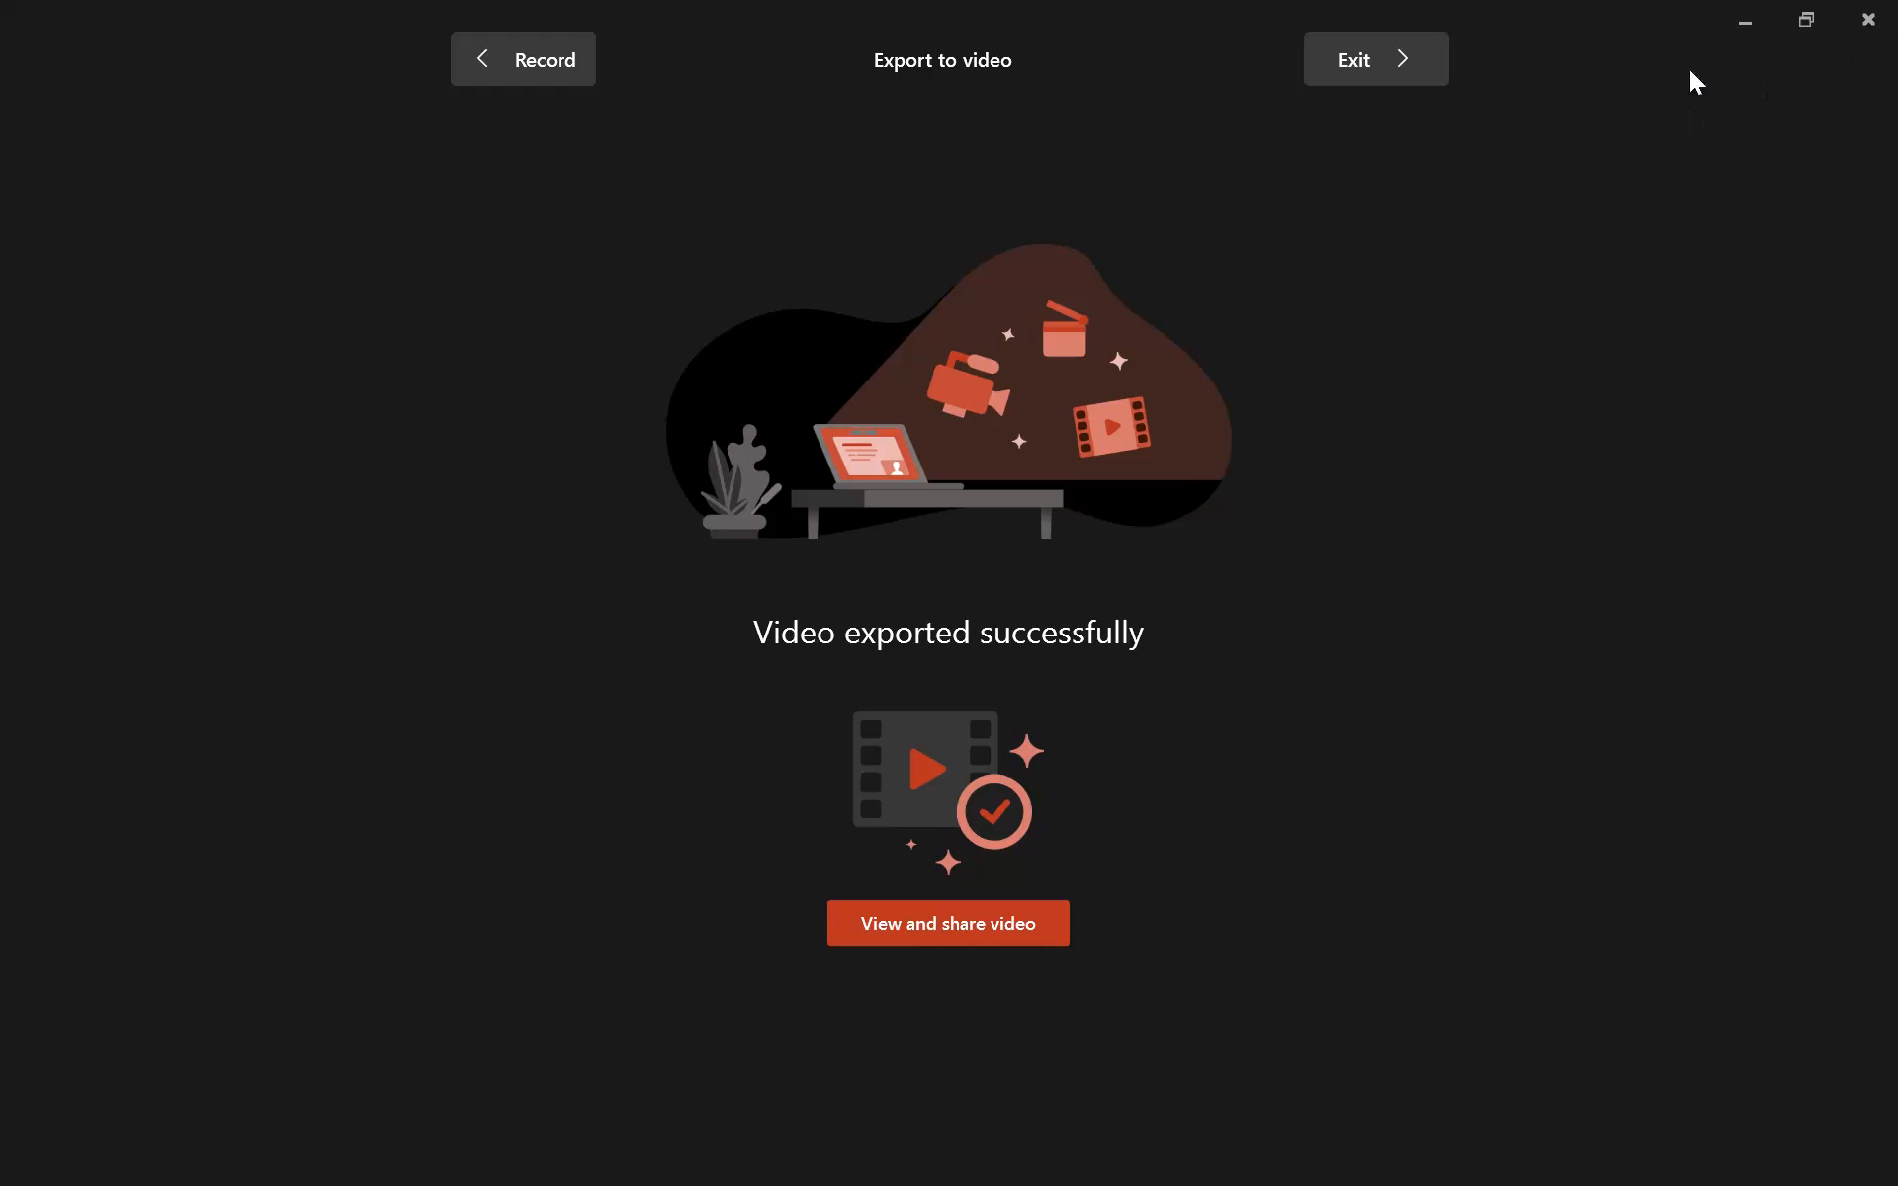
Exit the completed video export and return to the presentation's normal editing view.
click(1432, 56)
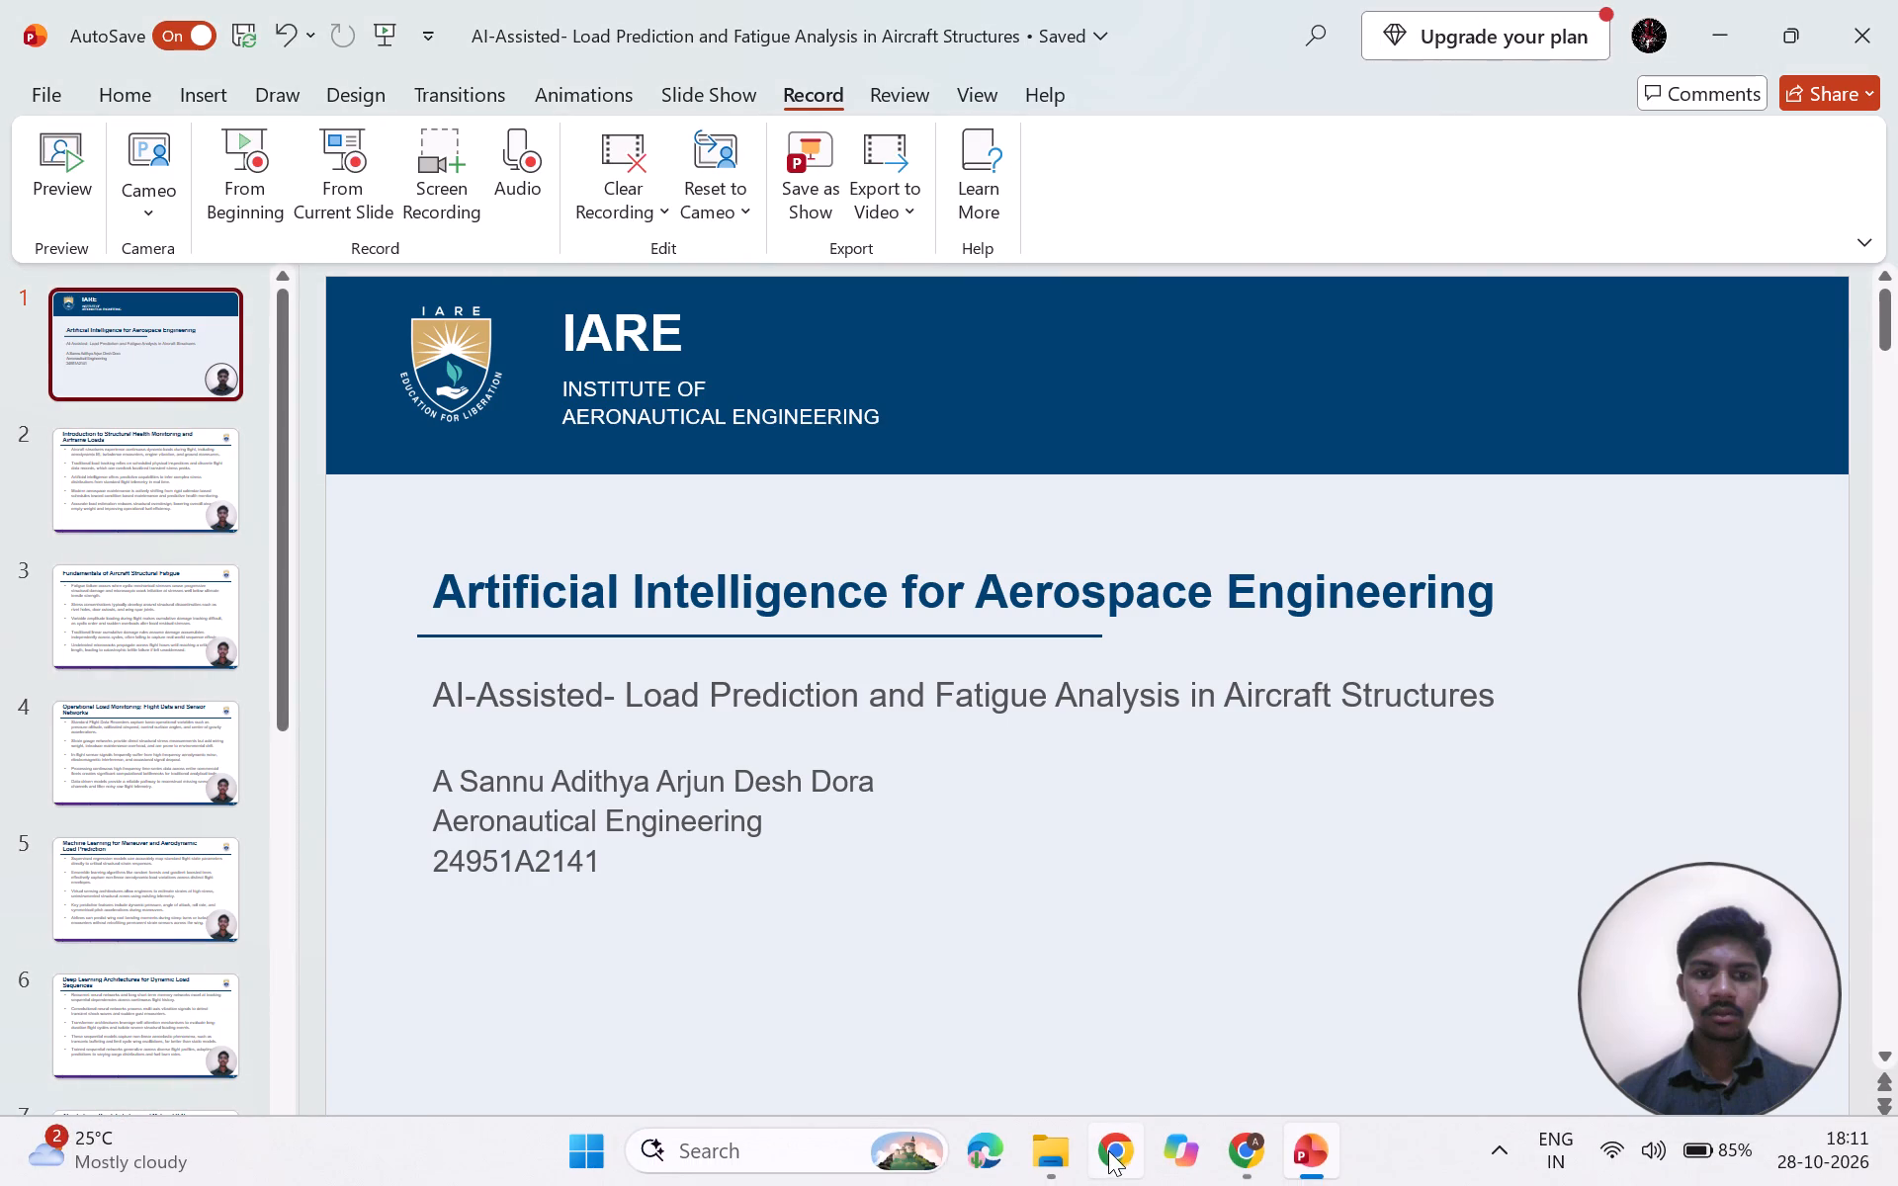
Switch to File Explorer and try to reach the AAT2 folder by its name from the personal OneDrive folder.
click(1022, 1144)
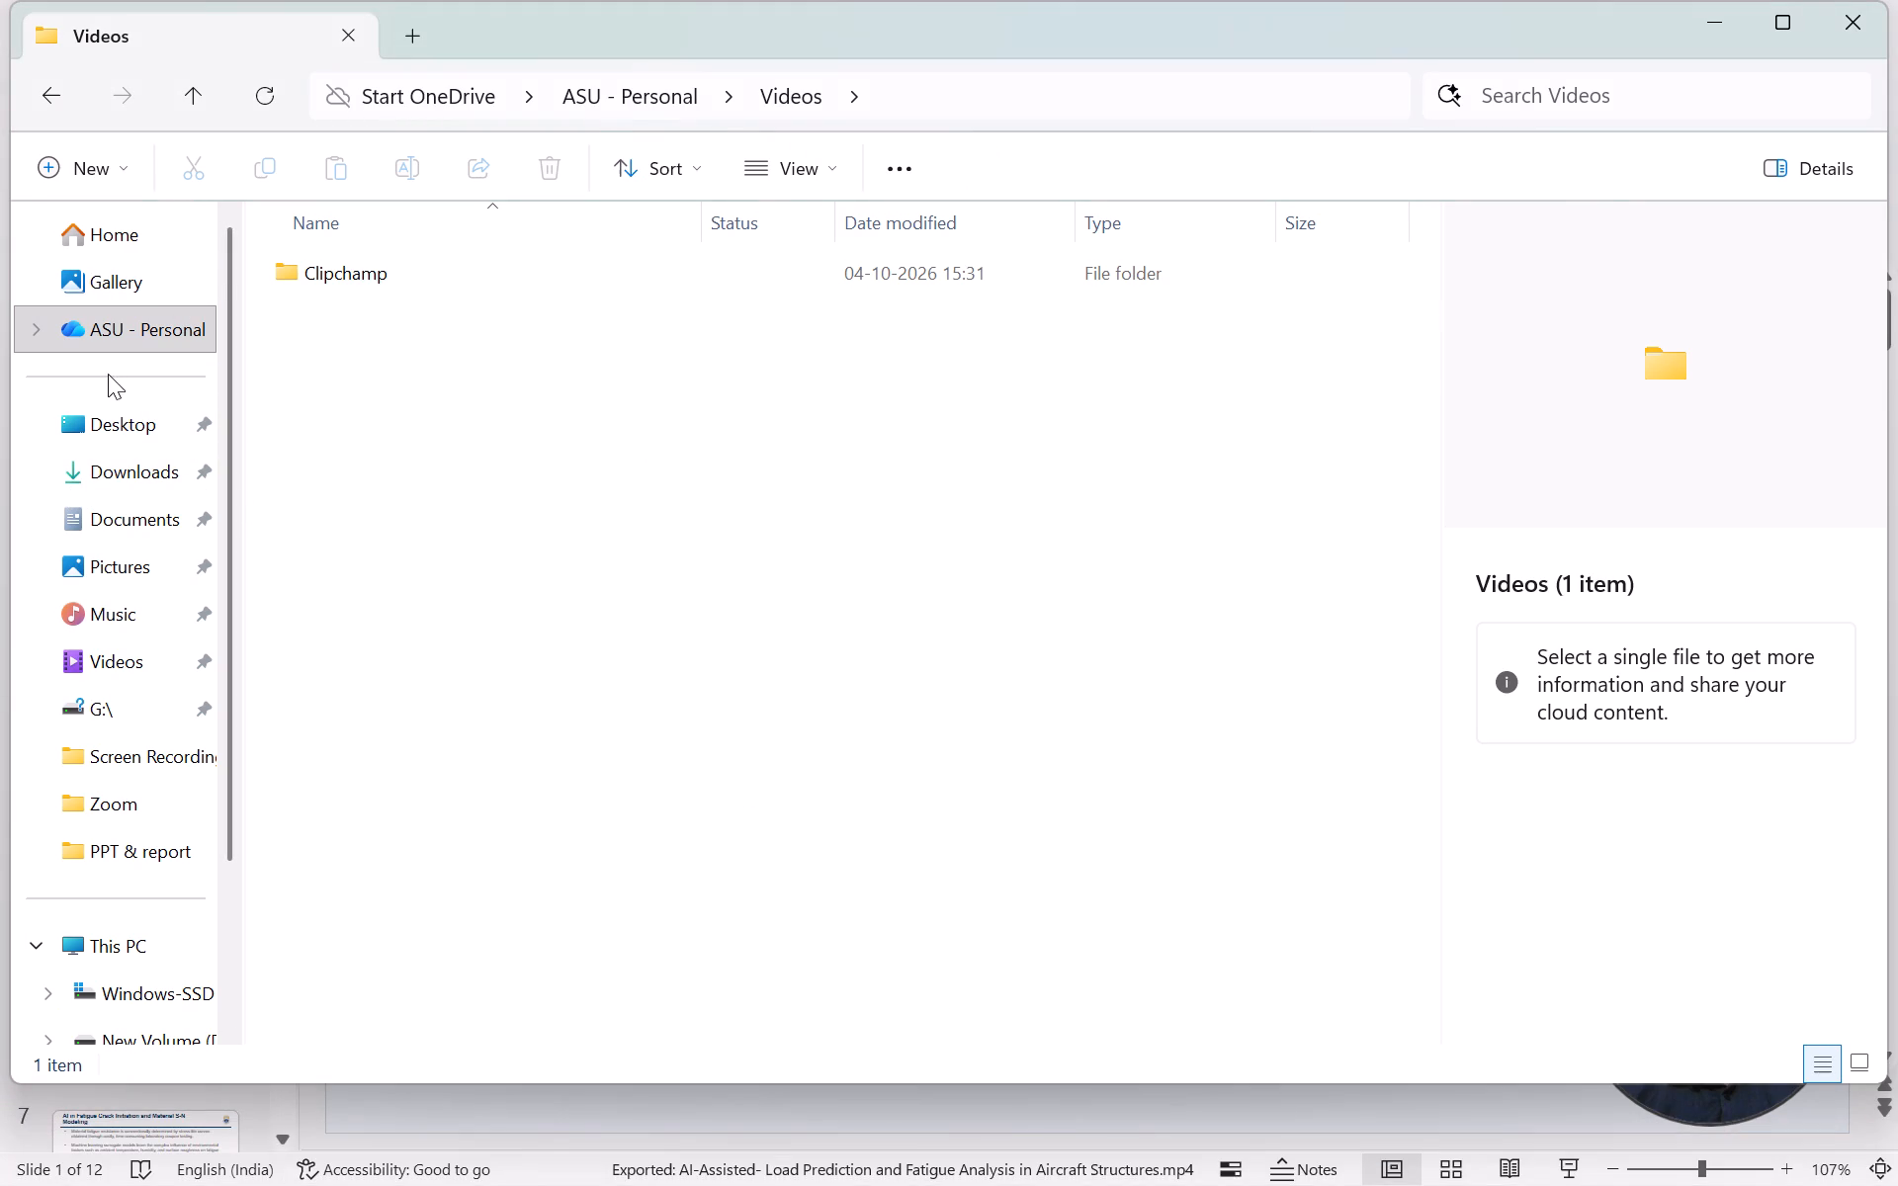
click(156, 323)
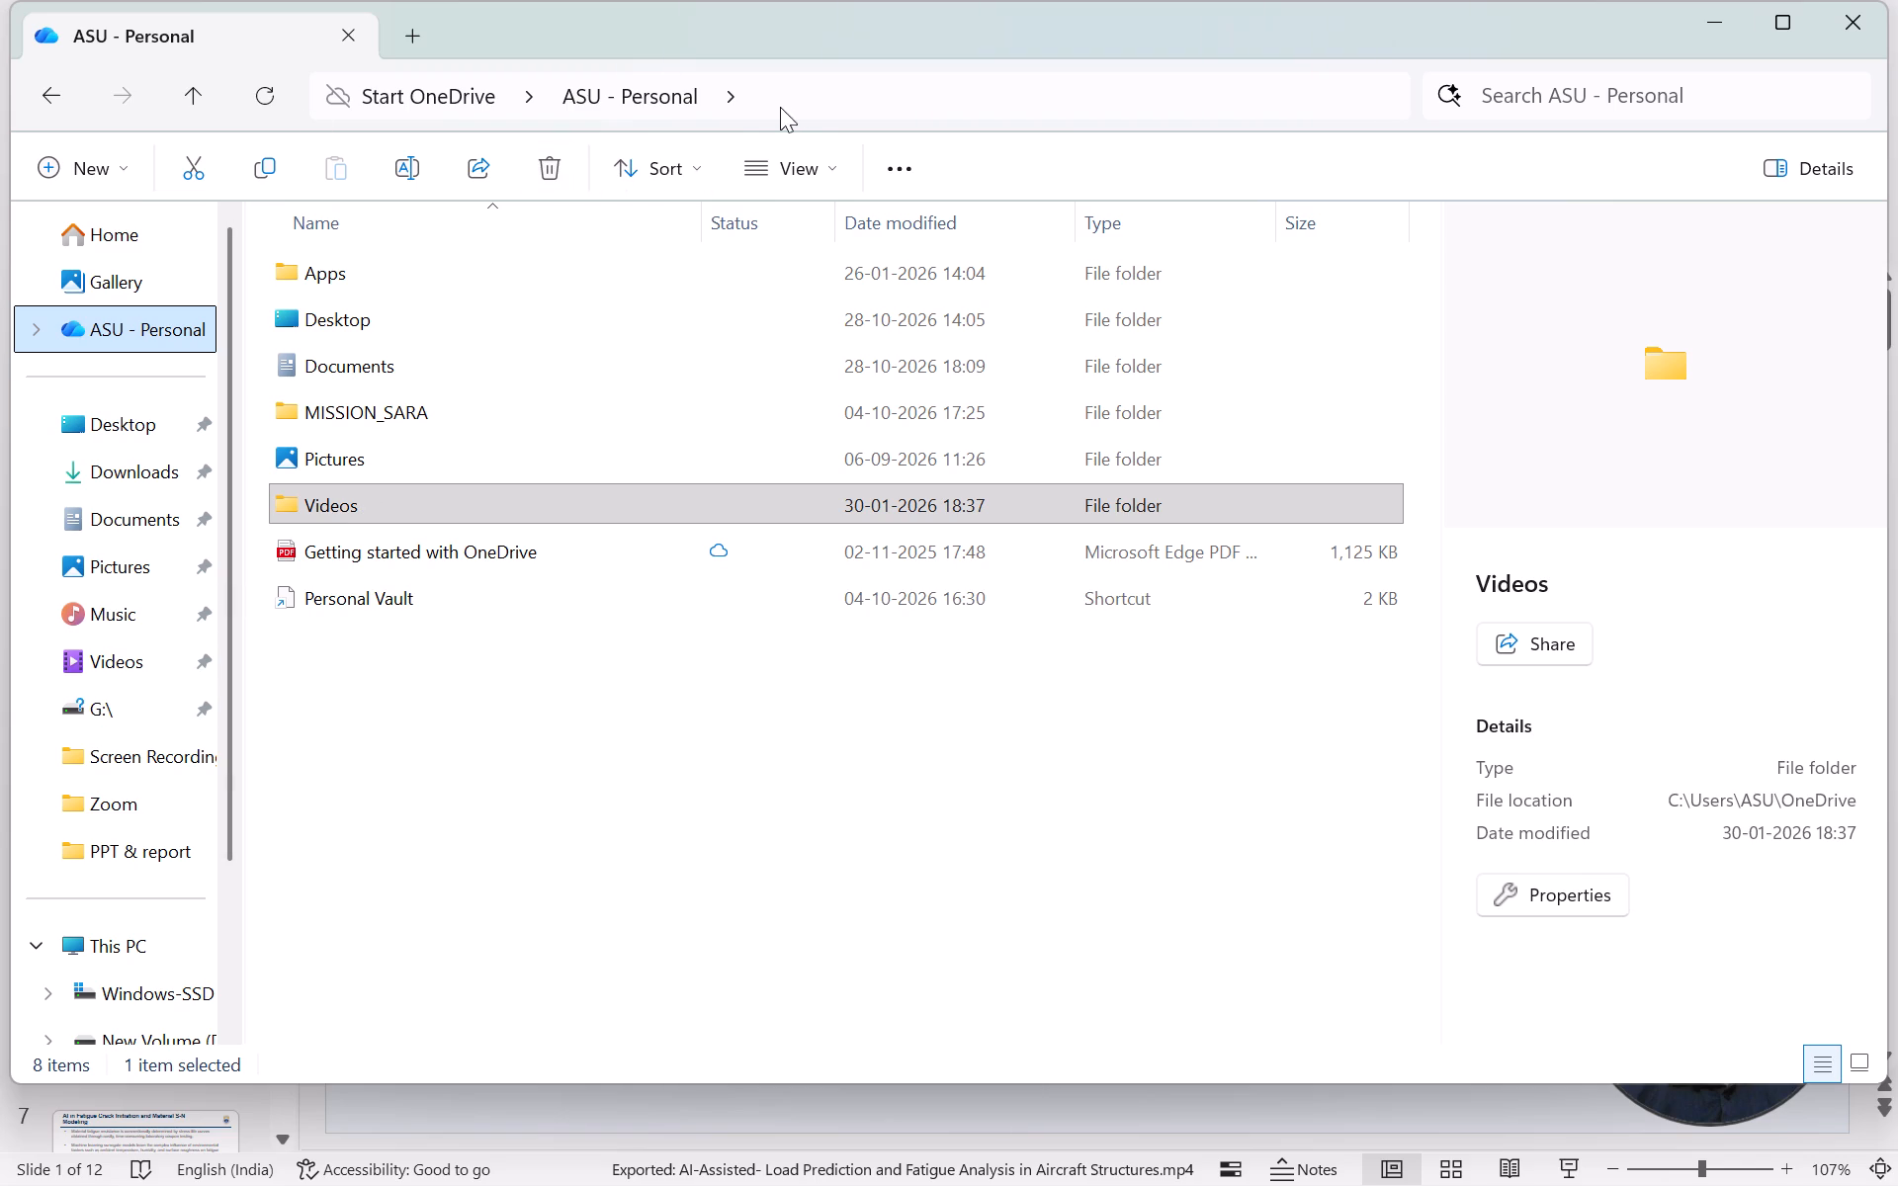
click(827, 89)
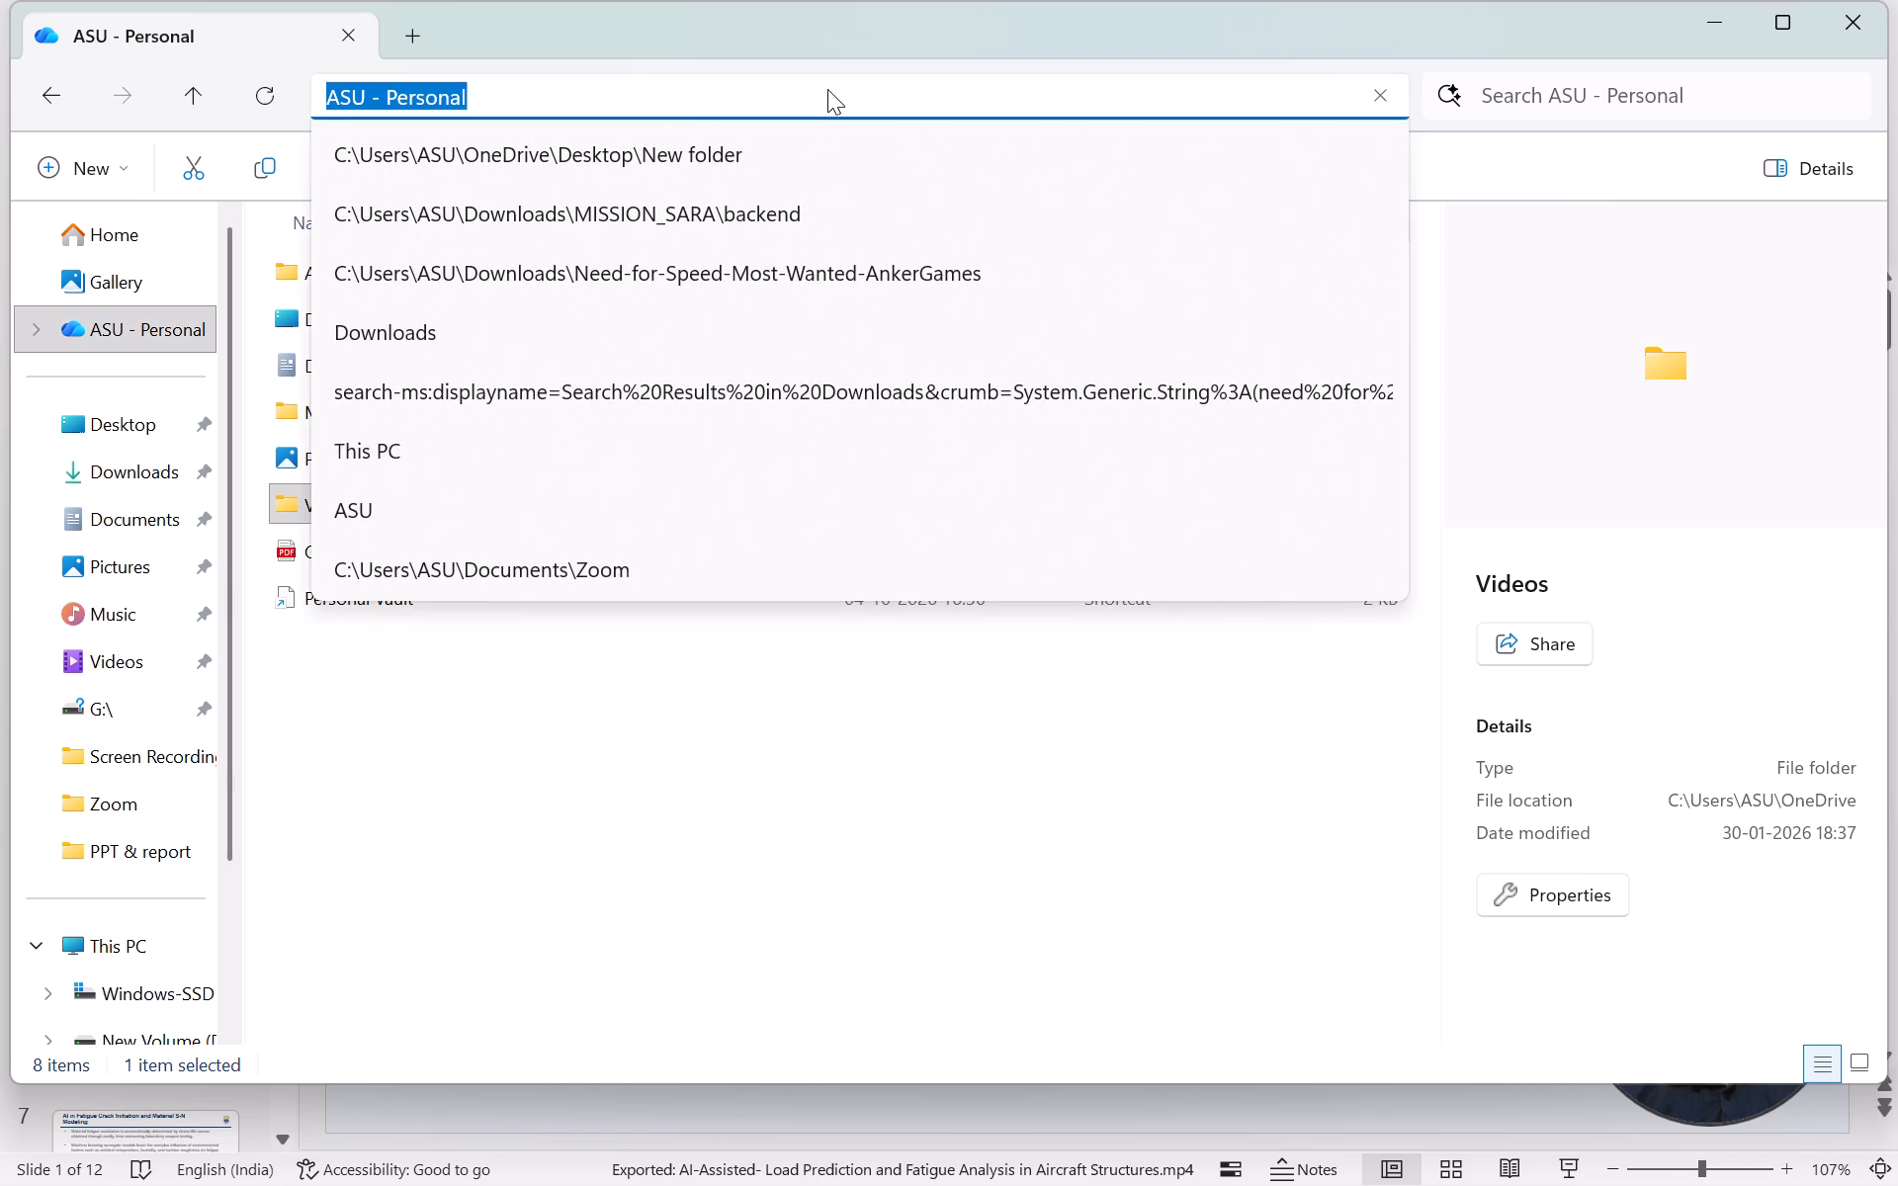
key(BackSpace)
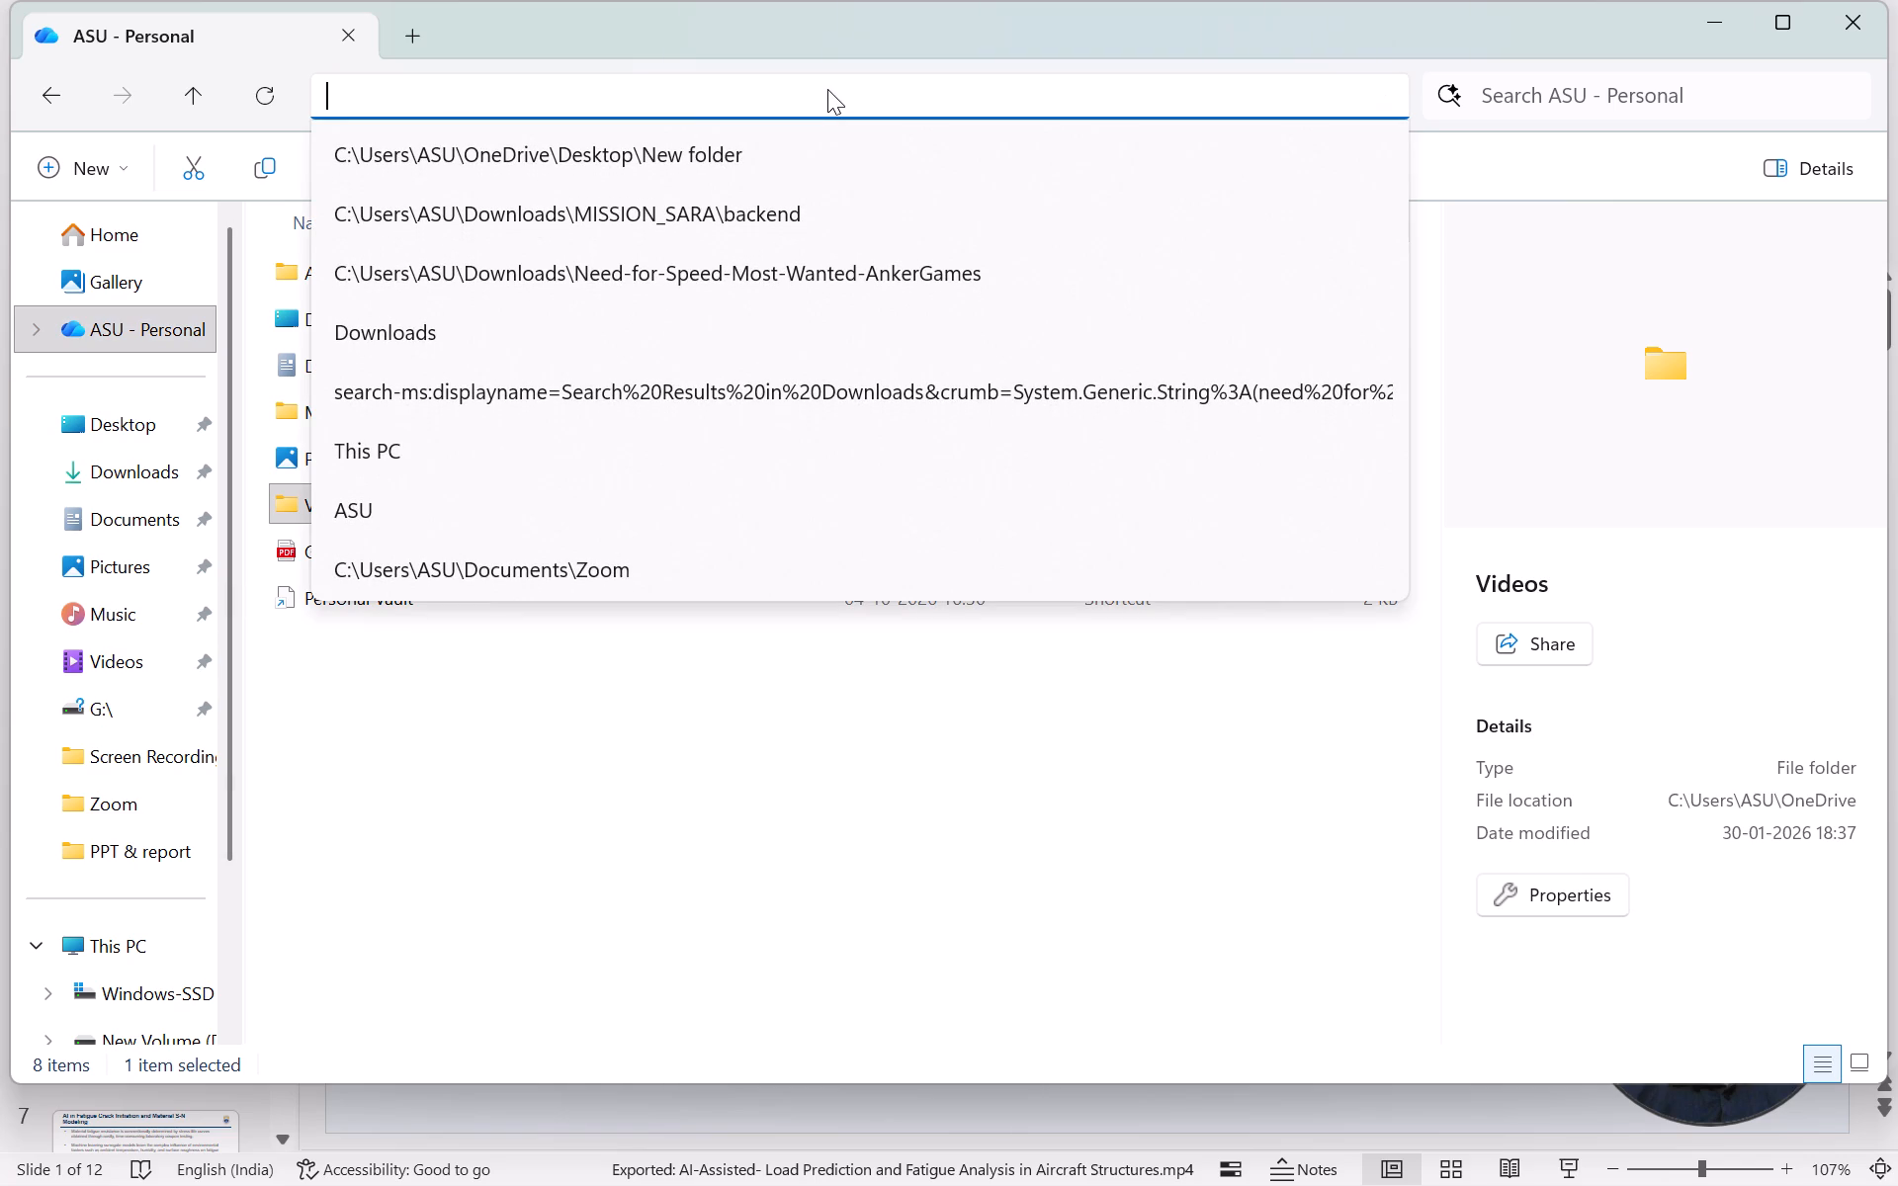
text(AA)
key(shift+t)
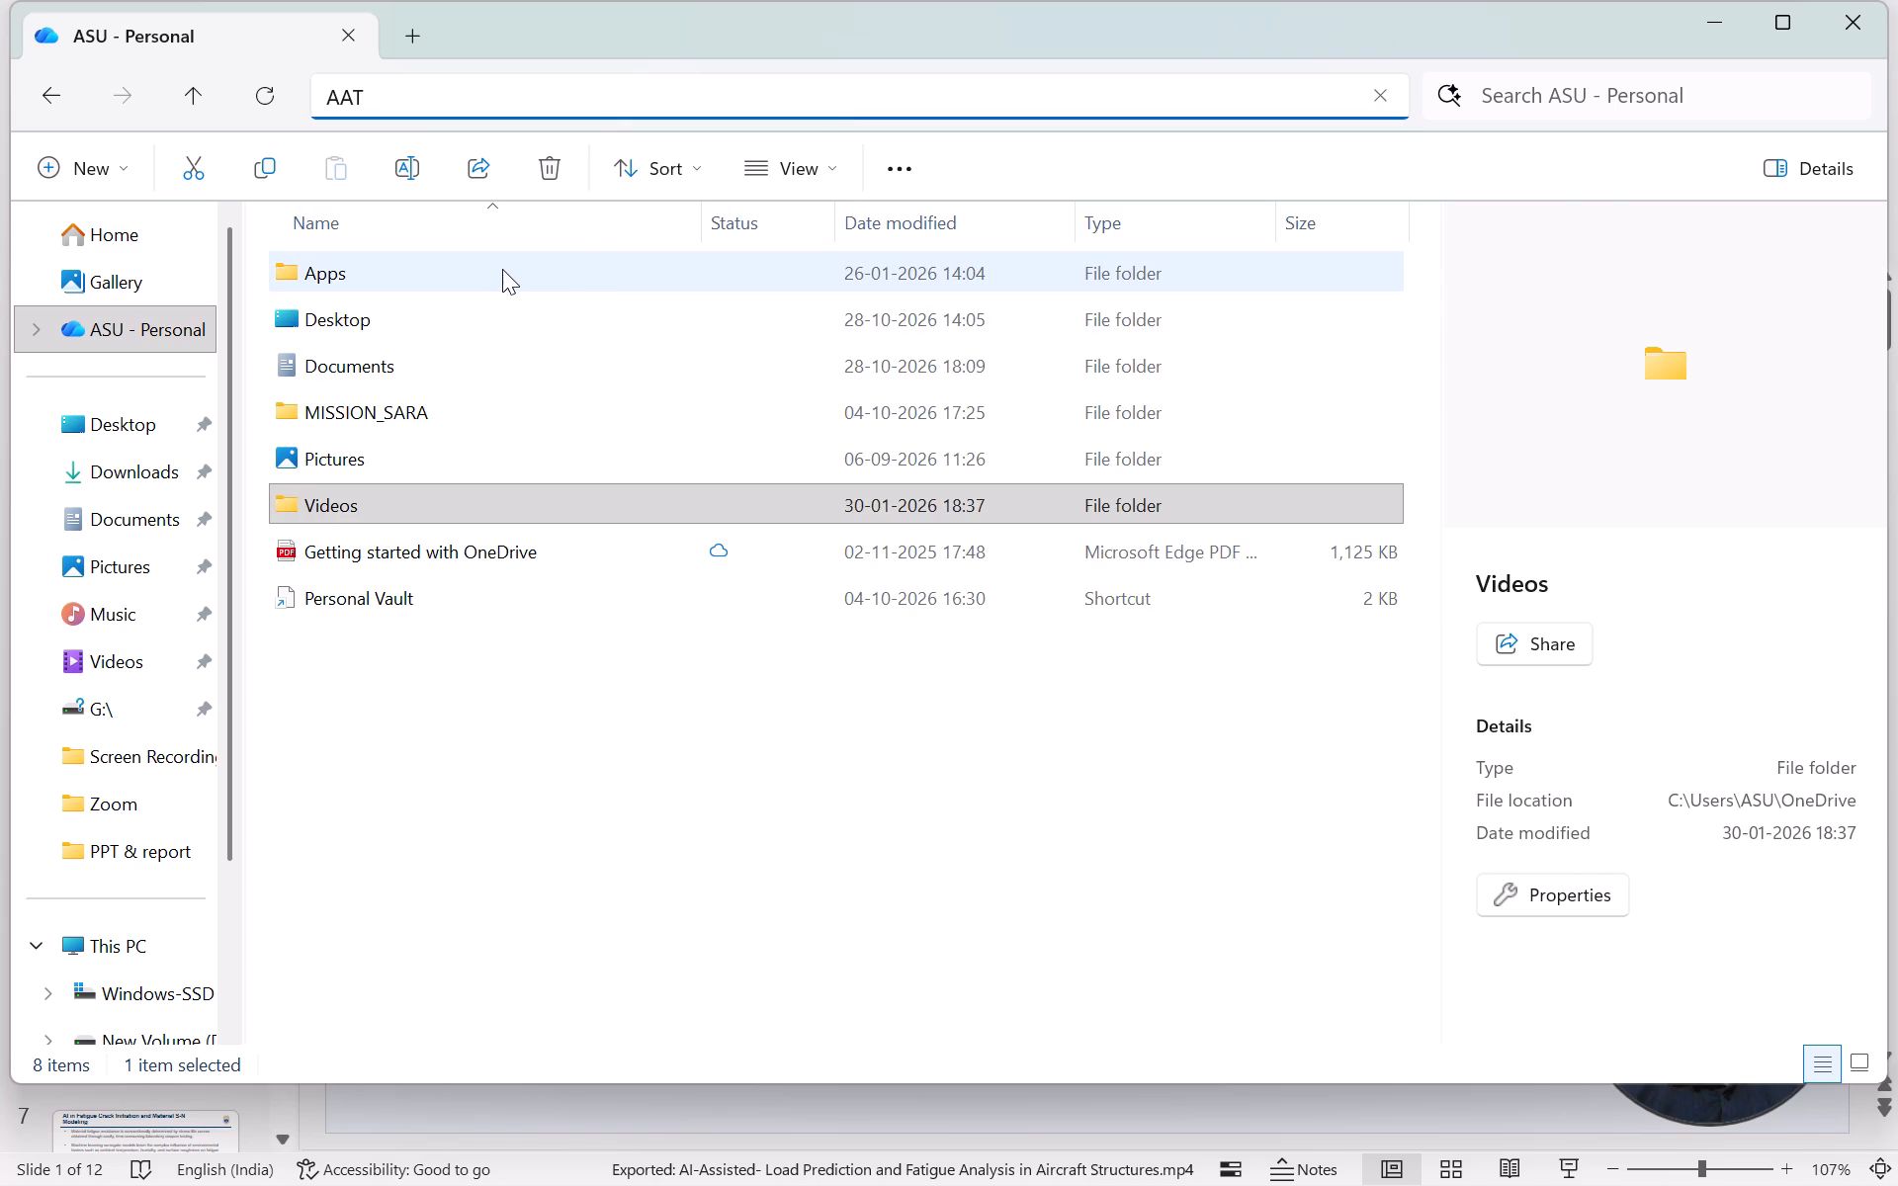
key(2)
key(Return)
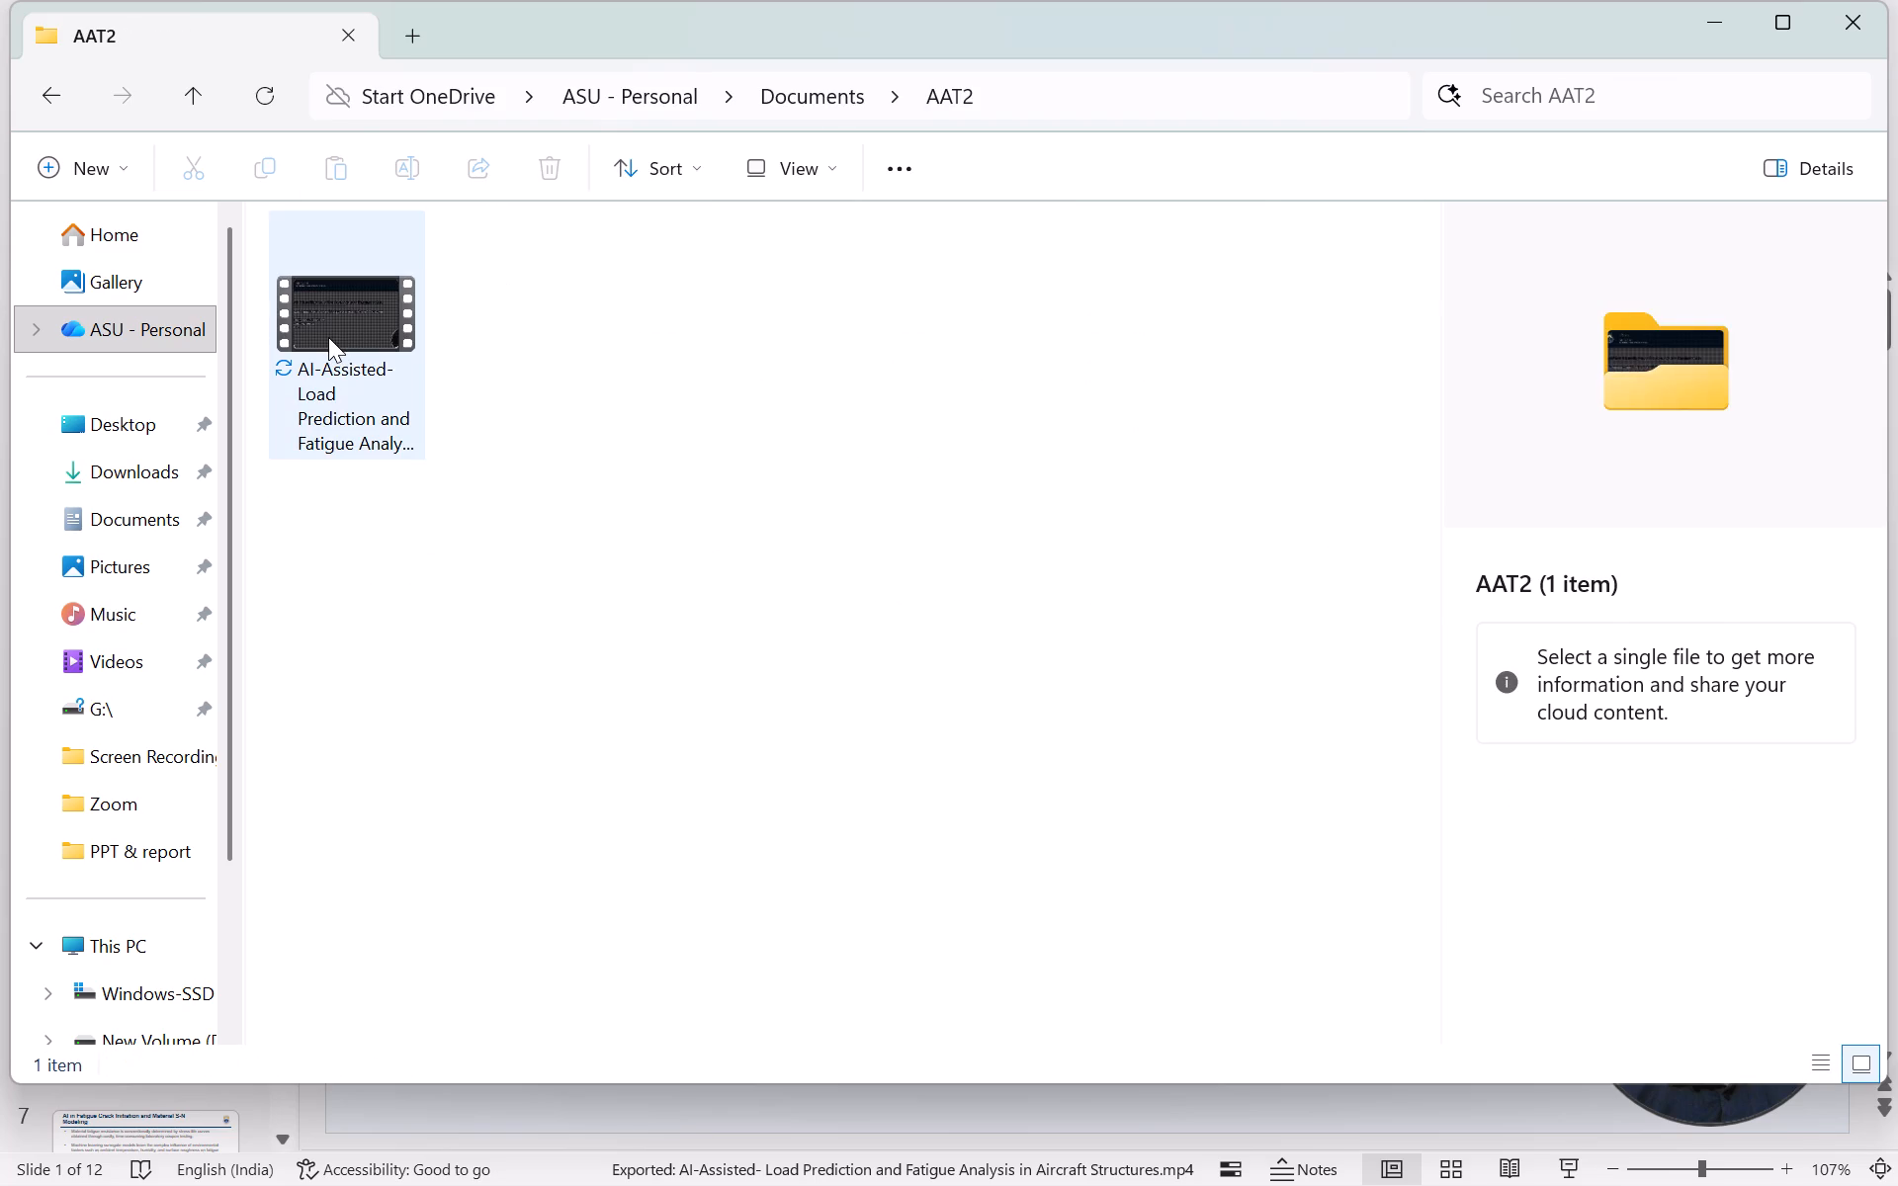
Delete the exported MP4 video of the AI-Assisted Load Prediction presentation from the AAT2 folder.
click(328, 337)
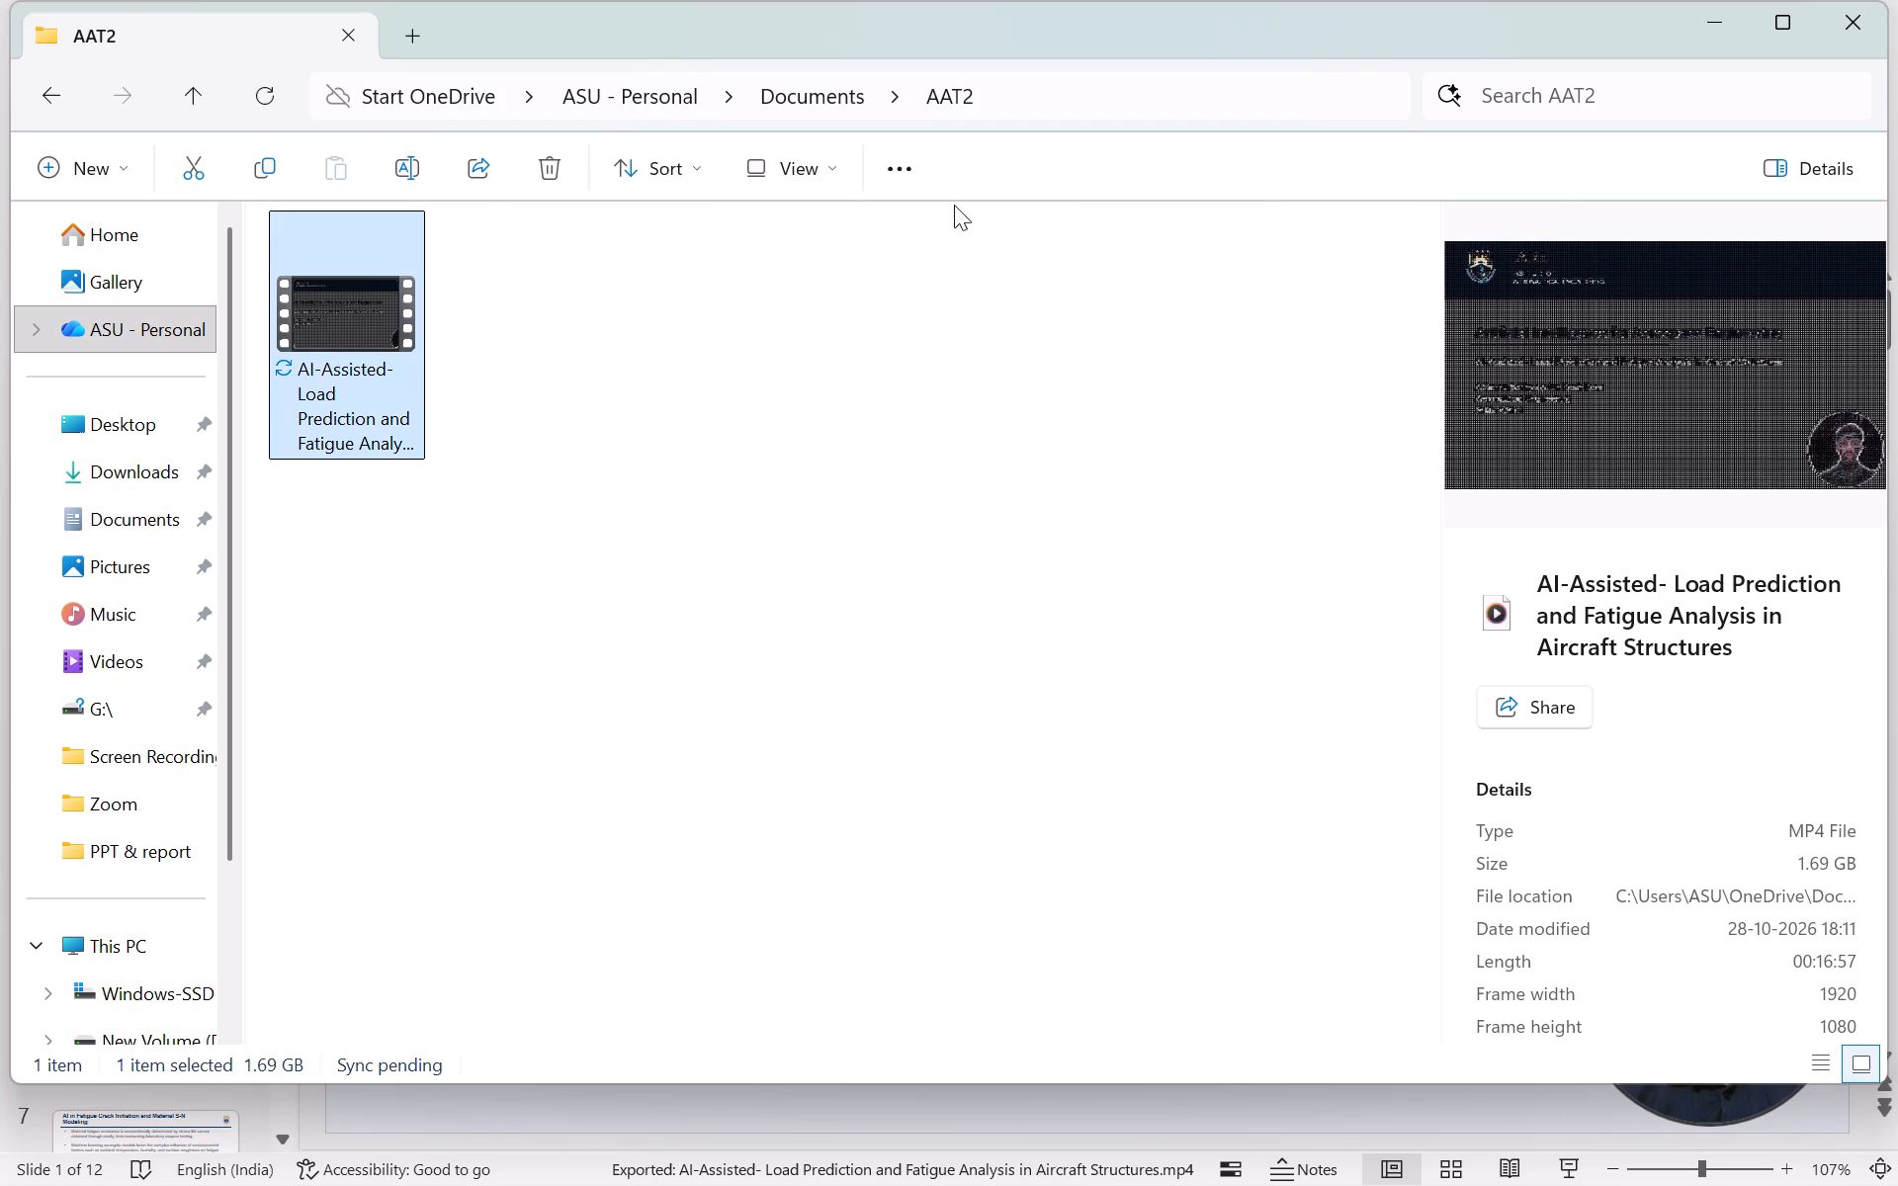
right_click(366, 319)
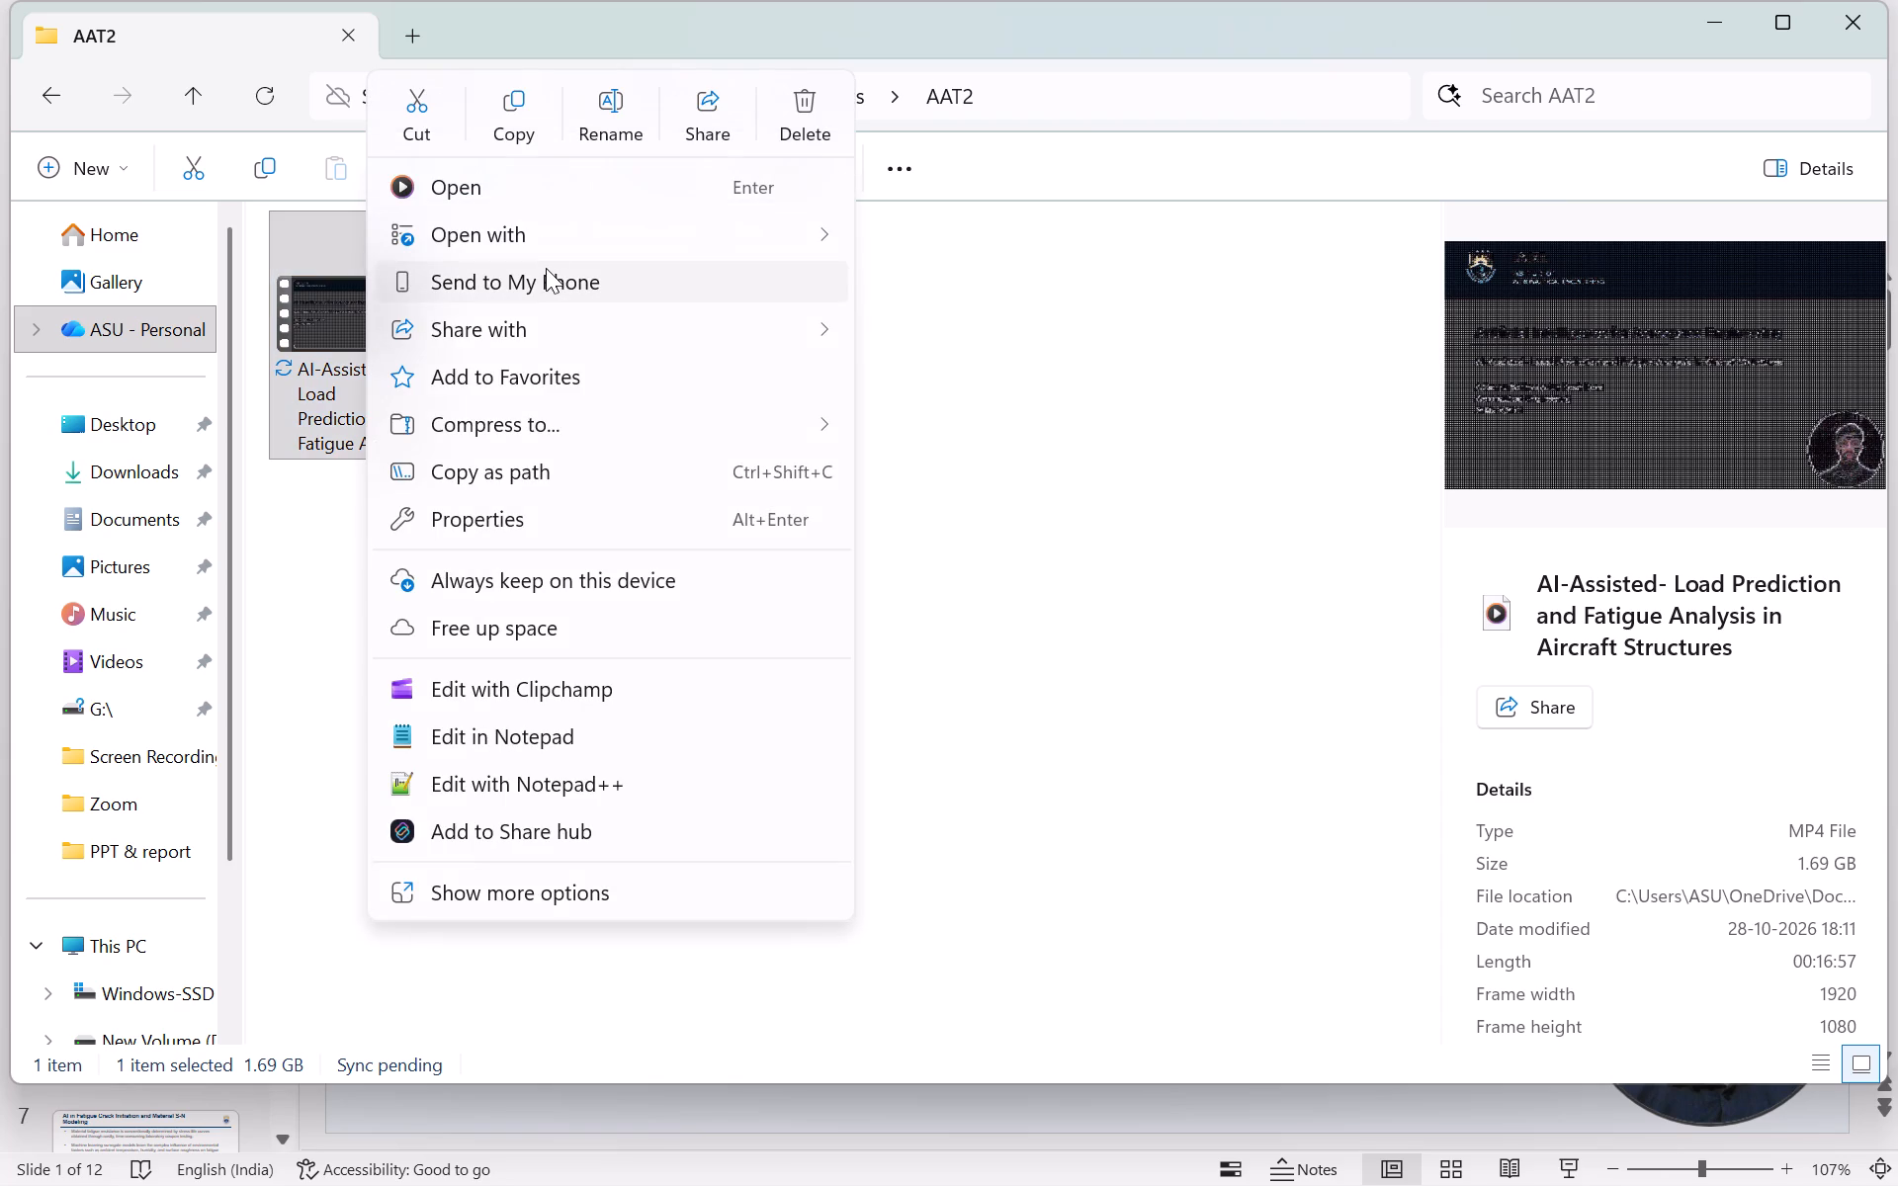
click(808, 108)
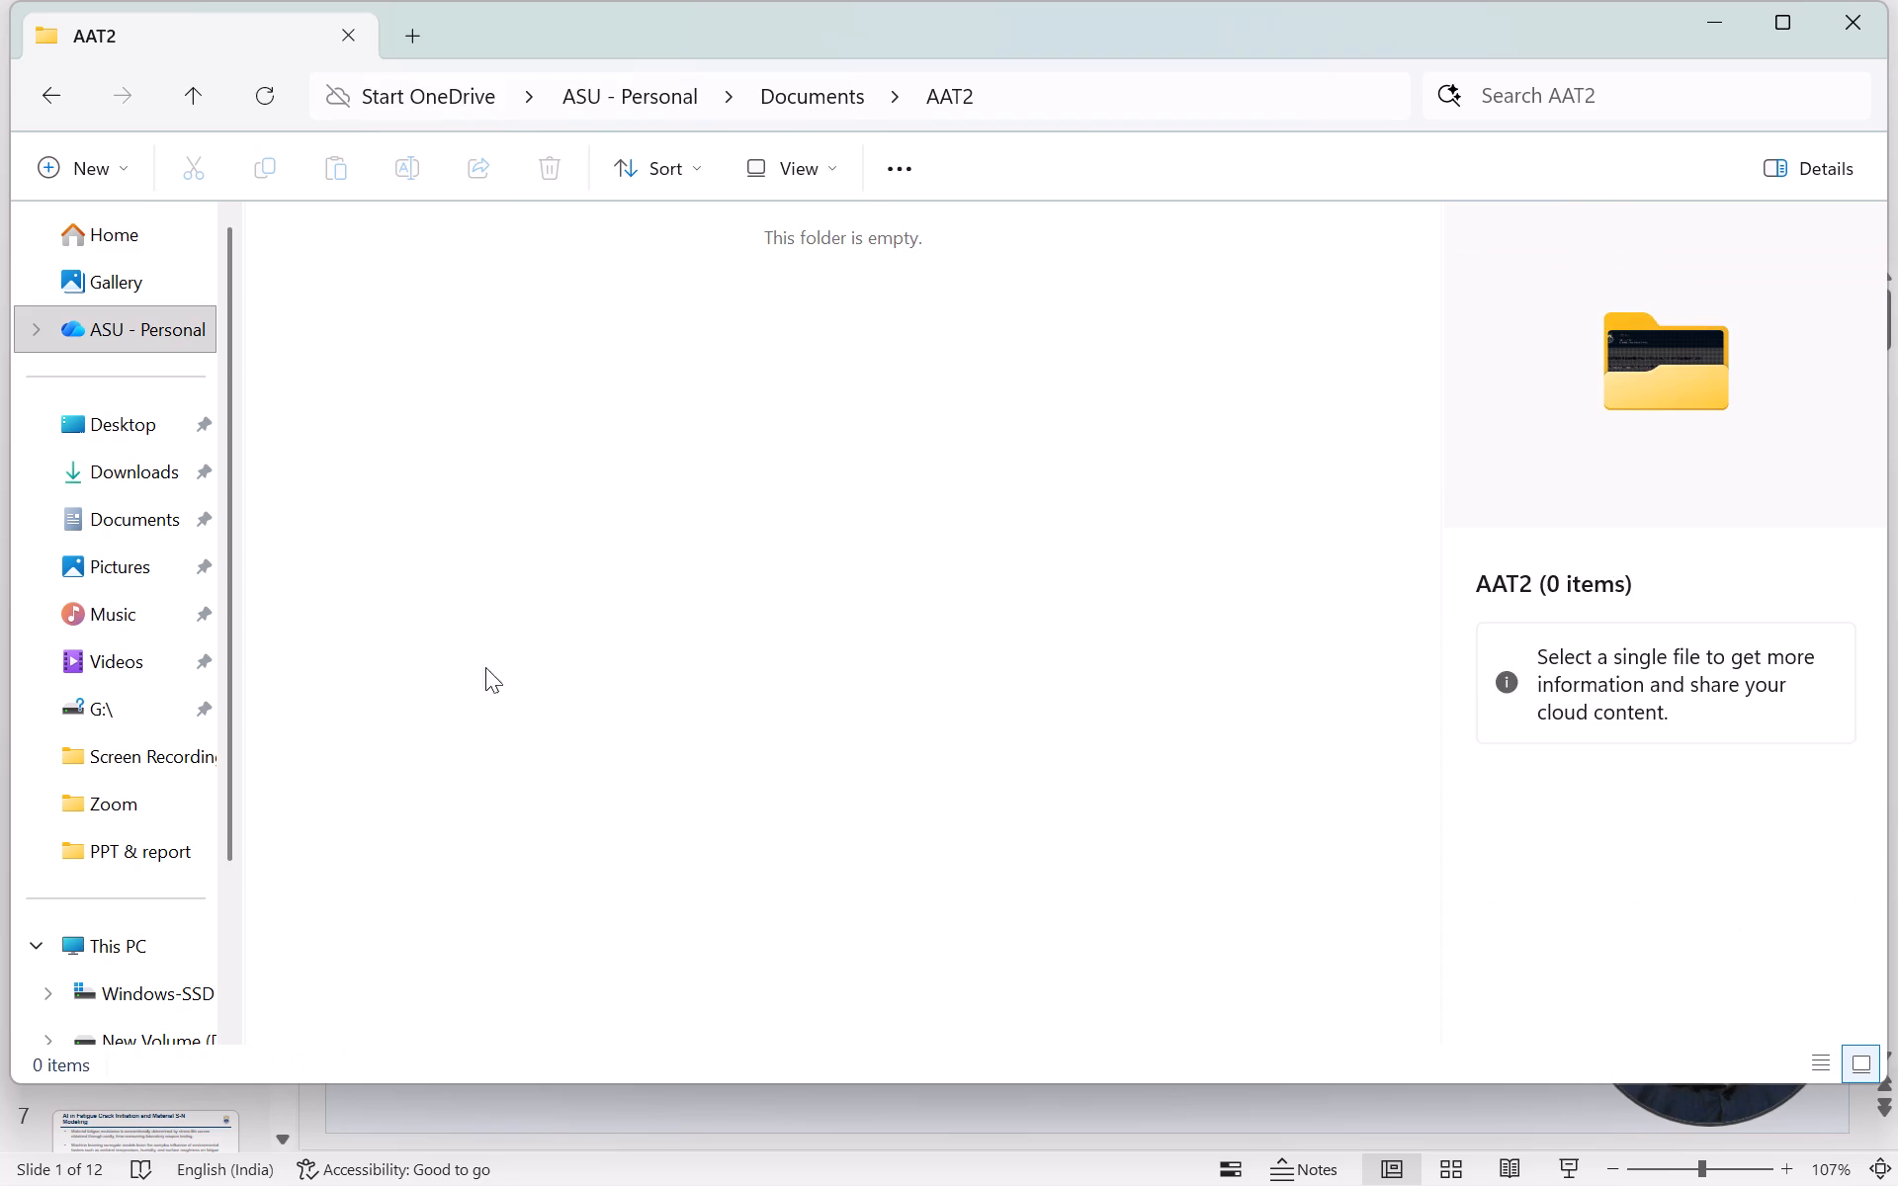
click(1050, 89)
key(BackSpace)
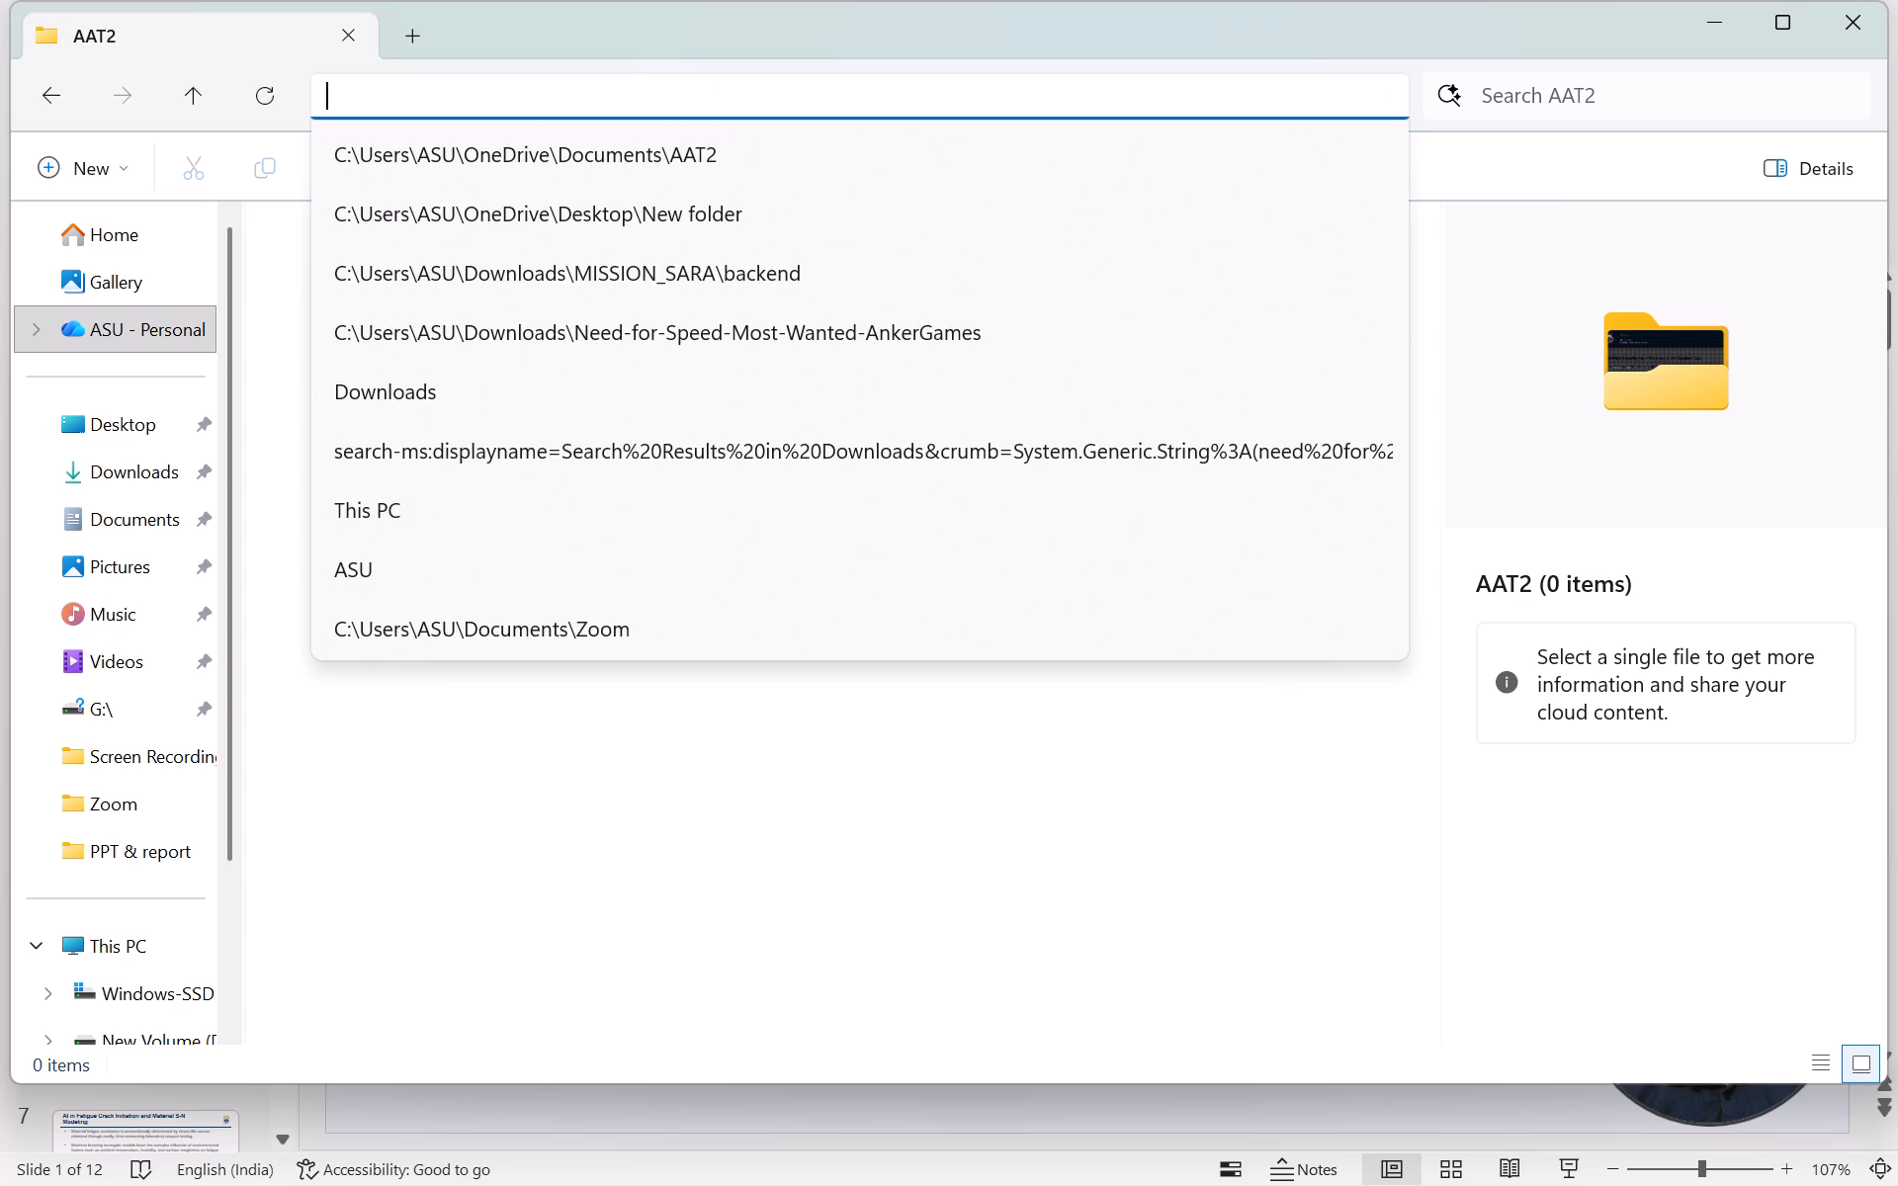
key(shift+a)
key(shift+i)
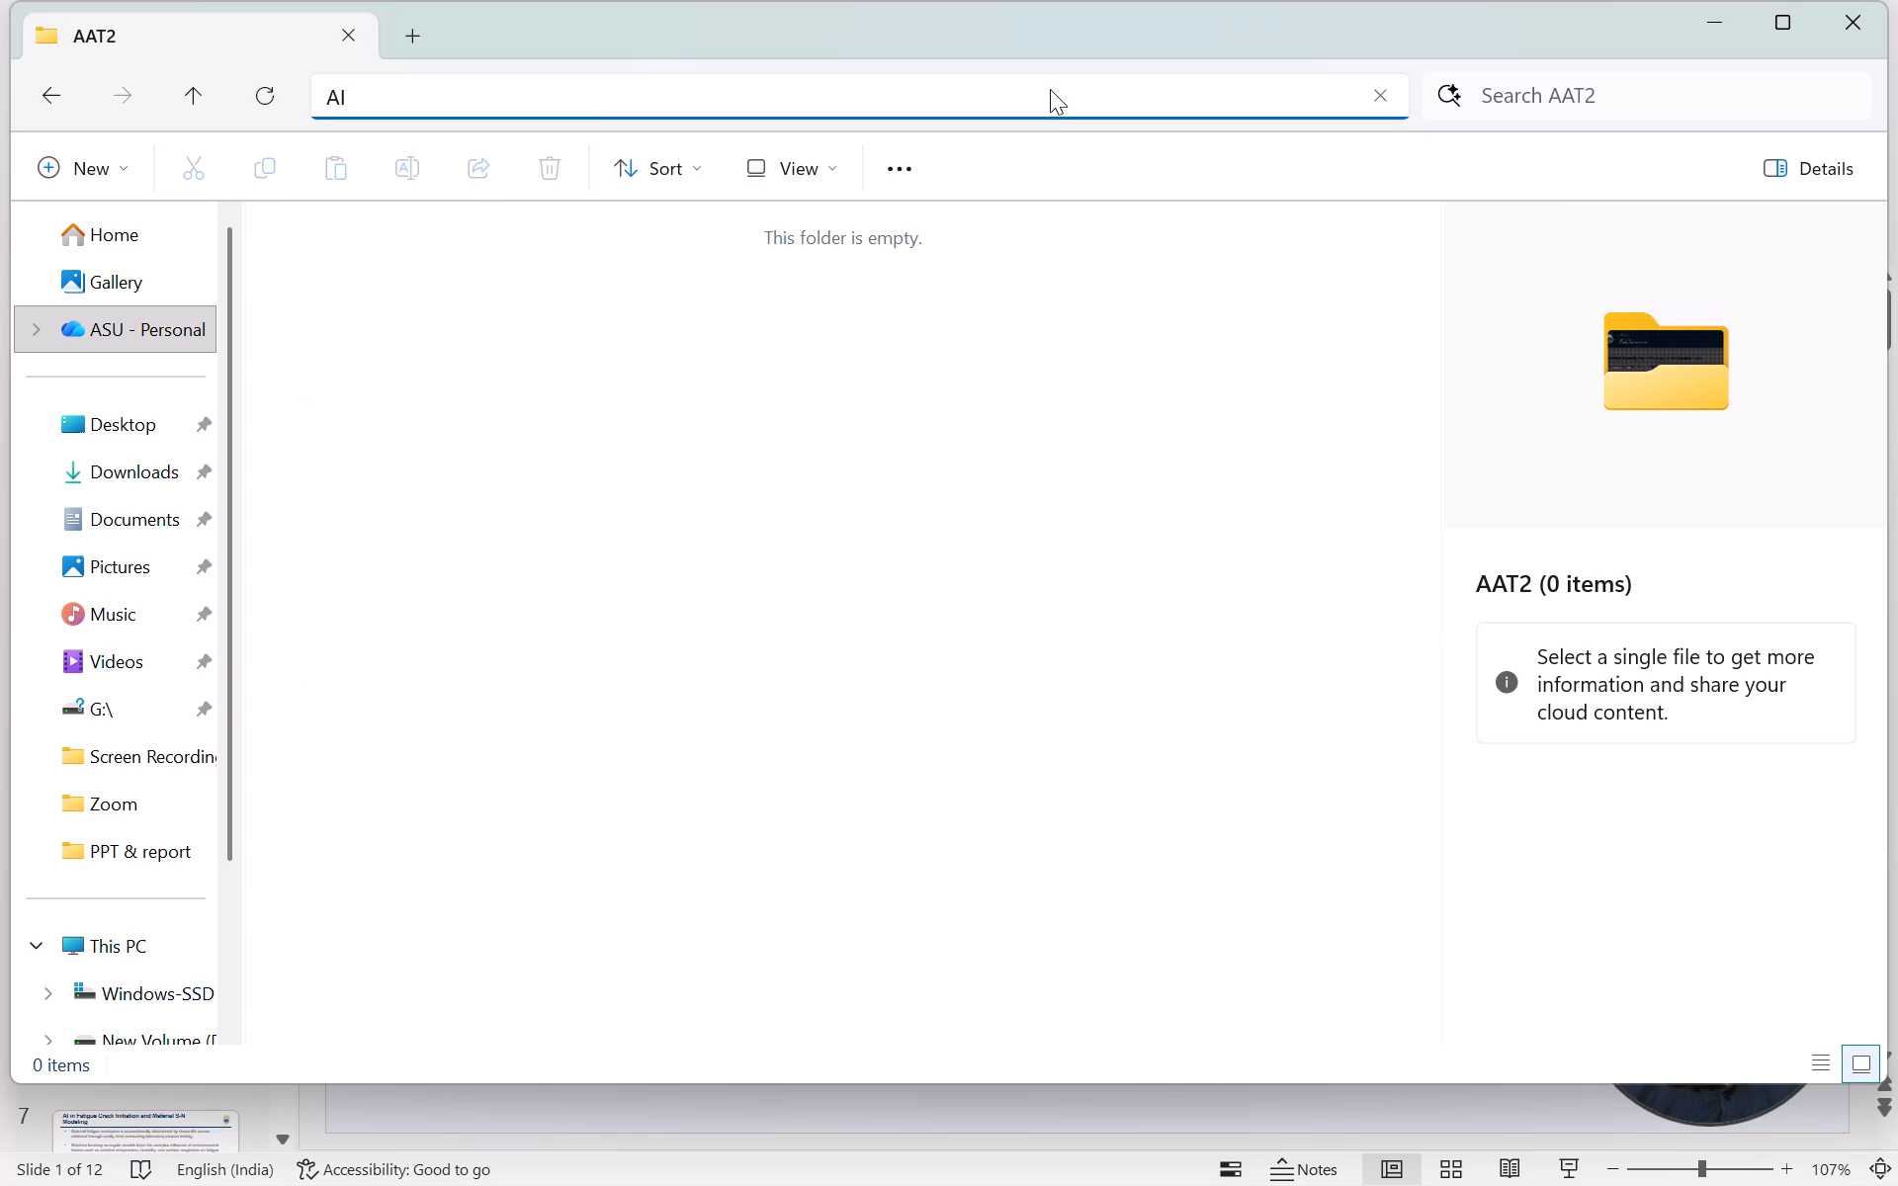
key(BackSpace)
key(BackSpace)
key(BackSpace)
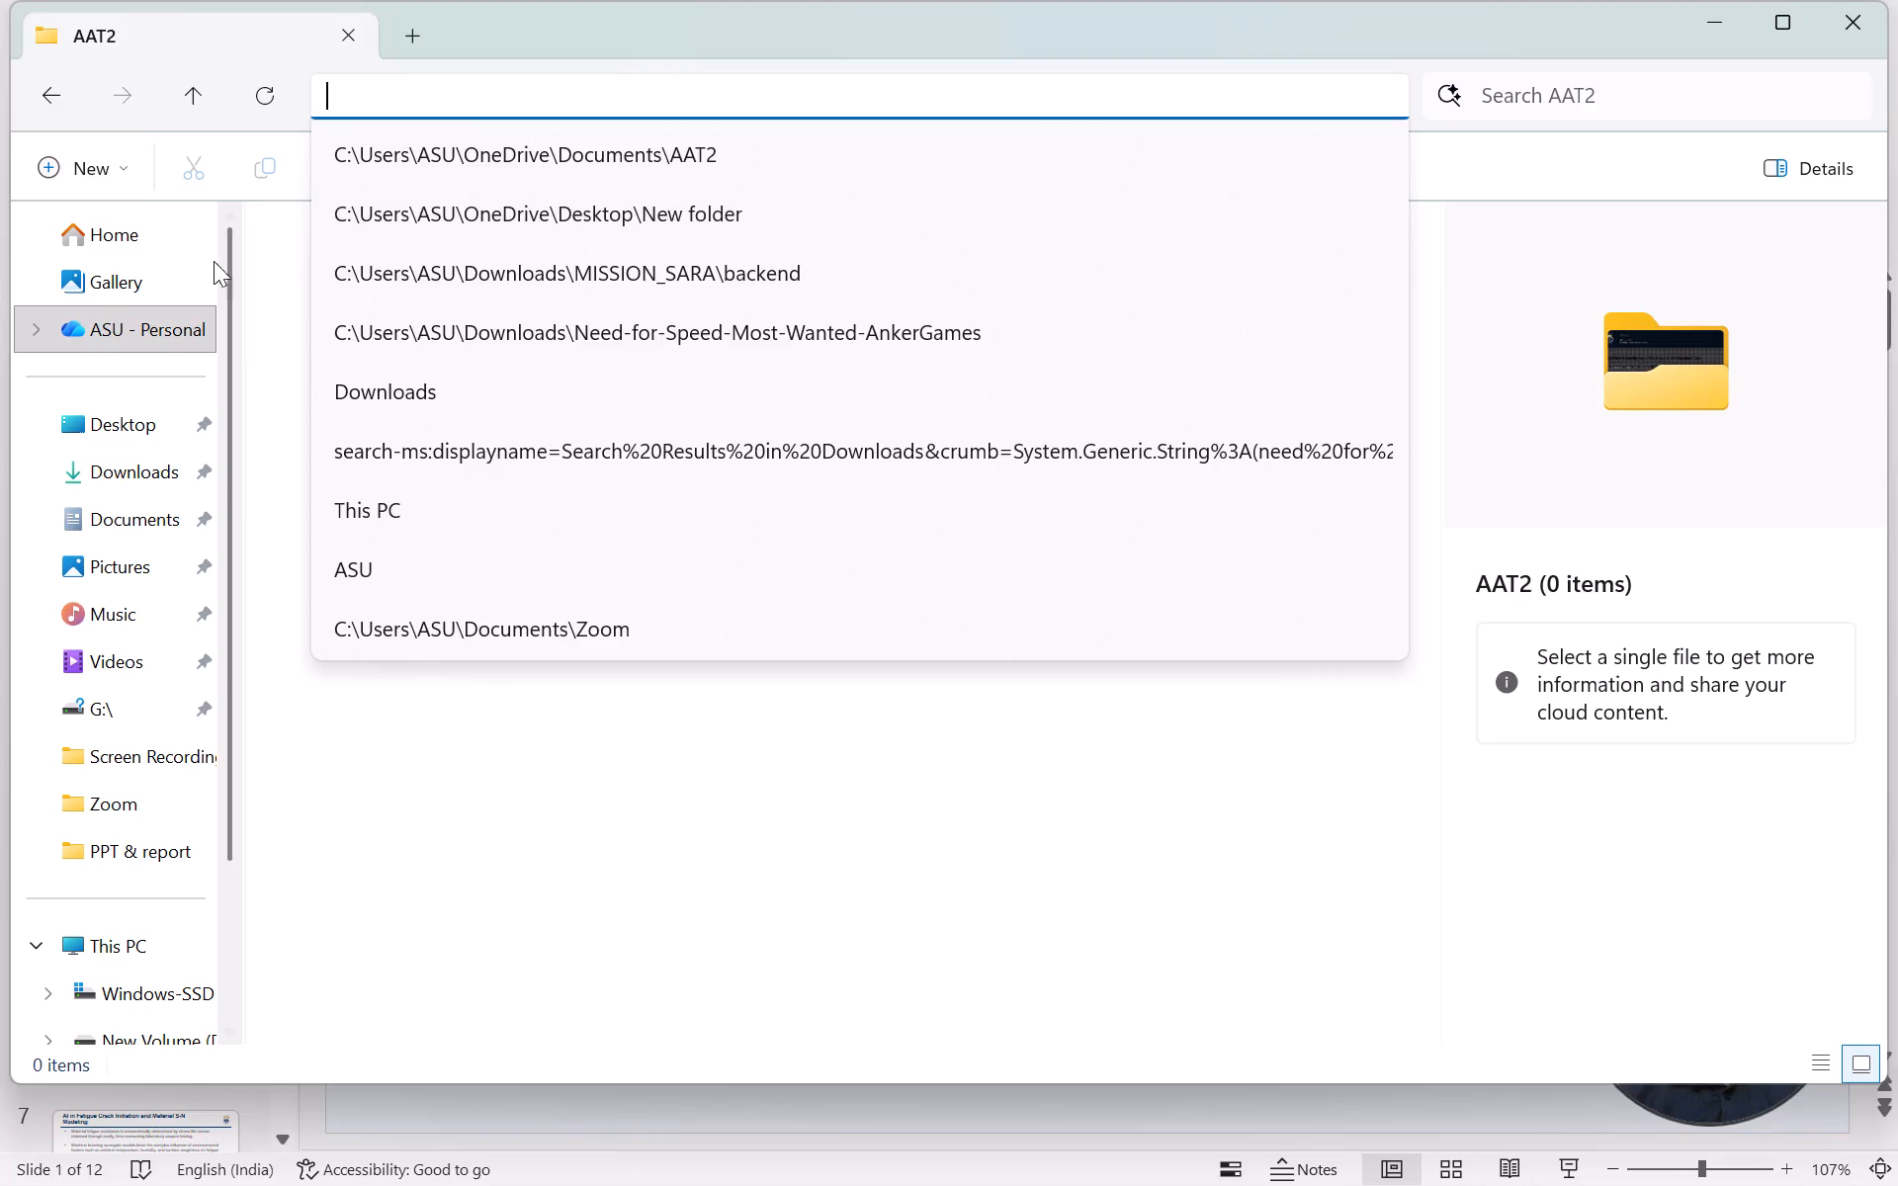
Go to the Home view and look through the quick access folders and recent files.
click(145, 234)
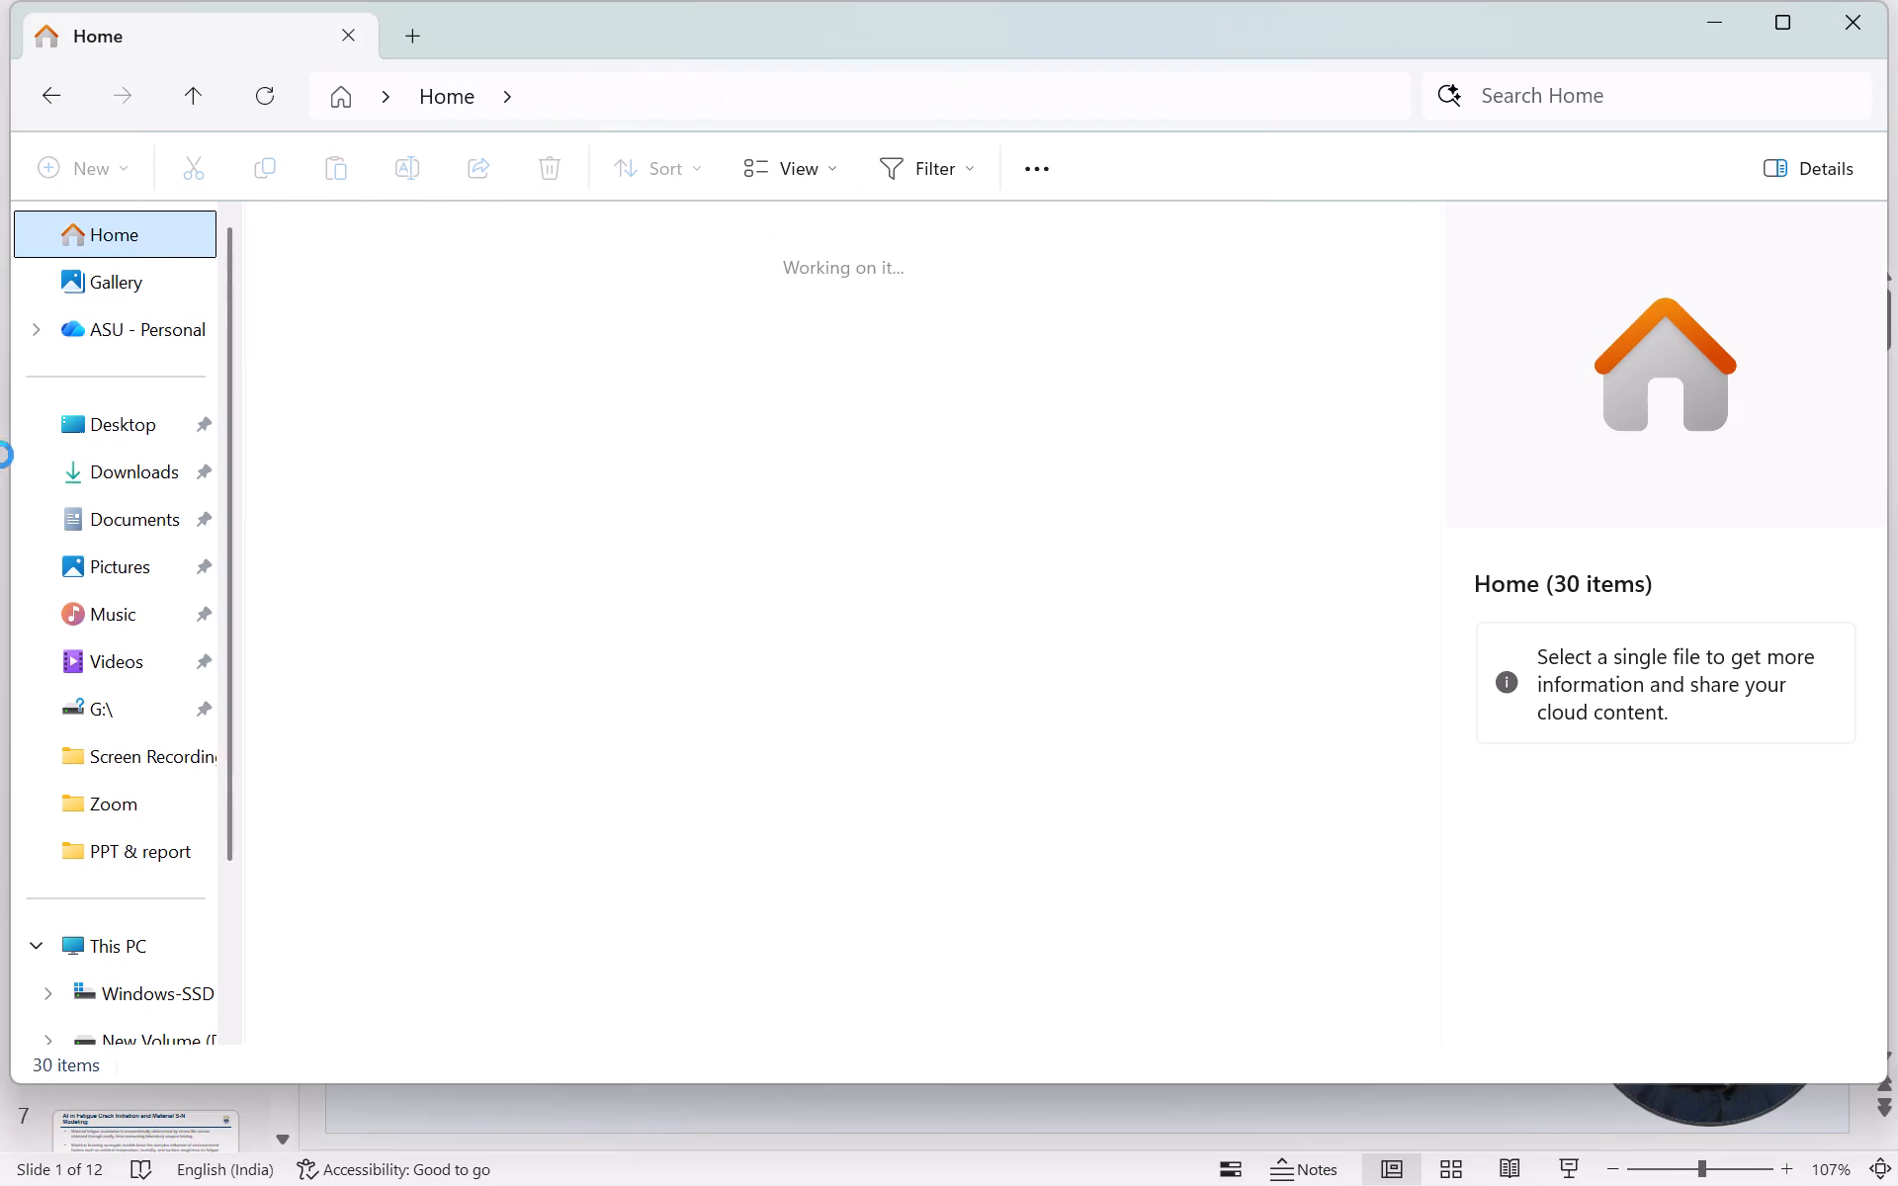
scroll(346, 818, down, 1)
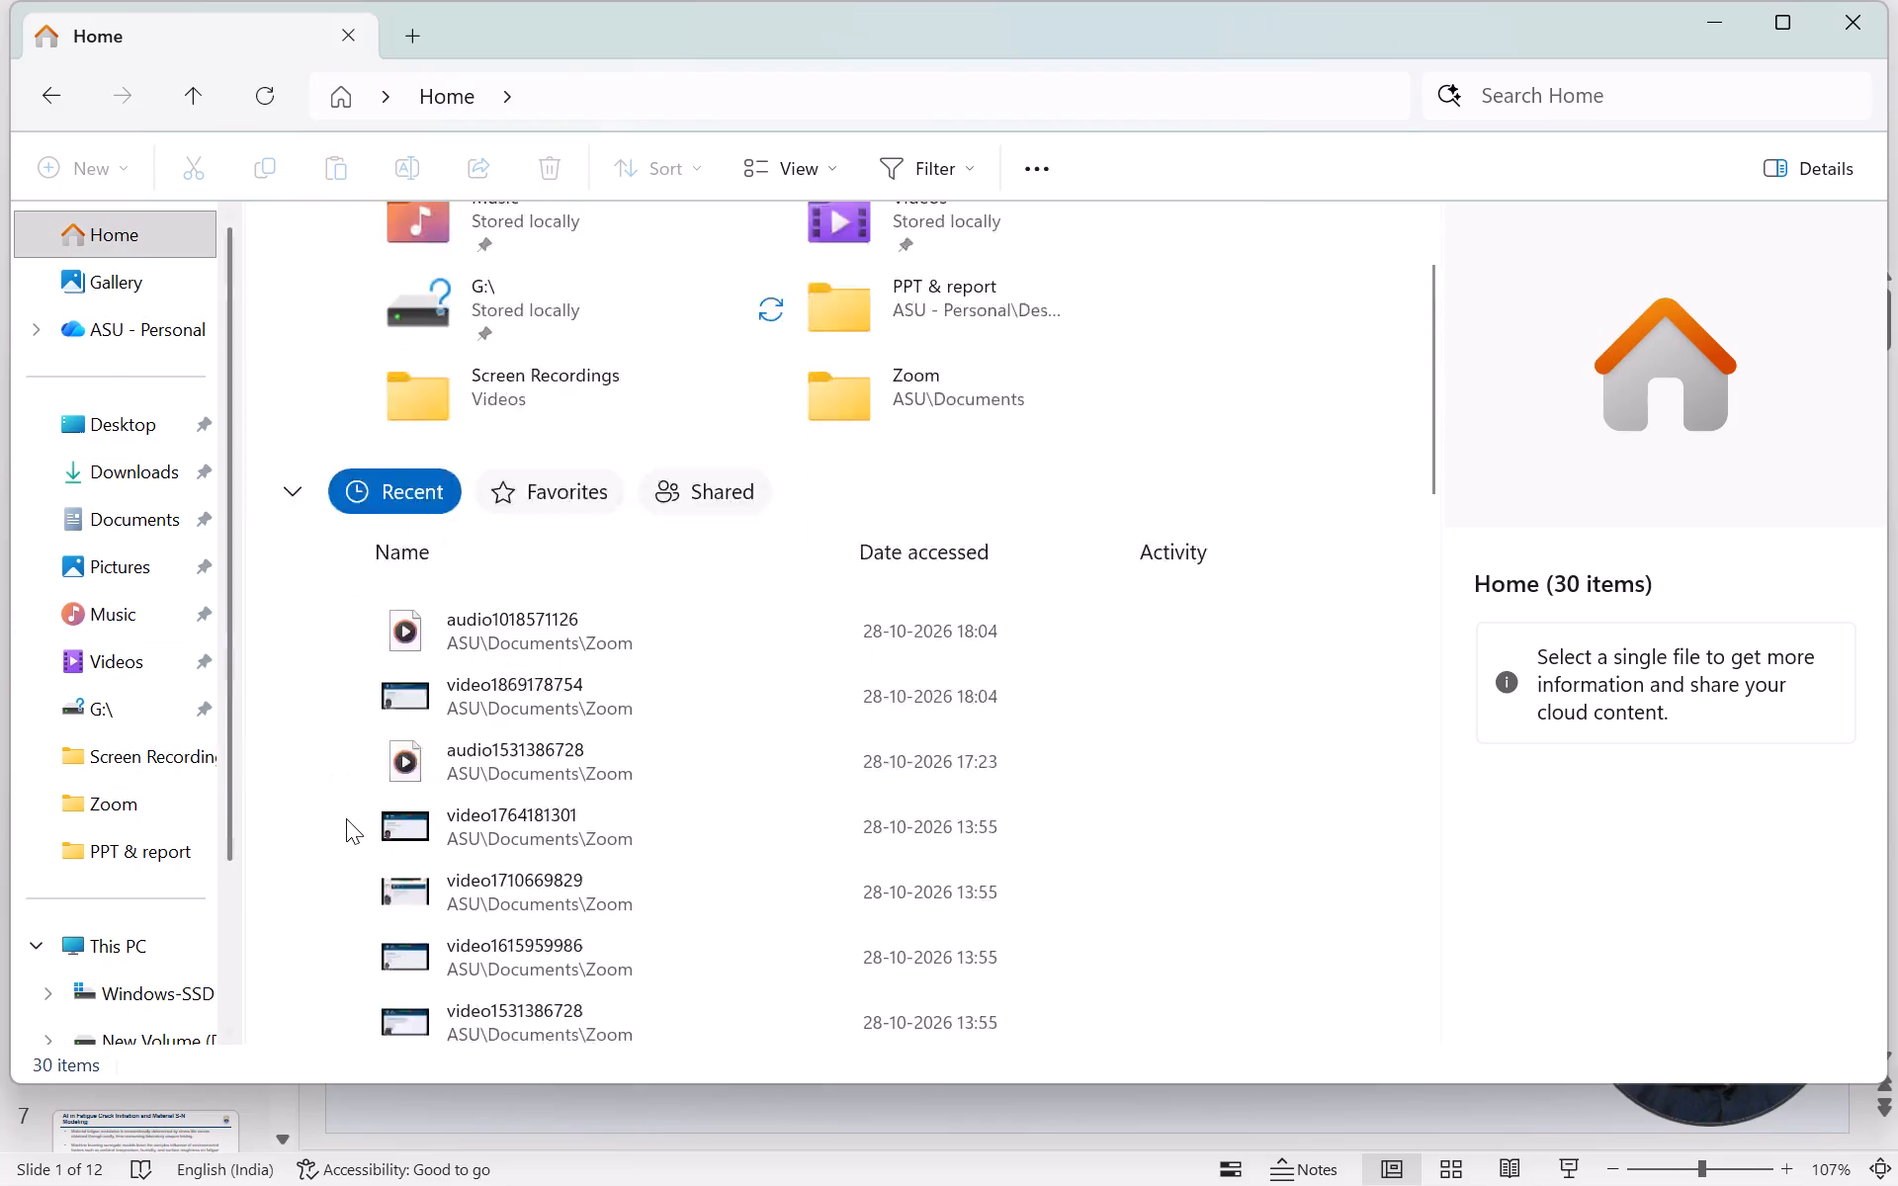
scroll(346, 818, down, 8)
scroll(346, 818, up, 9)
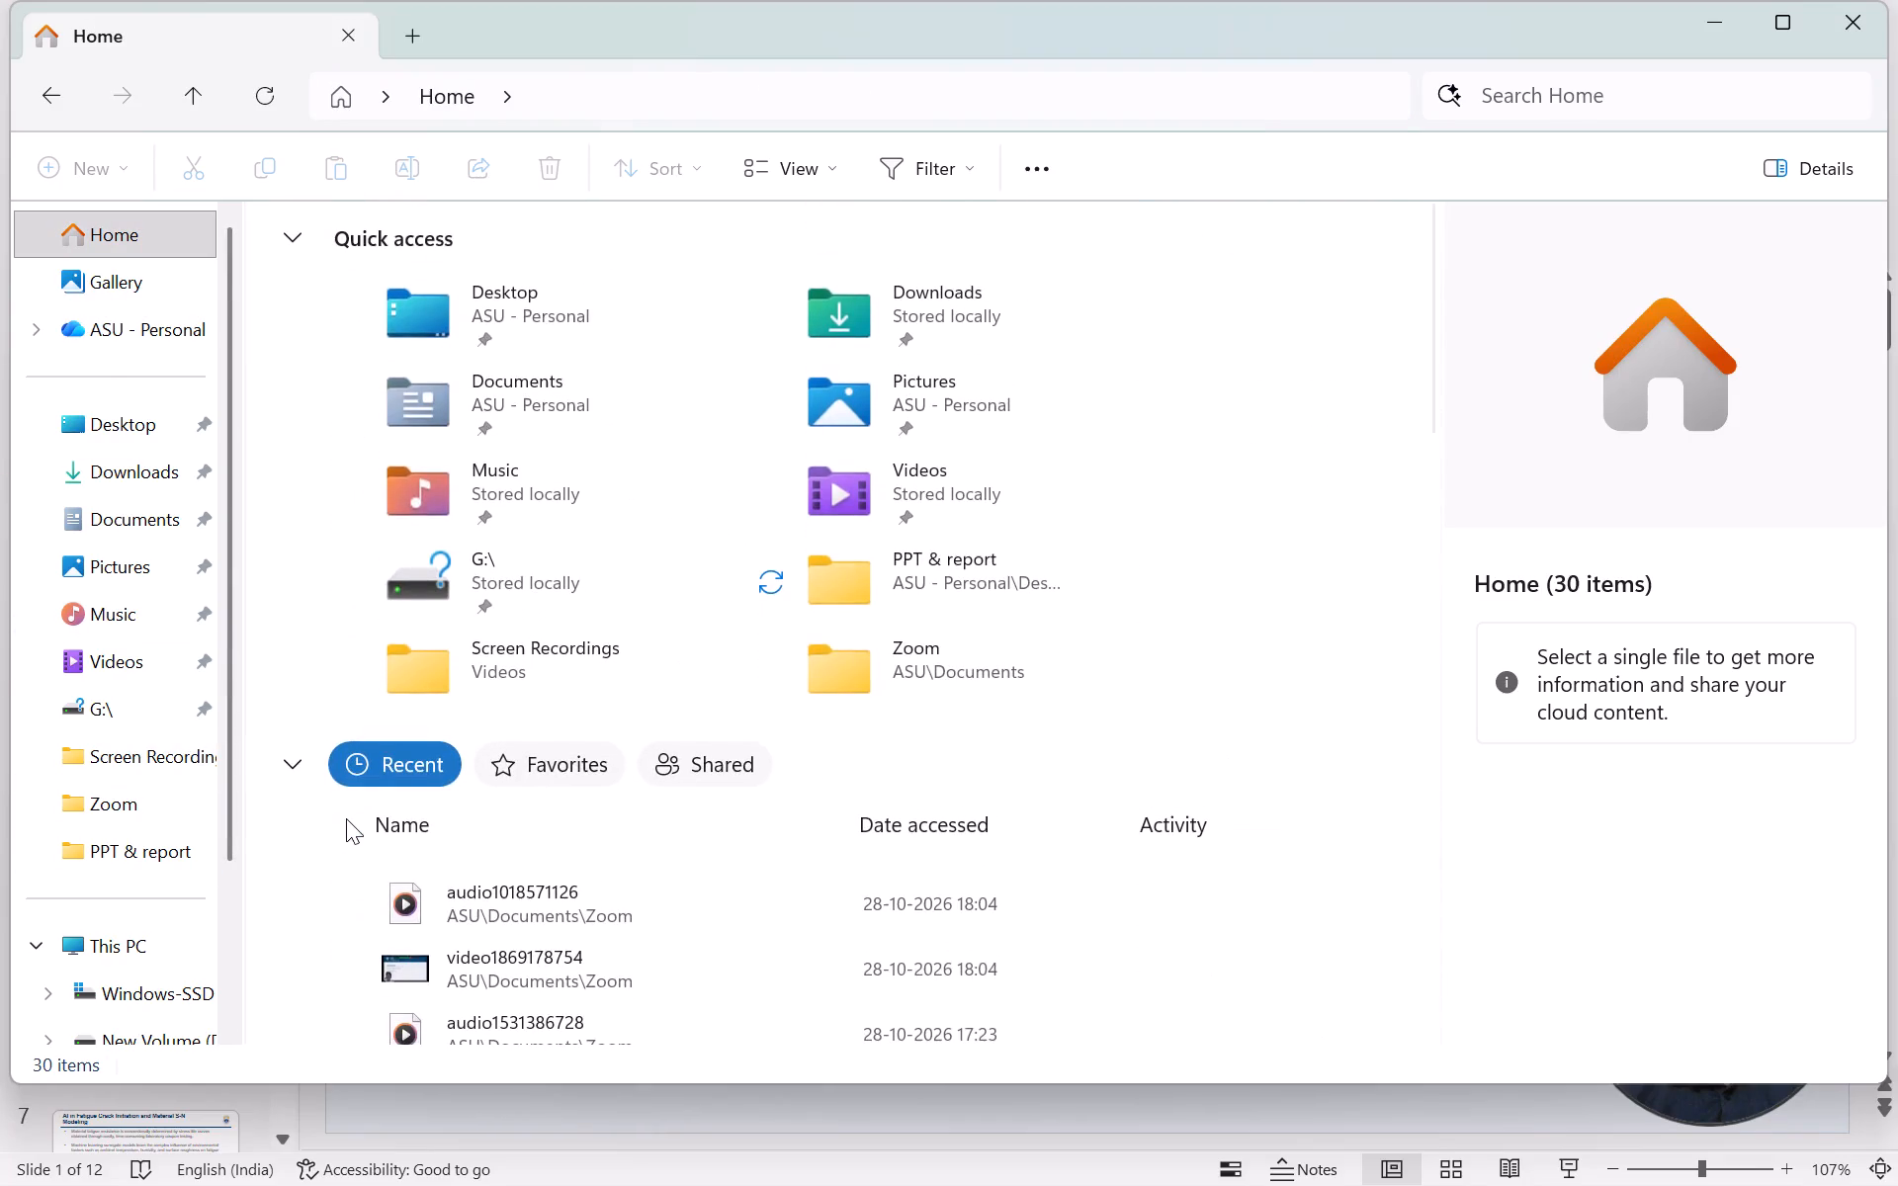
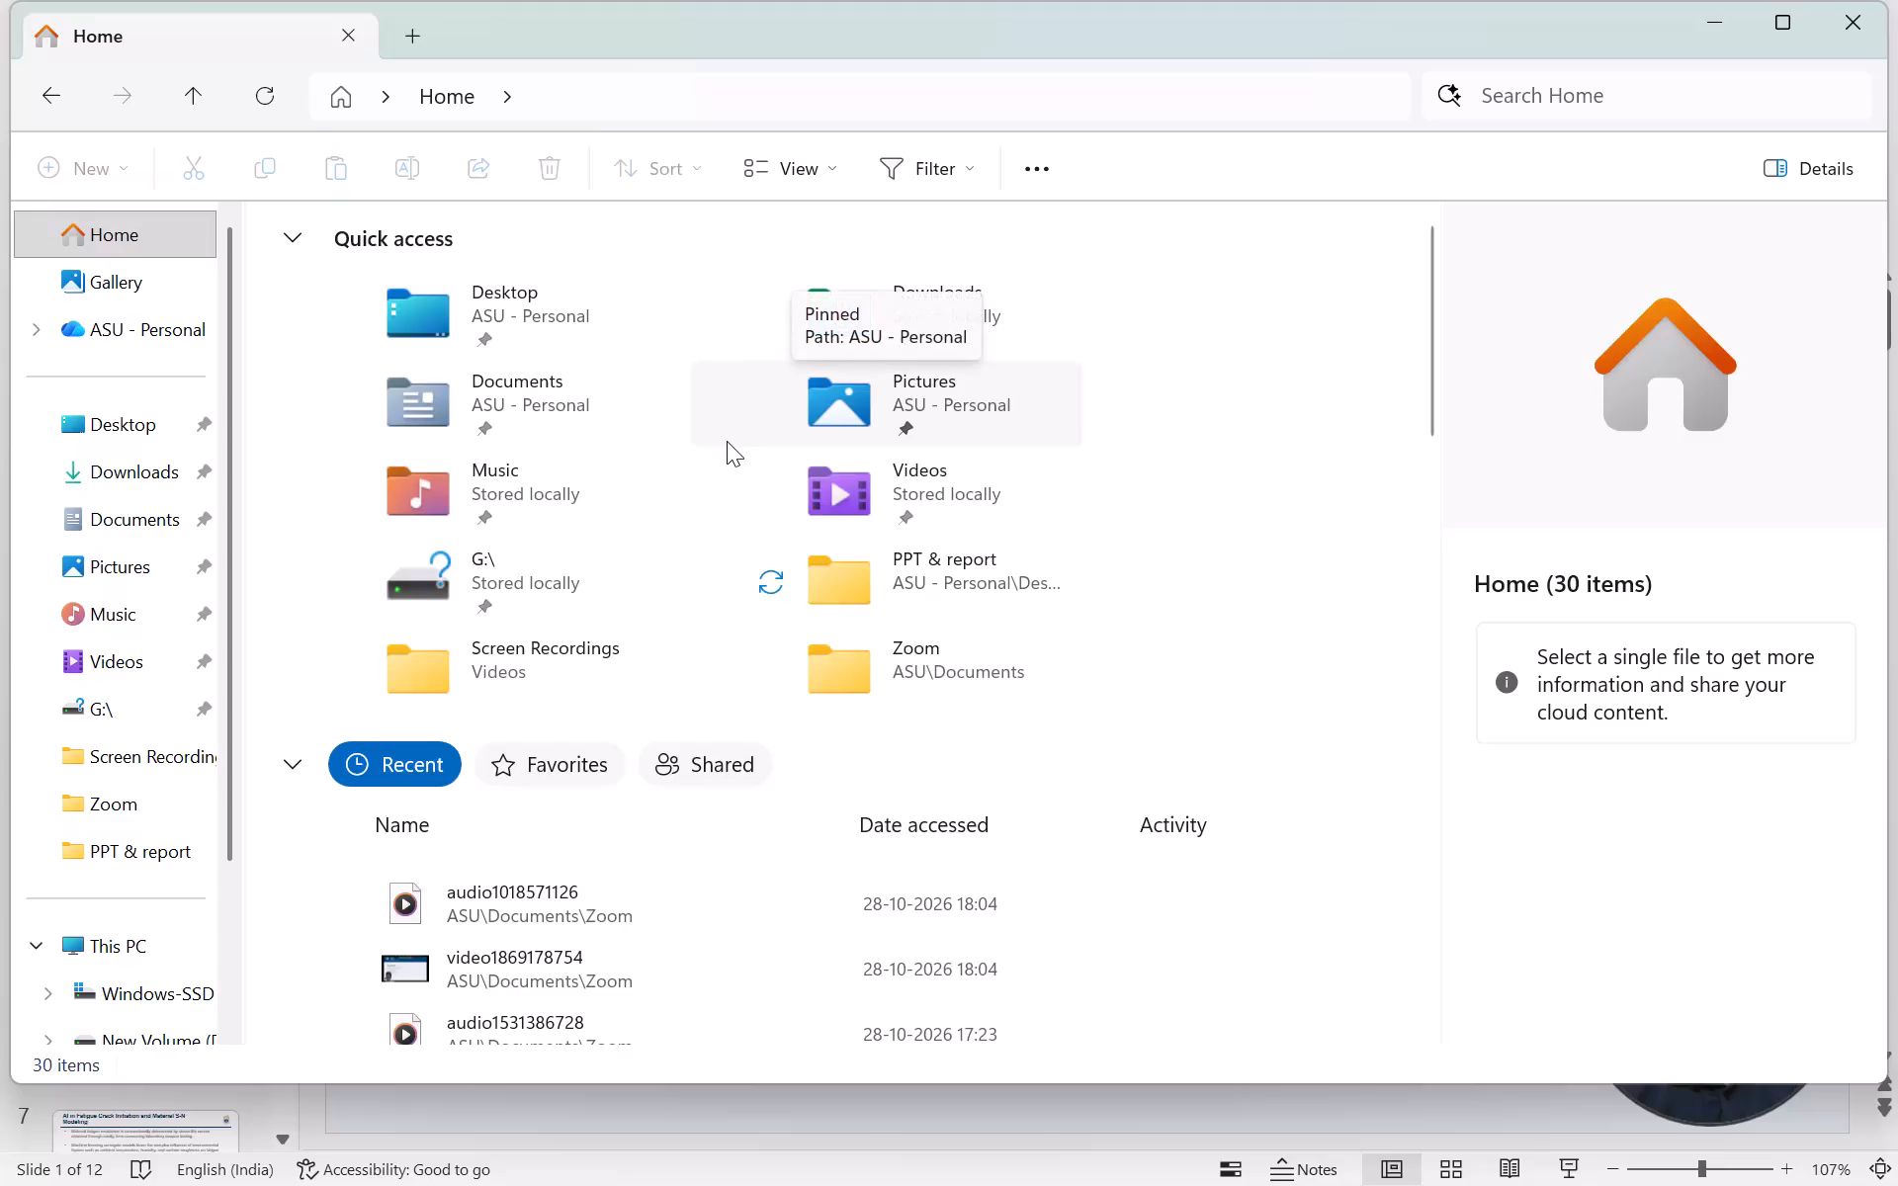
Select the Screen Recordings folder in Quick access and call up its available actions.
right_click(521, 664)
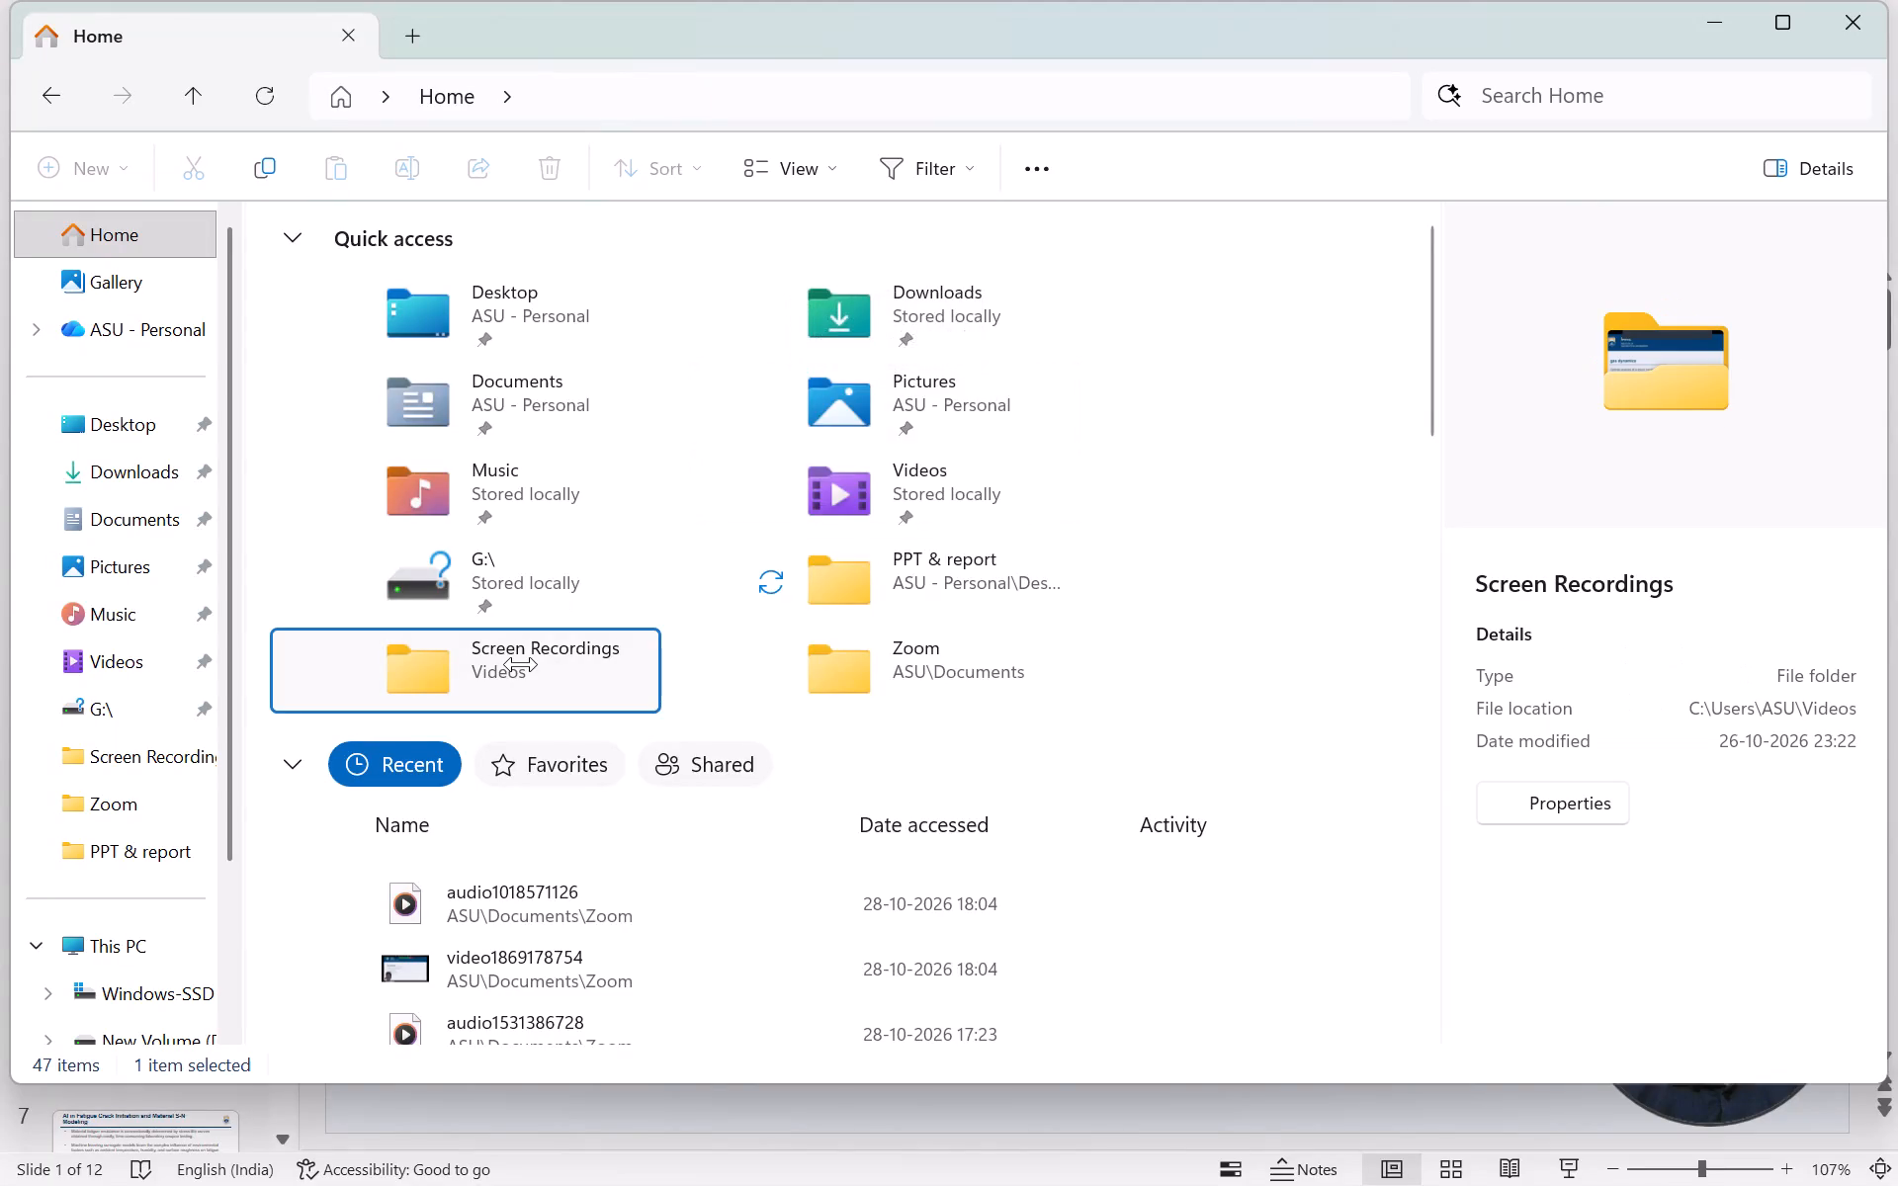
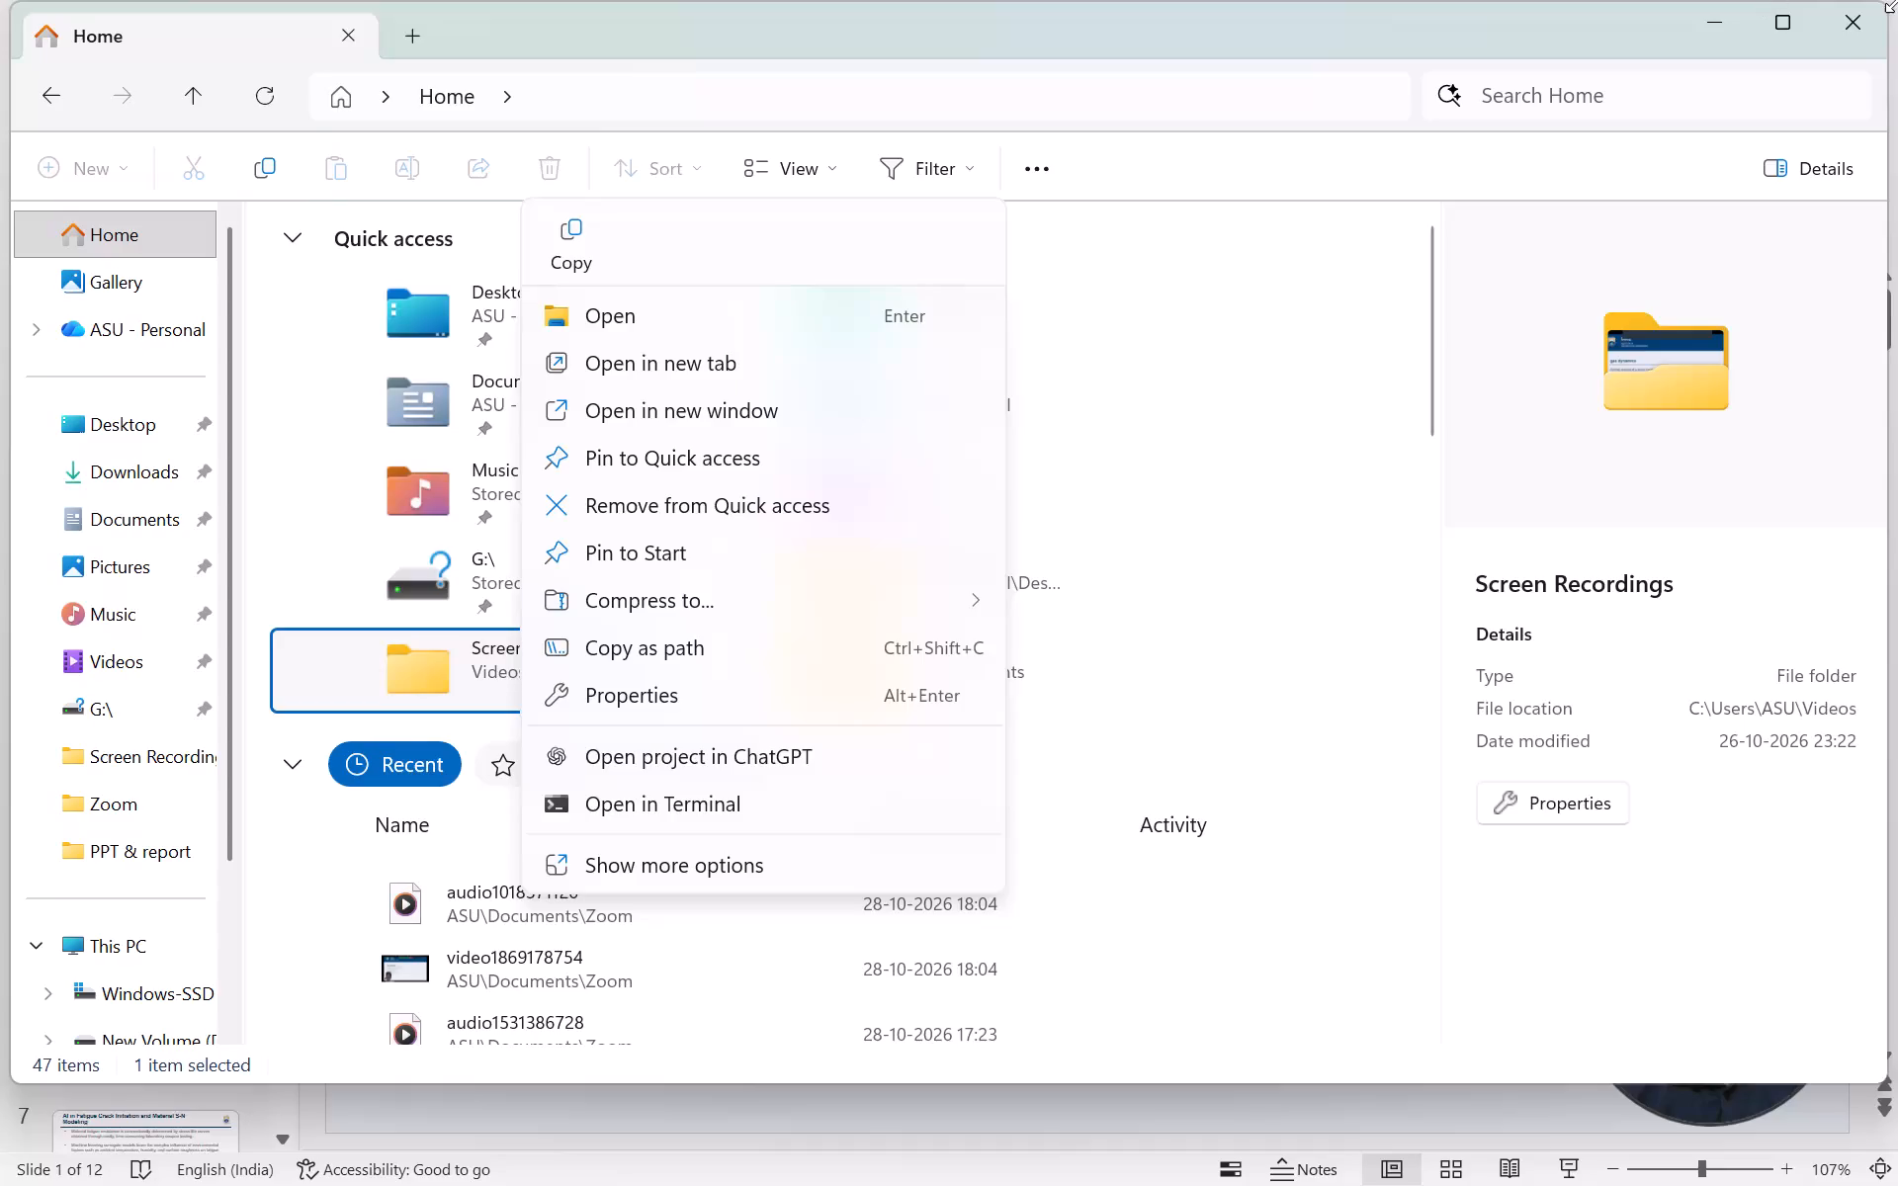
Close all open windows, including File Explorer, the PowerPoint presentation and Chrome, to return to the desktop.
click(1863, 20)
click(1863, 20)
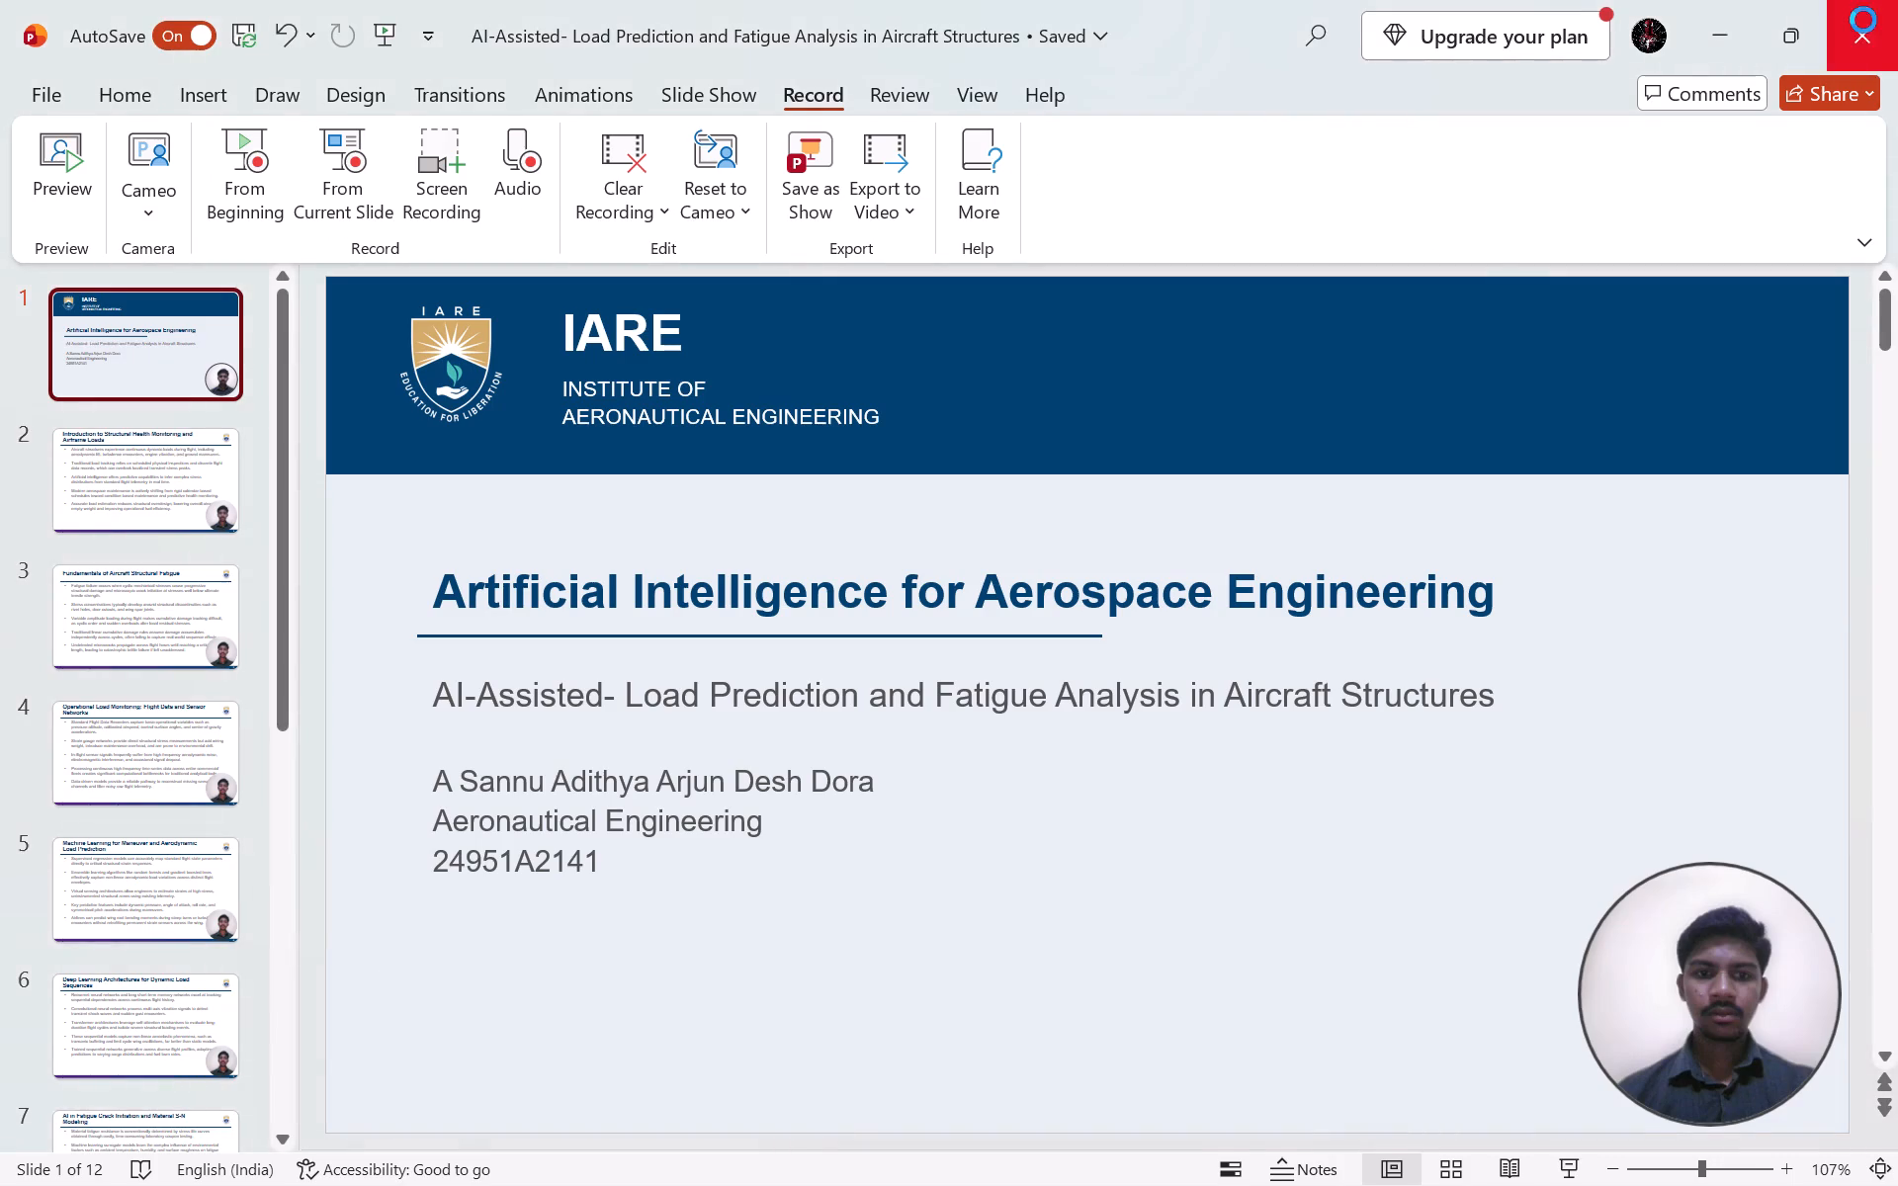
click(1863, 20)
click(1863, 20)
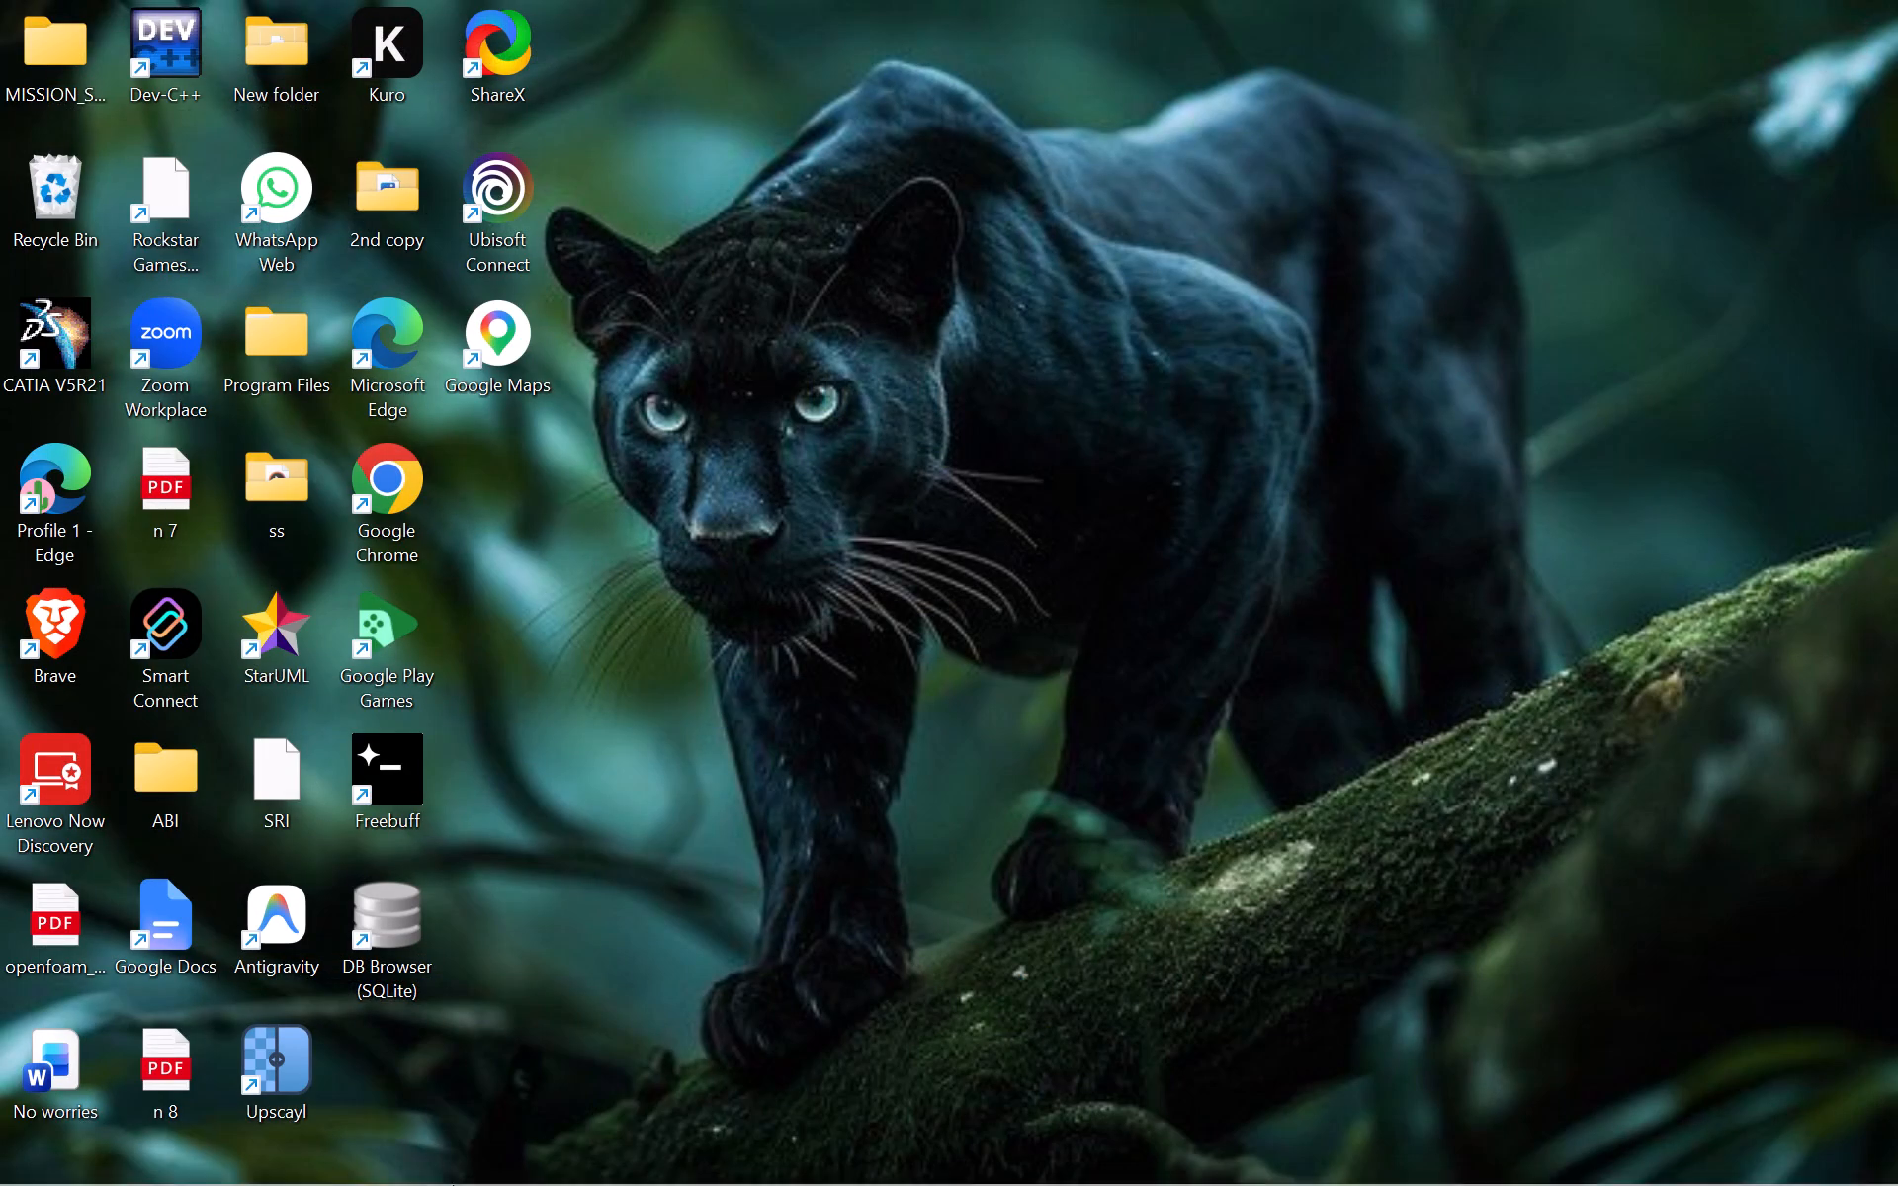
Shut down the computer.
click(654, 1156)
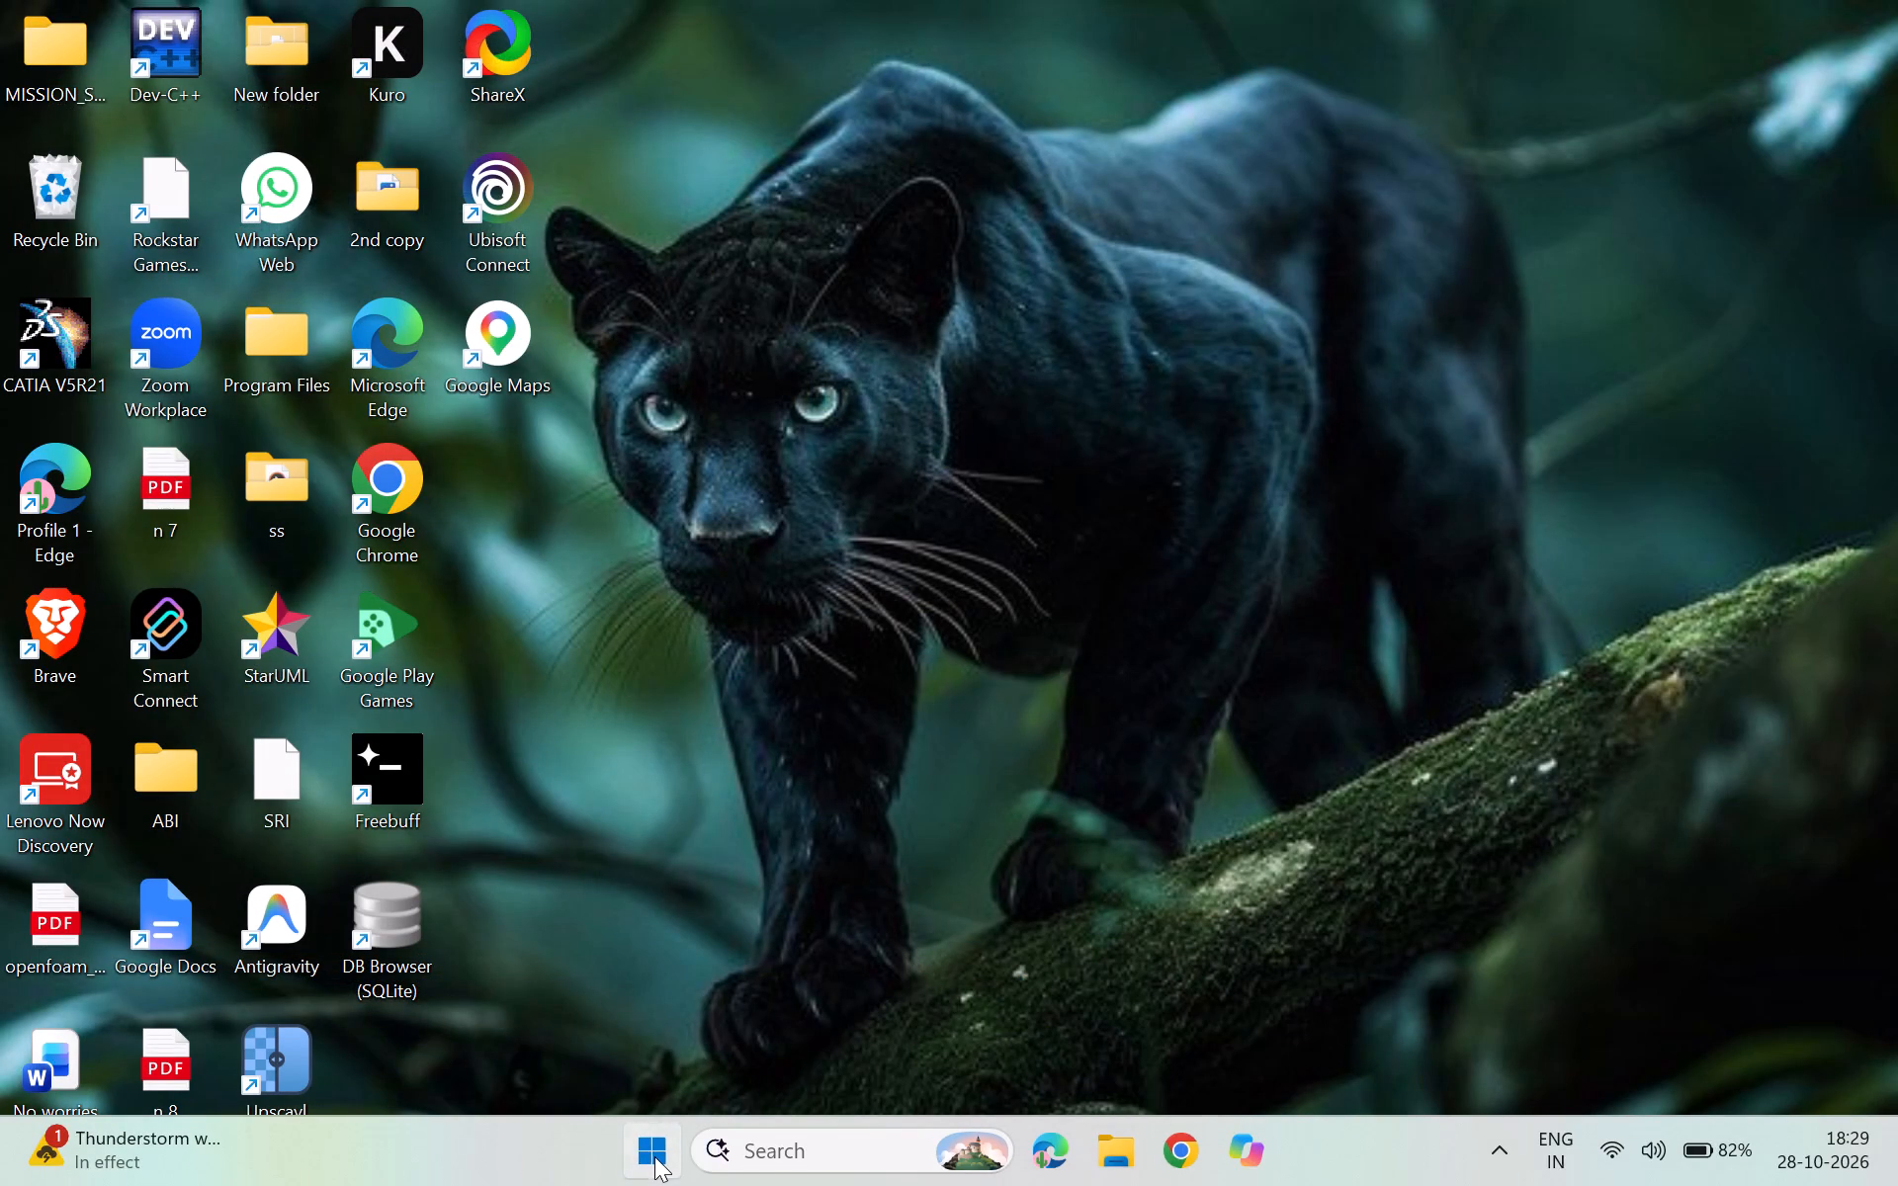
click(1148, 1049)
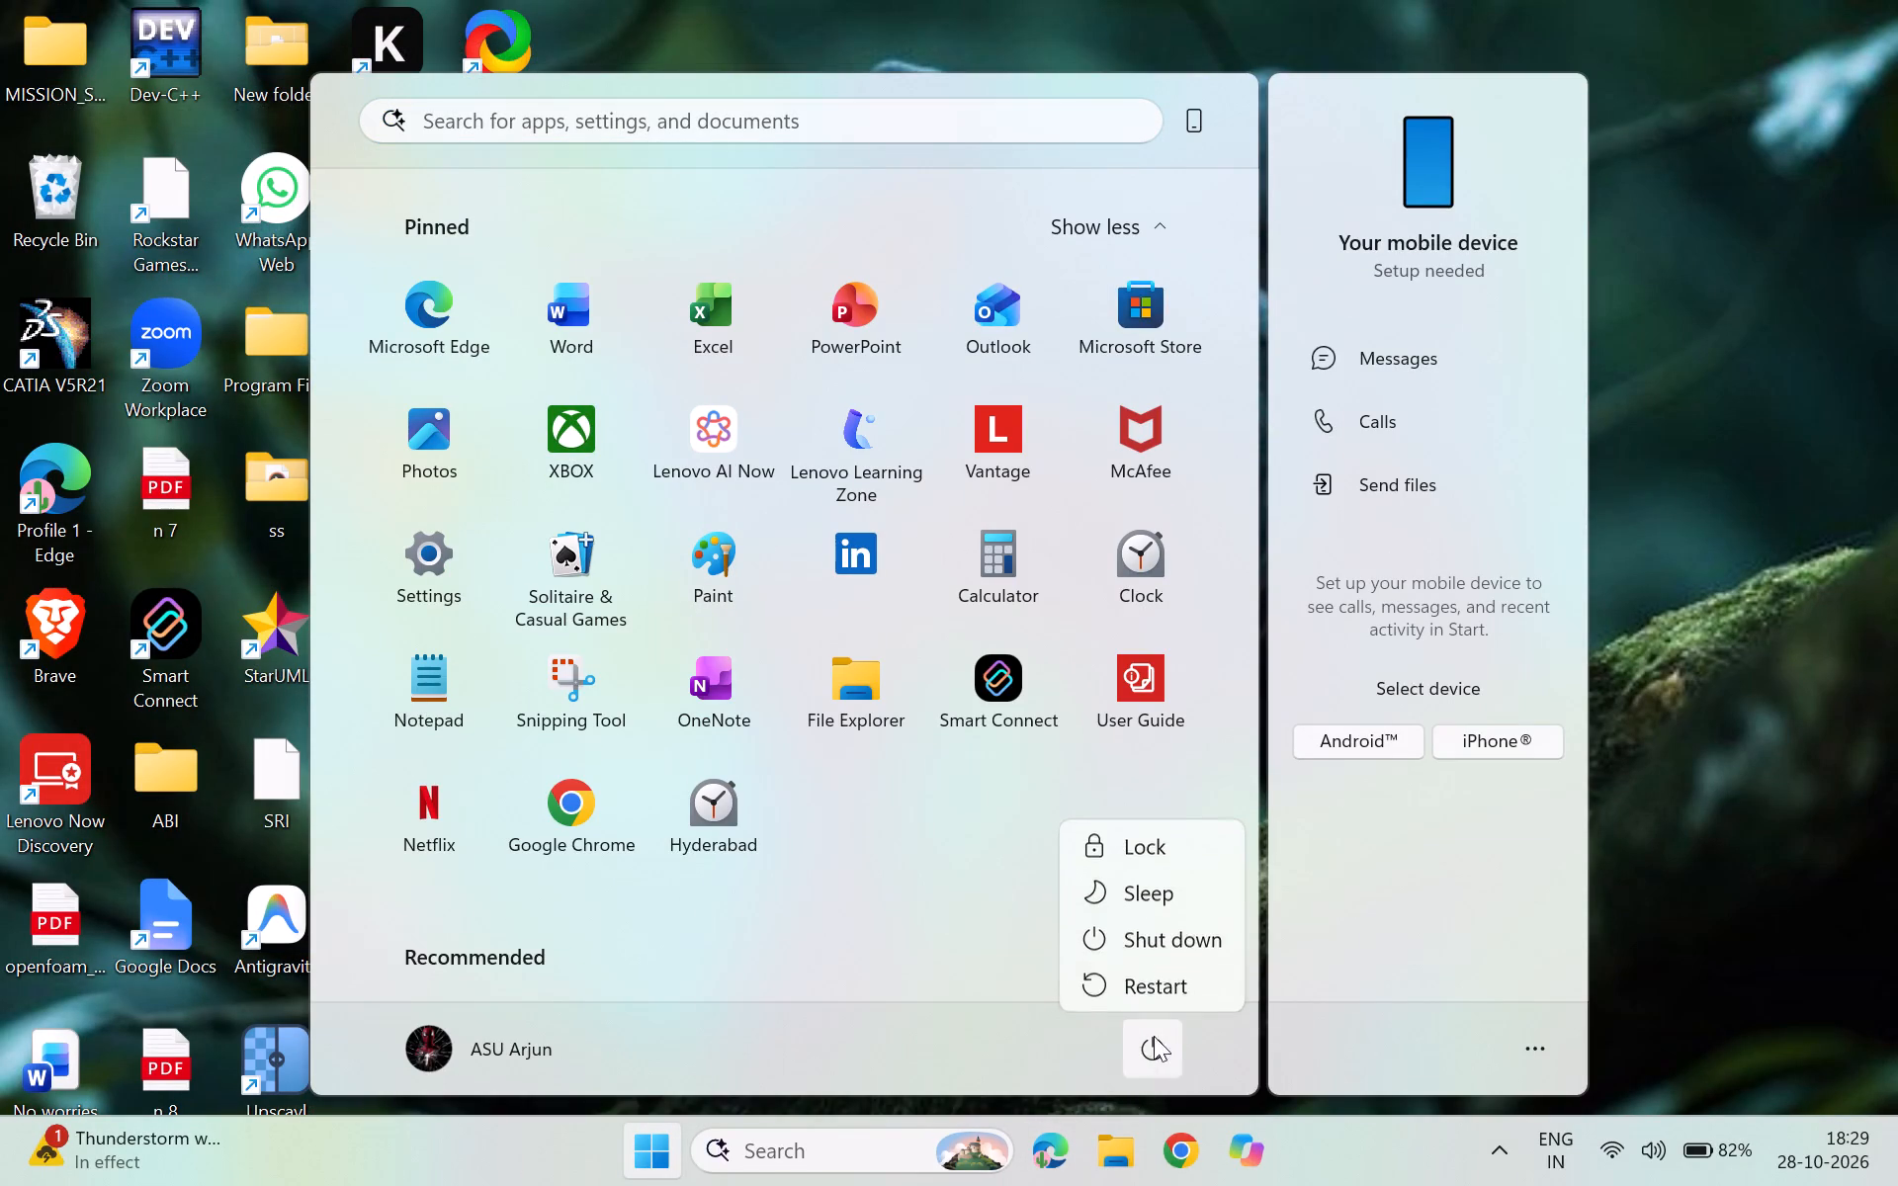
click(1183, 939)
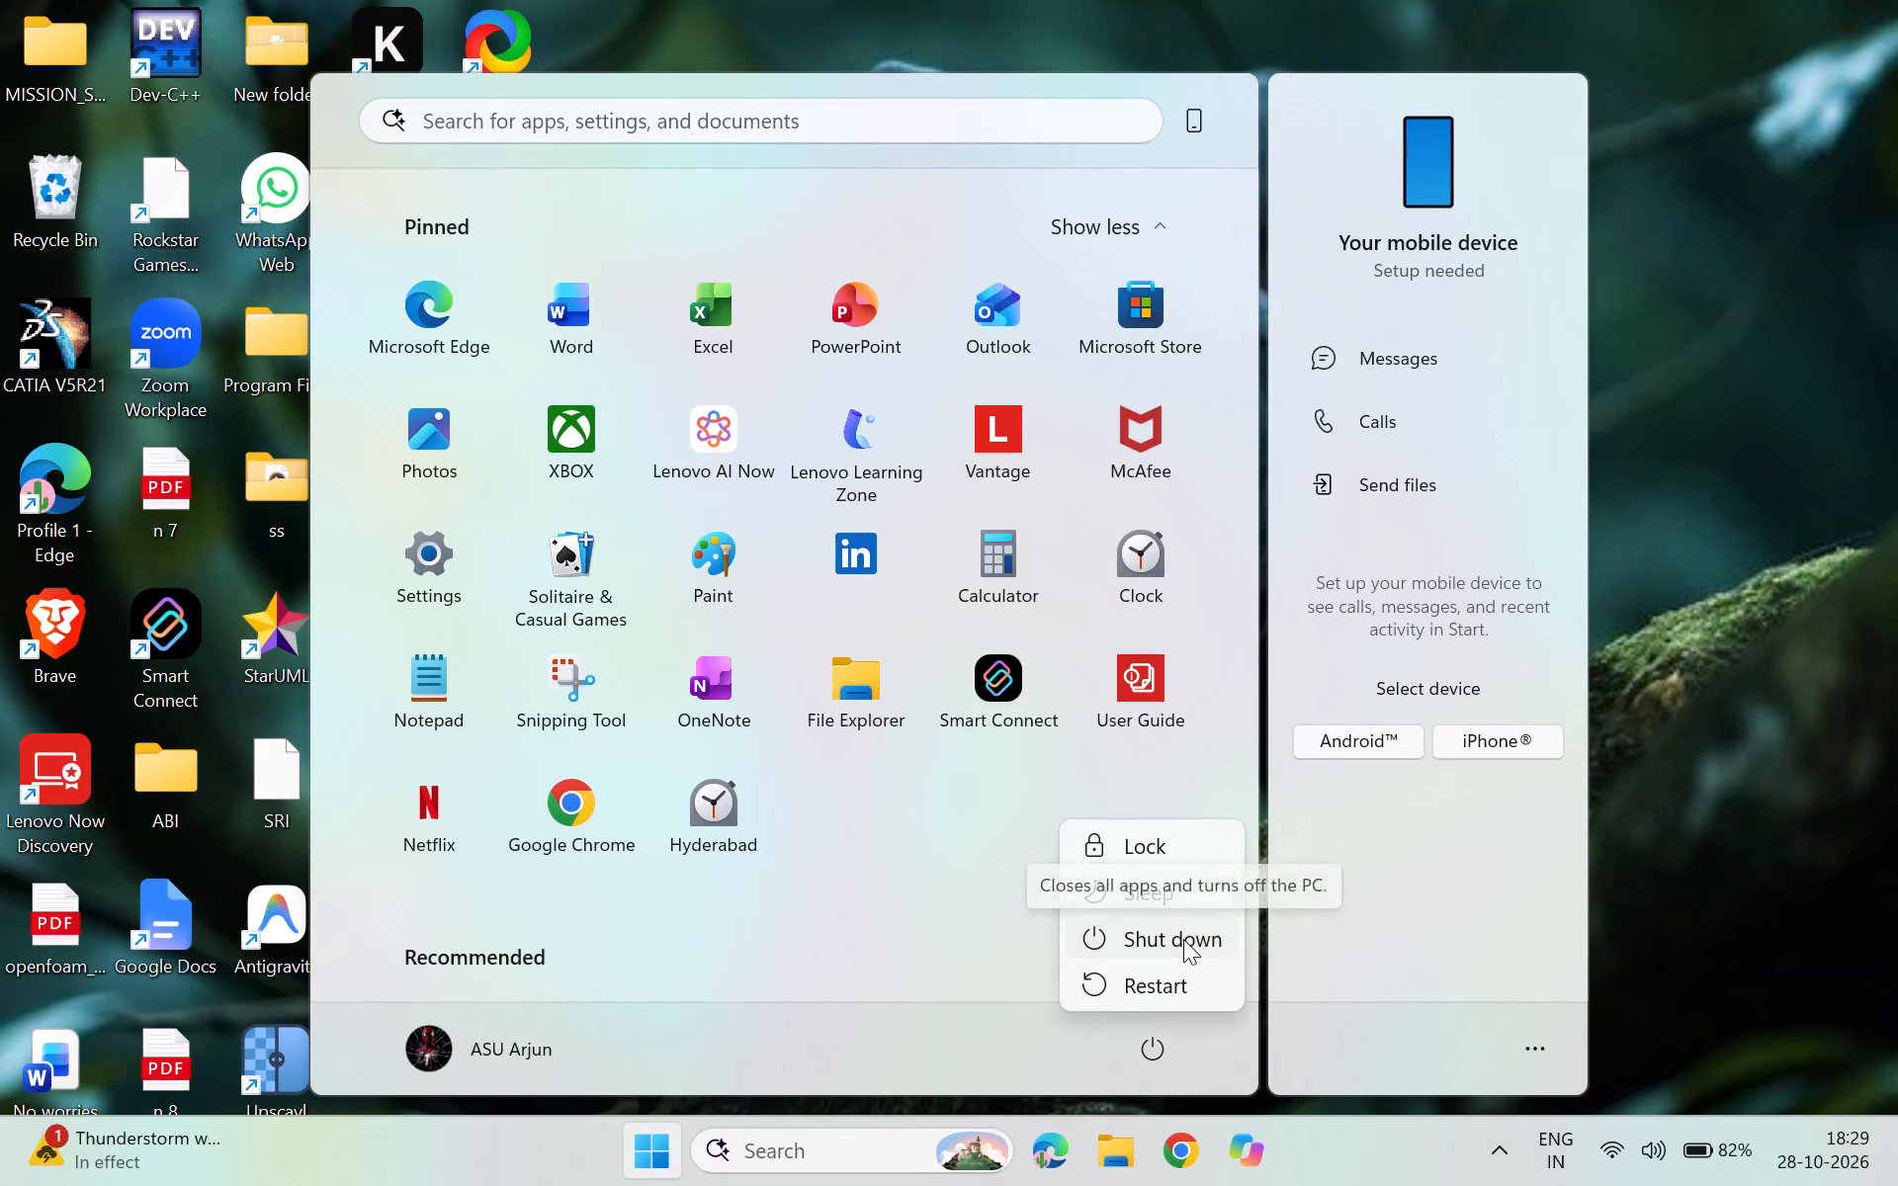